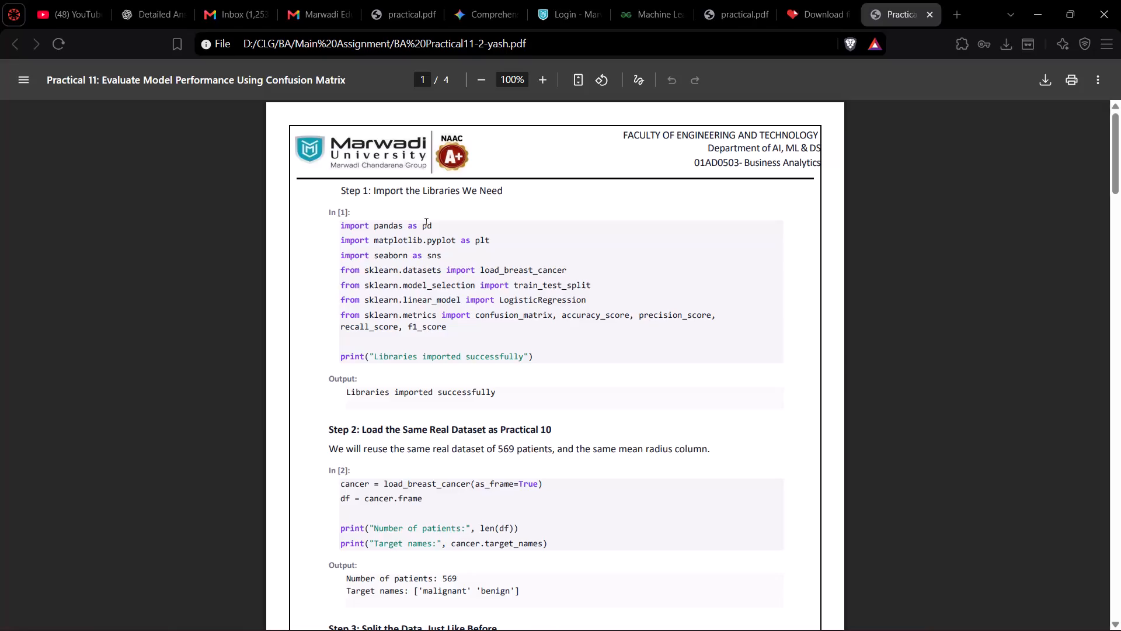
Switch to the ASSIGNMENT folder, open practical-13.docx in Word and enable editing.
{"action": "key", "text": "alt+Tab"}
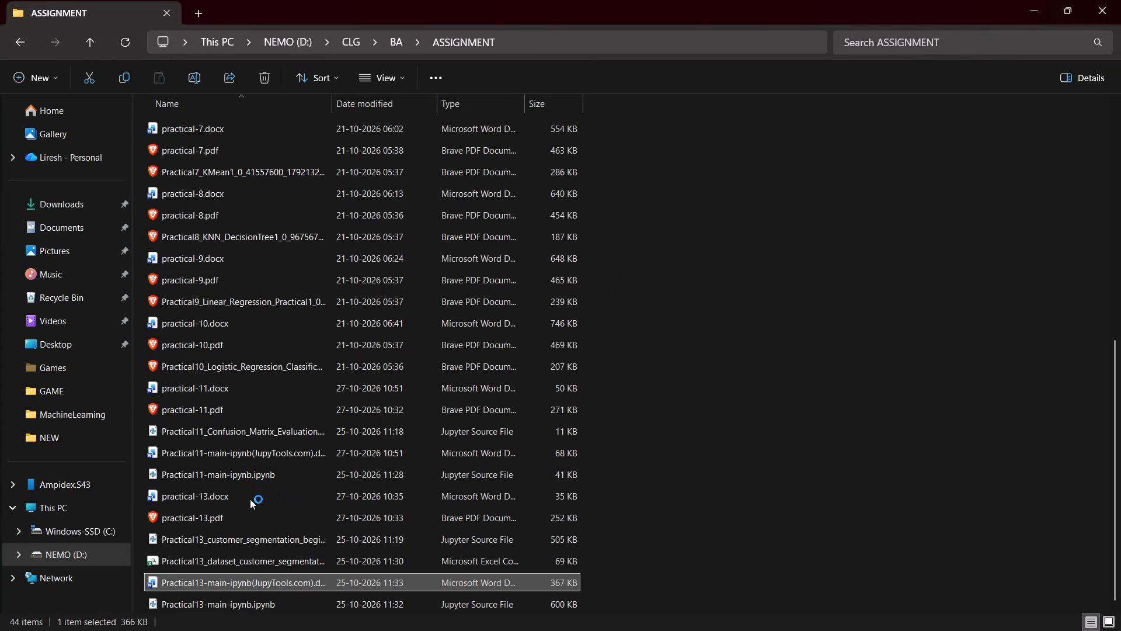
{"action": "double_click", "coordinate": [250, 499]}
{"action": "left_click", "coordinate": [597, 72]}
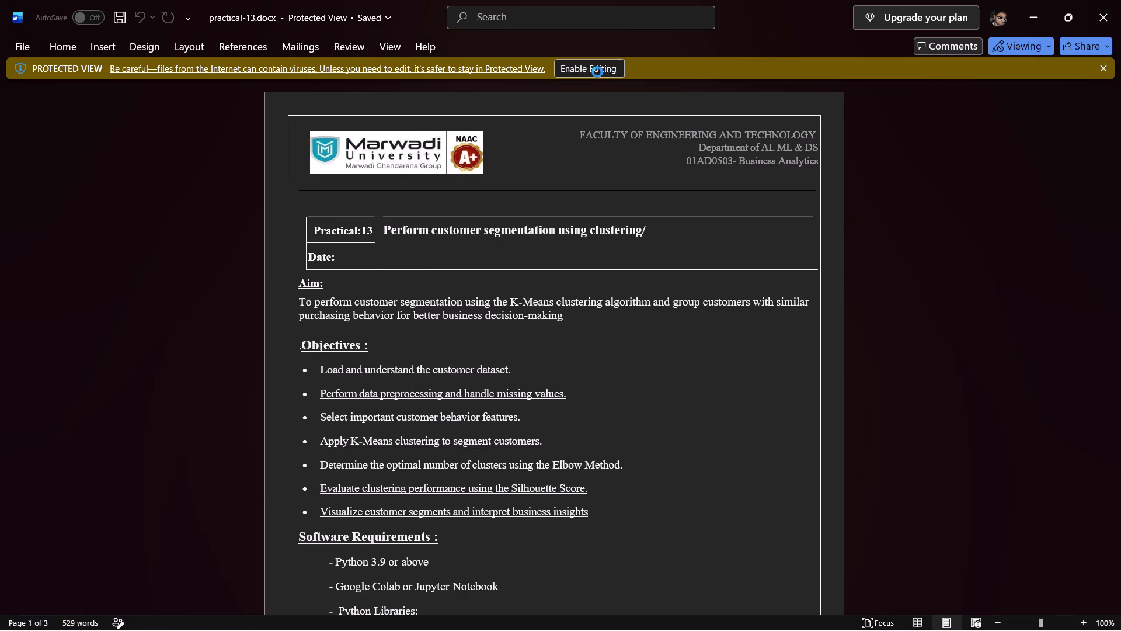
{"action": "key", "text": "alt+Tab"}
{"action": "key", "text": "alt+Tab"}
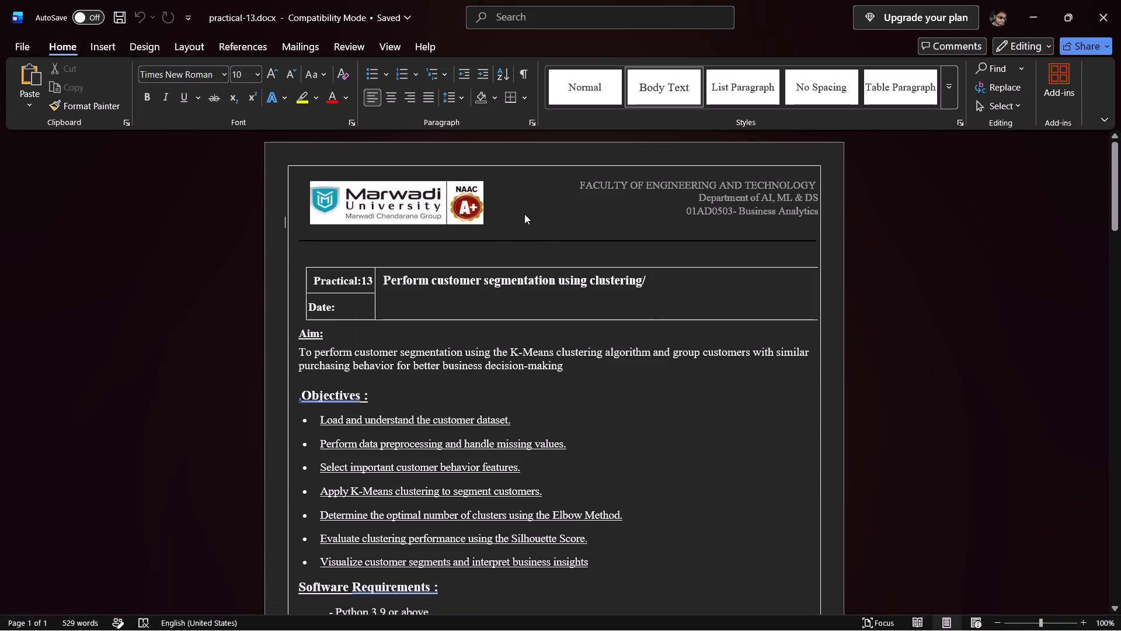
Move the Marwadi University logo from the body of the first page into the page header.
{"action": "right_click", "coordinate": [447, 196]}
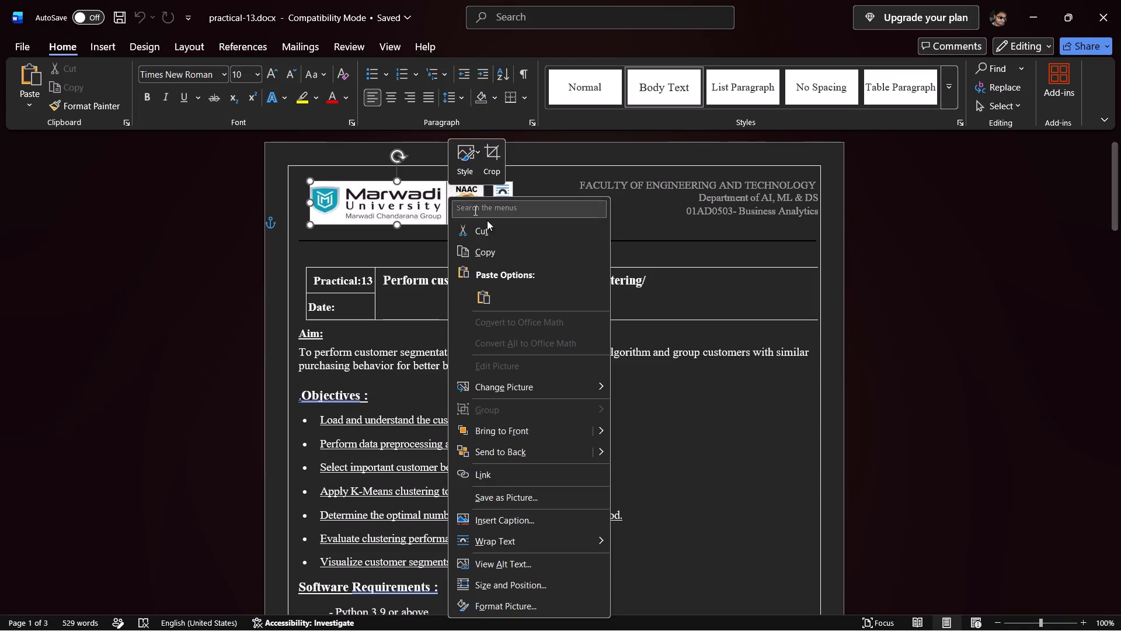
{"action": "left_click", "coordinate": [498, 249]}
{"action": "double_click", "coordinate": [539, 213]}
{"action": "left_click", "coordinate": [459, 197]}
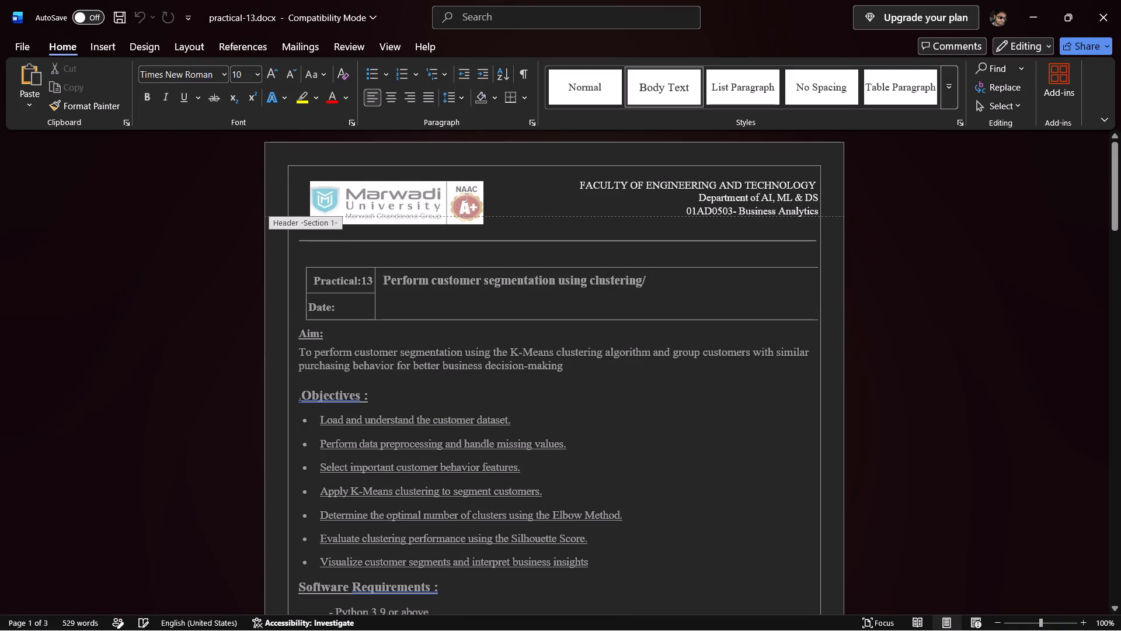
{"action": "double_click", "coordinate": [459, 197]}
{"action": "right_click", "coordinate": [459, 197]}
{"action": "key", "text": "BackSpace"}
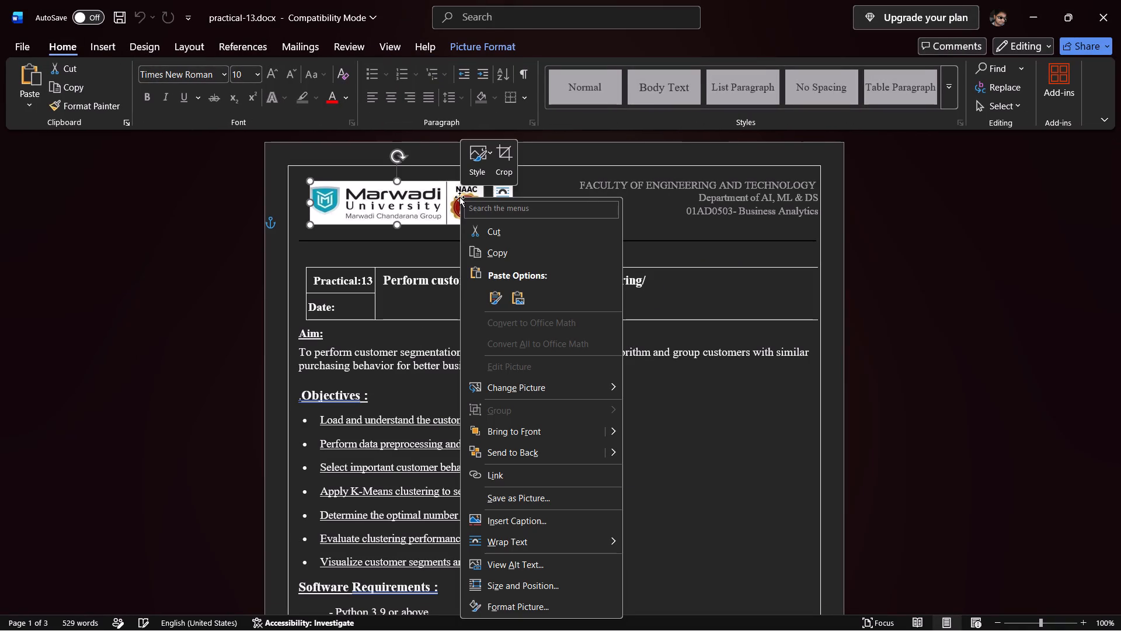
{"action": "left_click", "coordinate": [577, 182]}
{"action": "key", "text": "BackSpace"}
{"action": "double_click", "coordinate": [438, 199]}
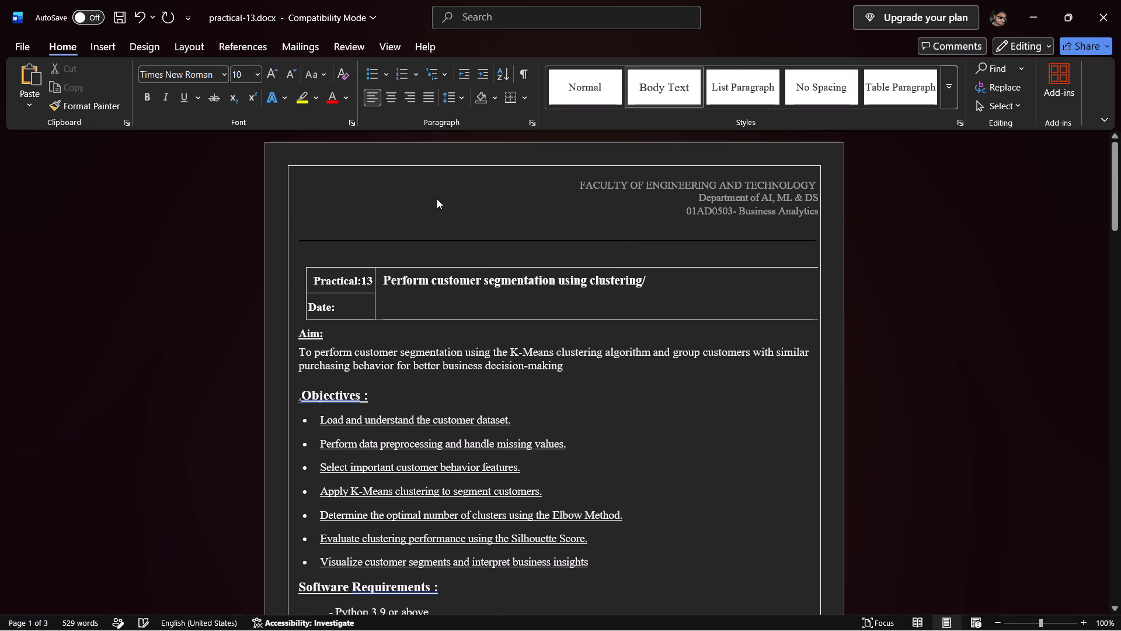
{"action": "left_click", "coordinate": [375, 187]}
{"action": "key", "text": "ctrl+v"}
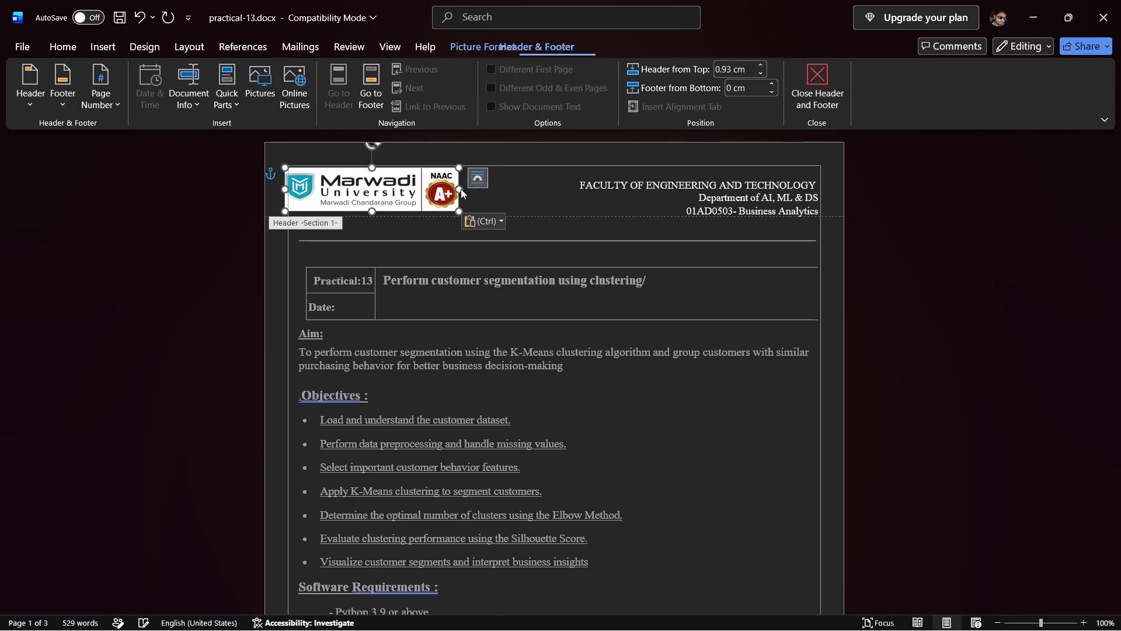
Set the header's distance from the top of the page to 2.7 cm.
{"action": "triple_click", "coordinate": [763, 63]}
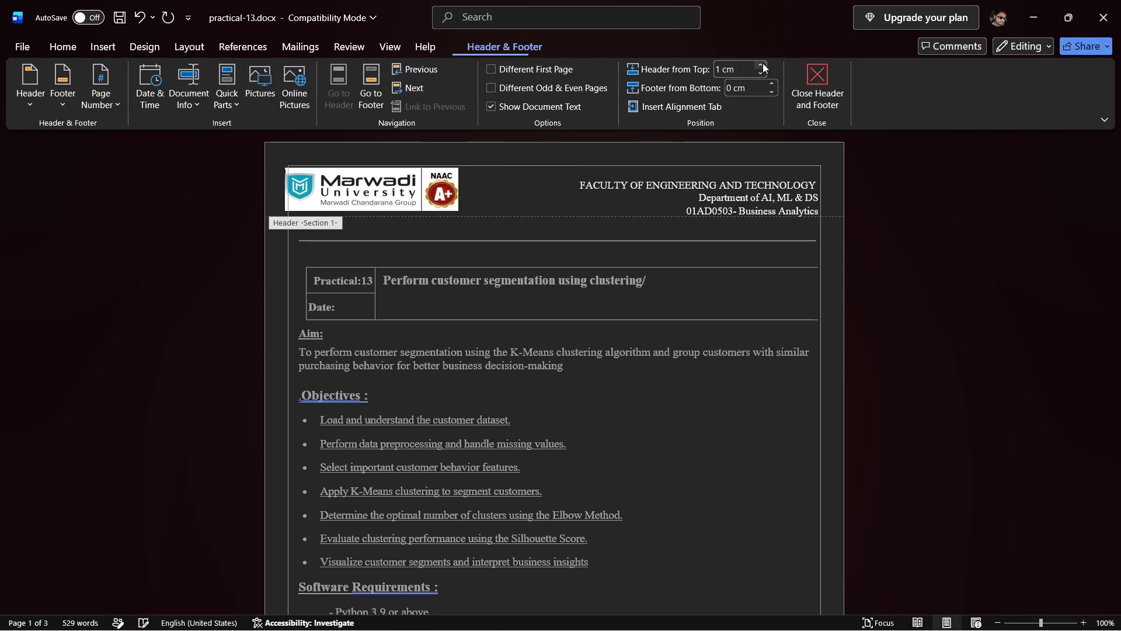
{"action": "triple_click", "coordinate": [763, 63]}
{"action": "triple_click", "coordinate": [763, 63]}
{"action": "left_click", "coordinate": [763, 63]}
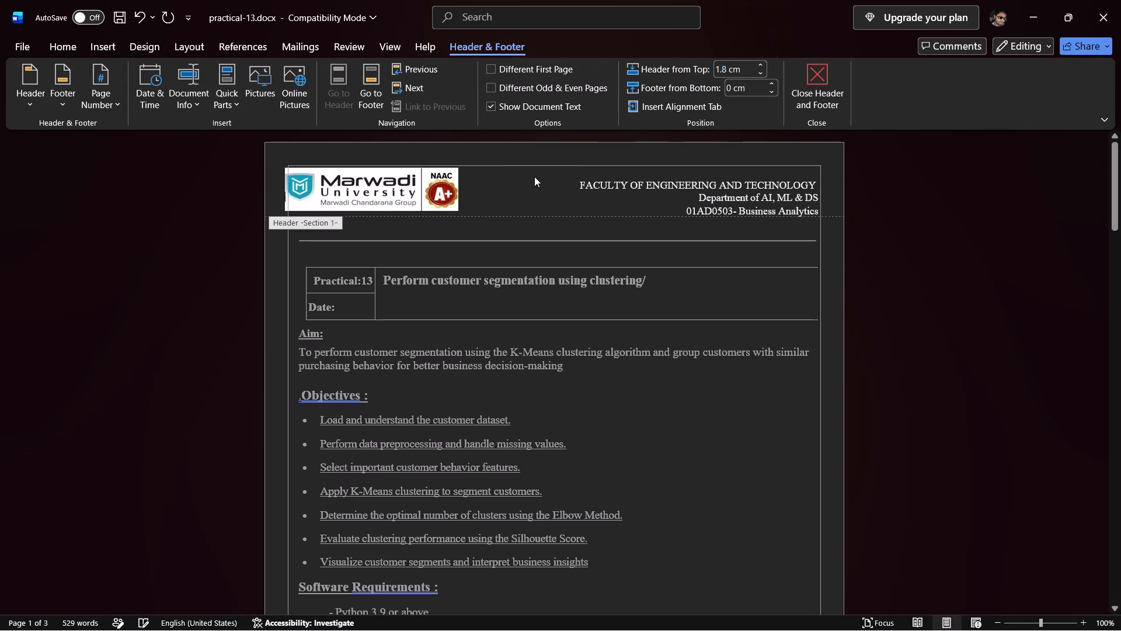
{"action": "left_click", "coordinate": [533, 177]}
{"action": "double_click", "coordinate": [482, 202]}
{"action": "left_click", "coordinate": [481, 202]}
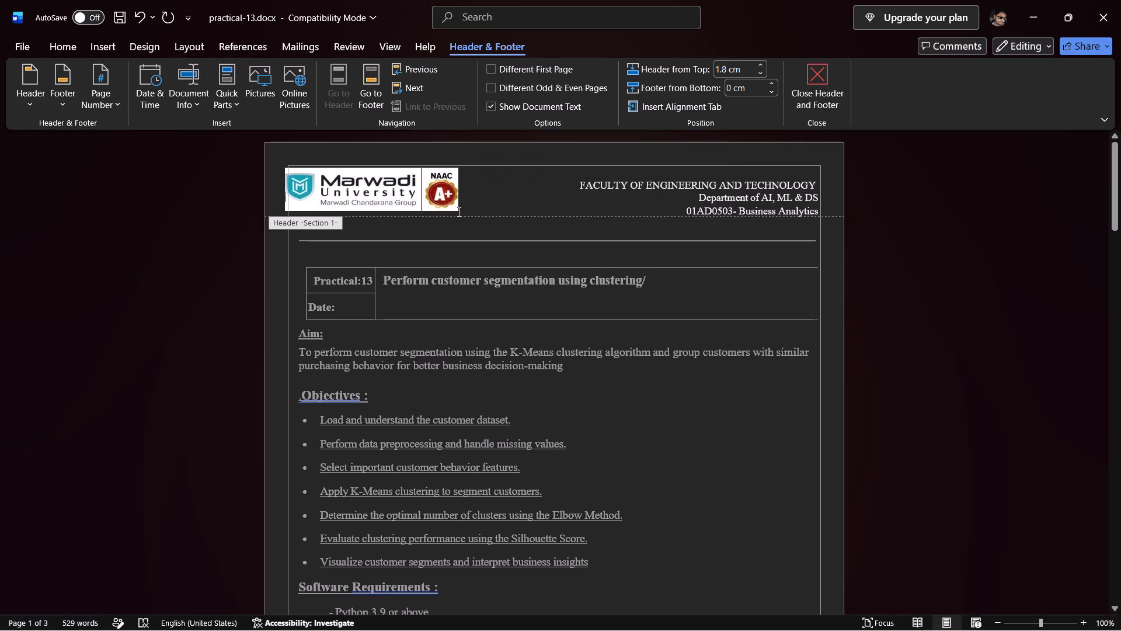
{"action": "left_click", "coordinate": [458, 213]}
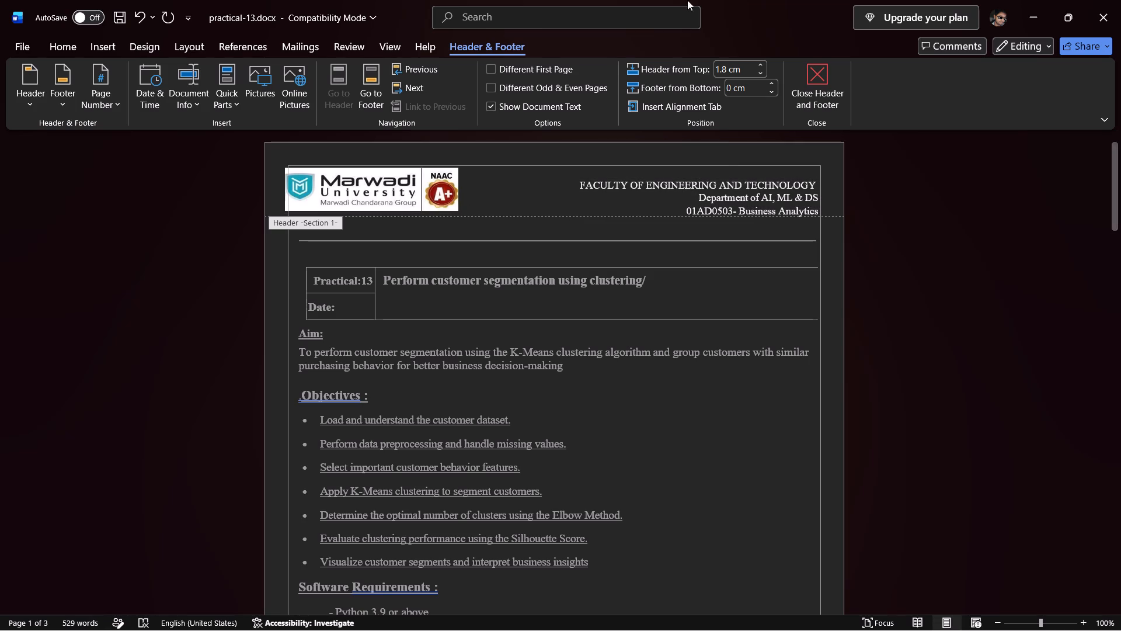
{"action": "triple_click", "coordinate": [758, 63]}
{"action": "triple_click", "coordinate": [758, 63]}
{"action": "left_click", "coordinate": [758, 63]}
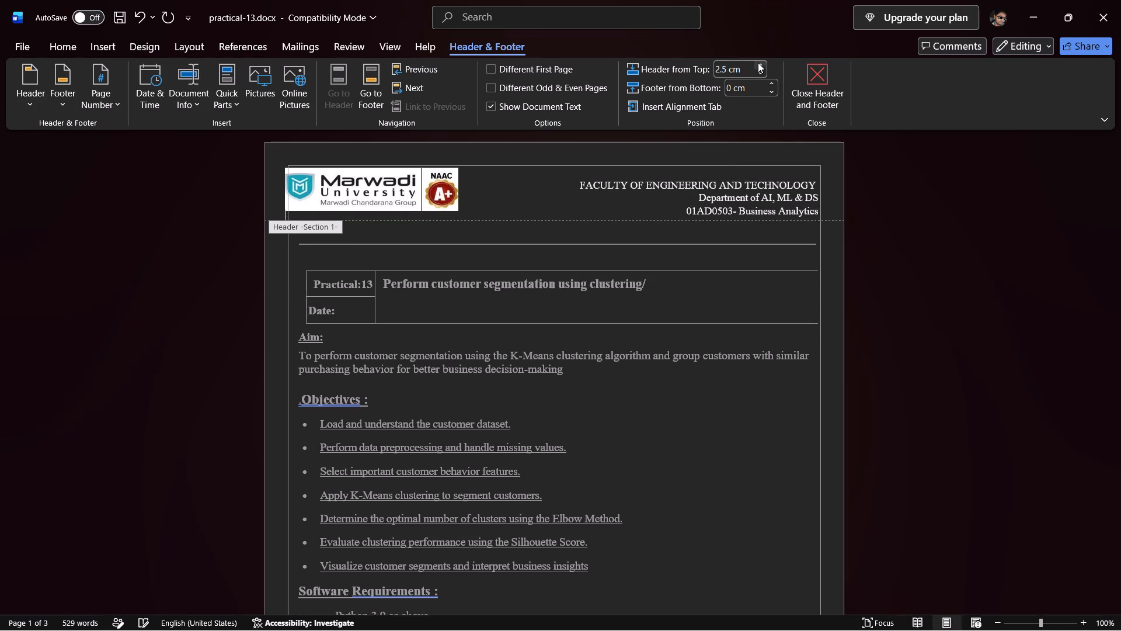
{"action": "double_click", "coordinate": [758, 63]}
Shift the header logo slightly right and down so it sits inside the page border.
{"action": "left_click", "coordinate": [424, 184]}
{"action": "left_click_drag", "start_coordinate": [410, 188], "coordinate": [414, 190]}
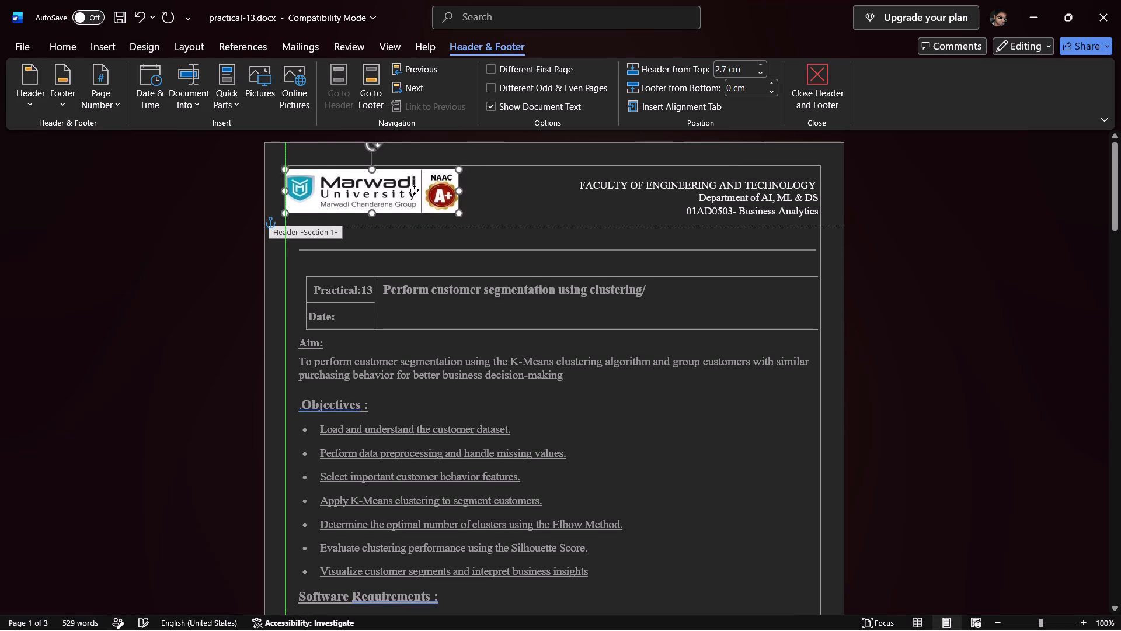
{"action": "left_click_drag", "start_coordinate": [414, 190], "coordinate": [423, 191]}
{"action": "left_click", "coordinate": [551, 189]}
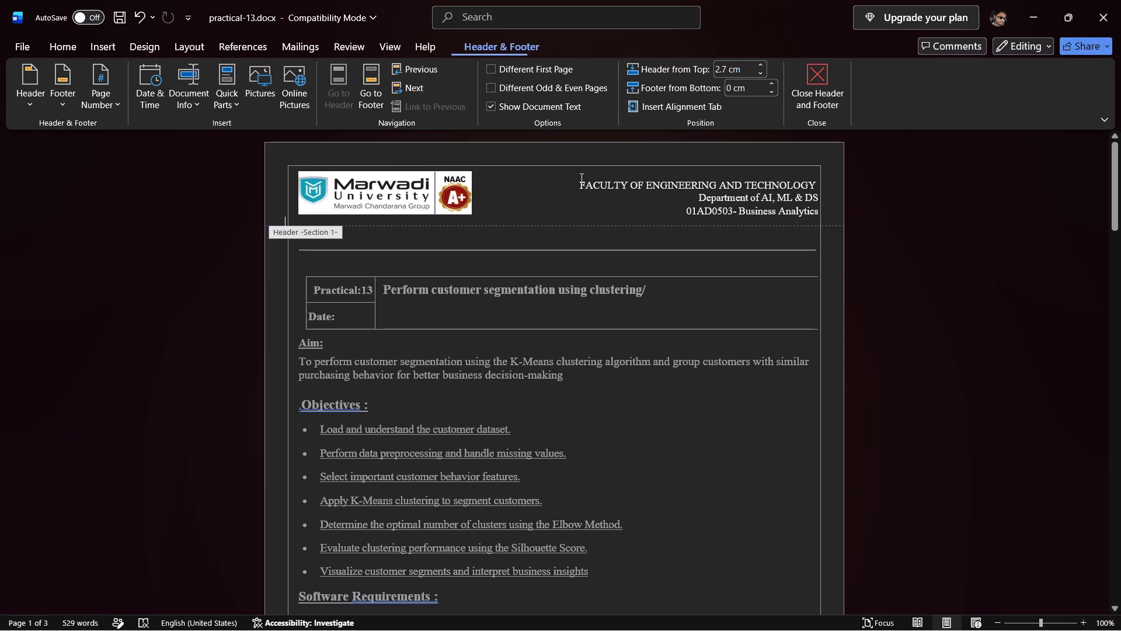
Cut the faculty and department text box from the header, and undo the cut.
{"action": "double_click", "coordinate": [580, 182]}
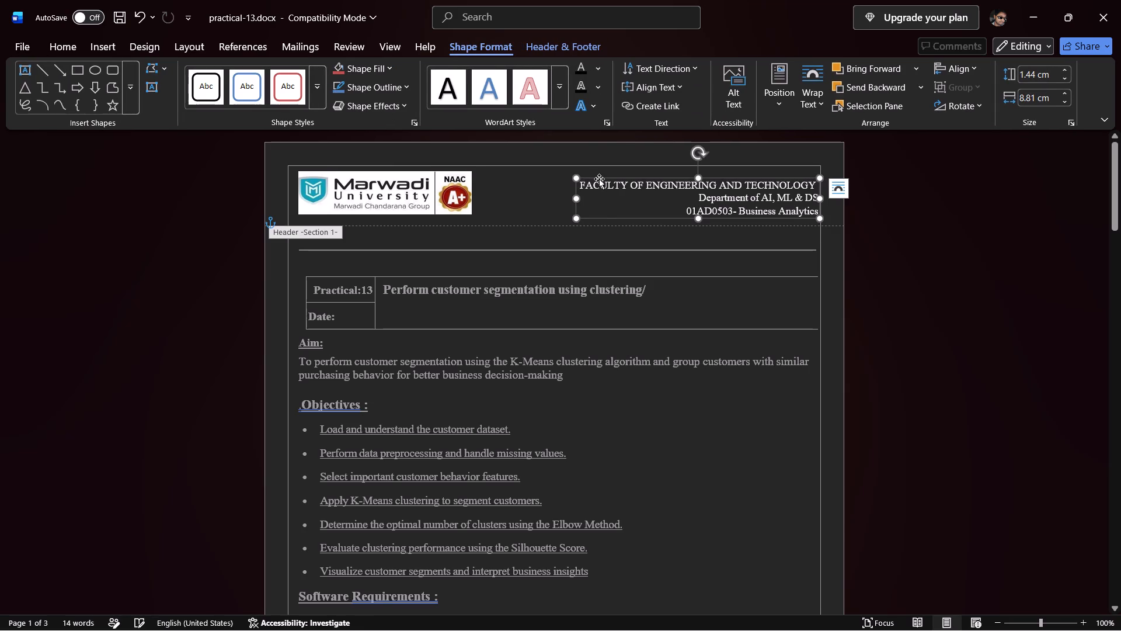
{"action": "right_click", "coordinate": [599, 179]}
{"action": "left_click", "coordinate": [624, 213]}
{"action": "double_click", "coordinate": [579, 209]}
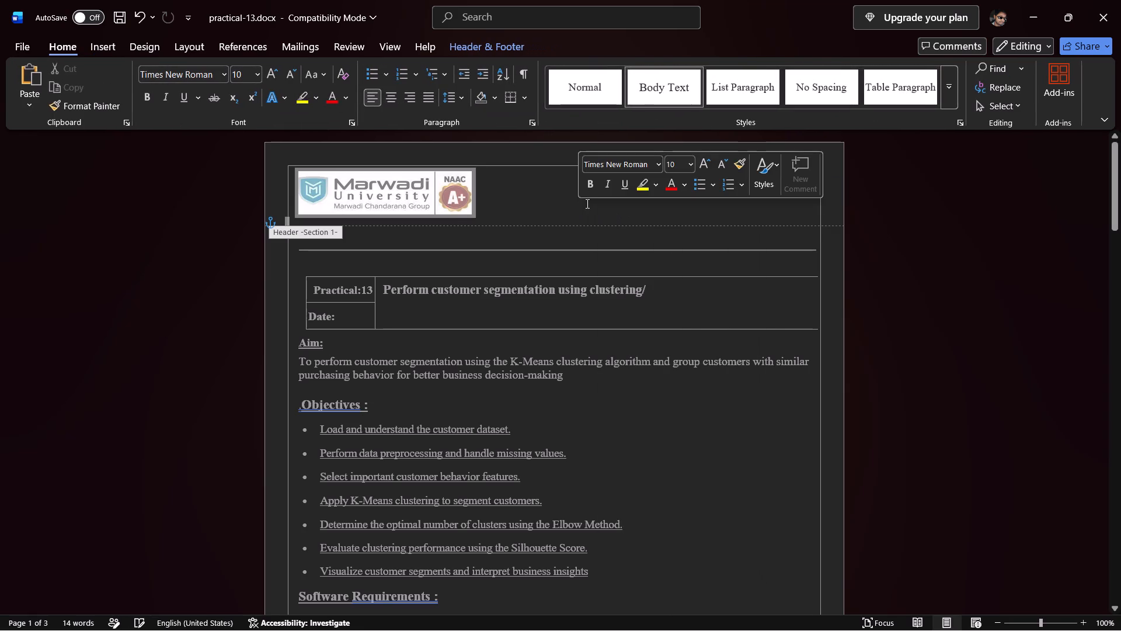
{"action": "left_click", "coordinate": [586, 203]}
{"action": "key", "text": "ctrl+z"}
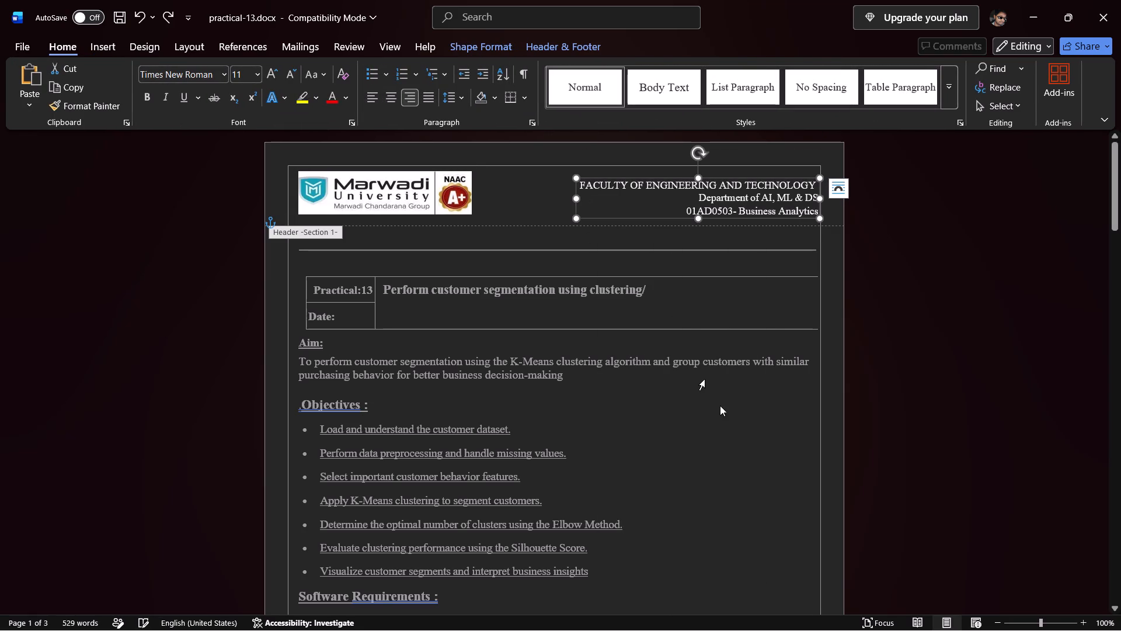
Move the horizontal divider line from the first page's body into the page header.
{"action": "left_click", "coordinate": [721, 408]}
{"action": "double_click", "coordinate": [653, 373]}
{"action": "left_click", "coordinate": [570, 247]}
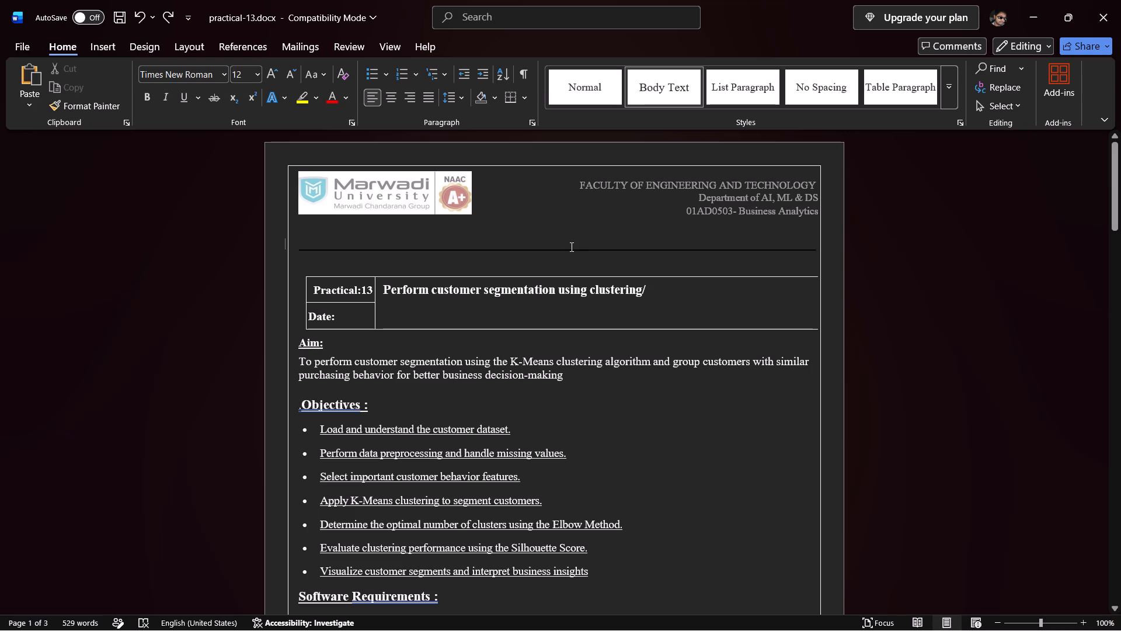
{"action": "left_click", "coordinate": [571, 248]}
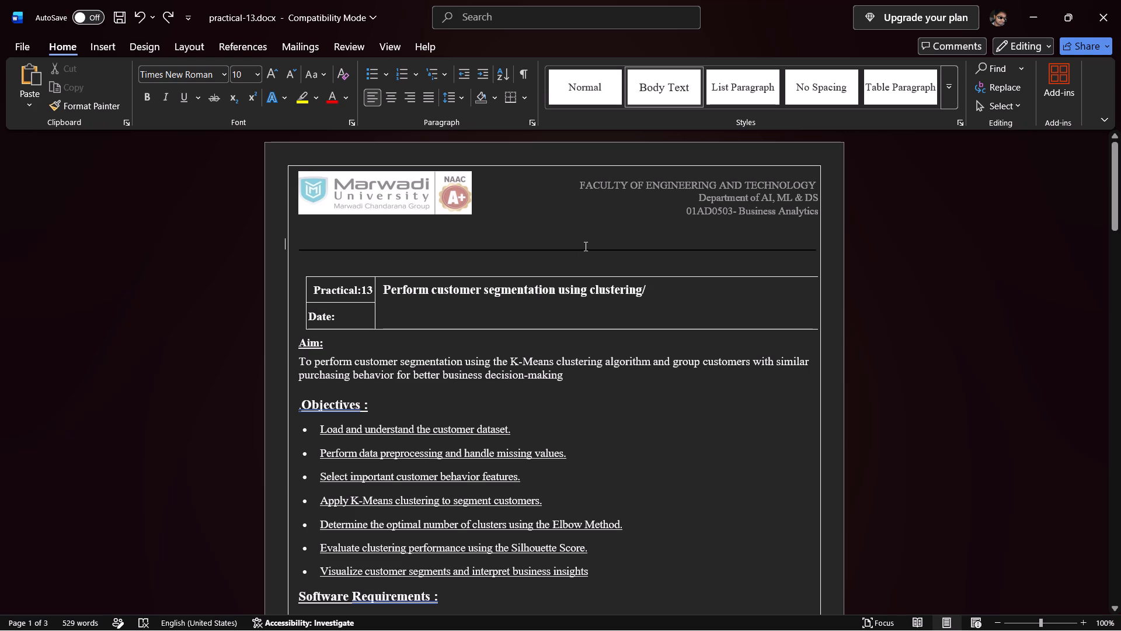
{"action": "right_click", "coordinate": [589, 249]}
{"action": "left_click", "coordinate": [589, 249]}
{"action": "right_click", "coordinate": [589, 249]}
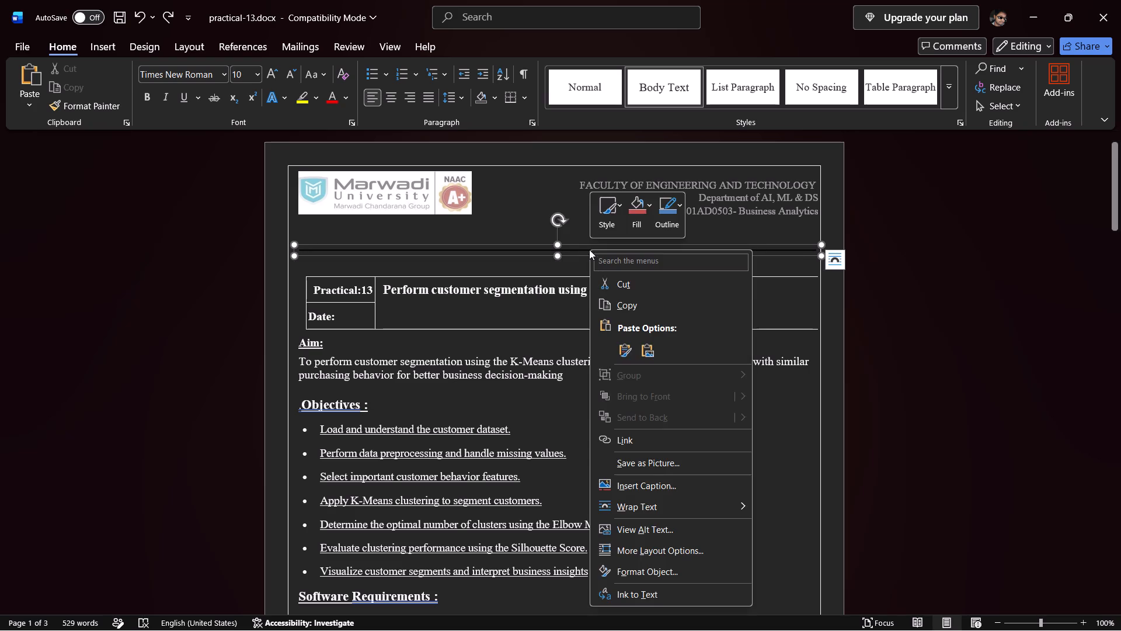
{"action": "left_click", "coordinate": [612, 278]}
{"action": "double_click", "coordinate": [576, 212]}
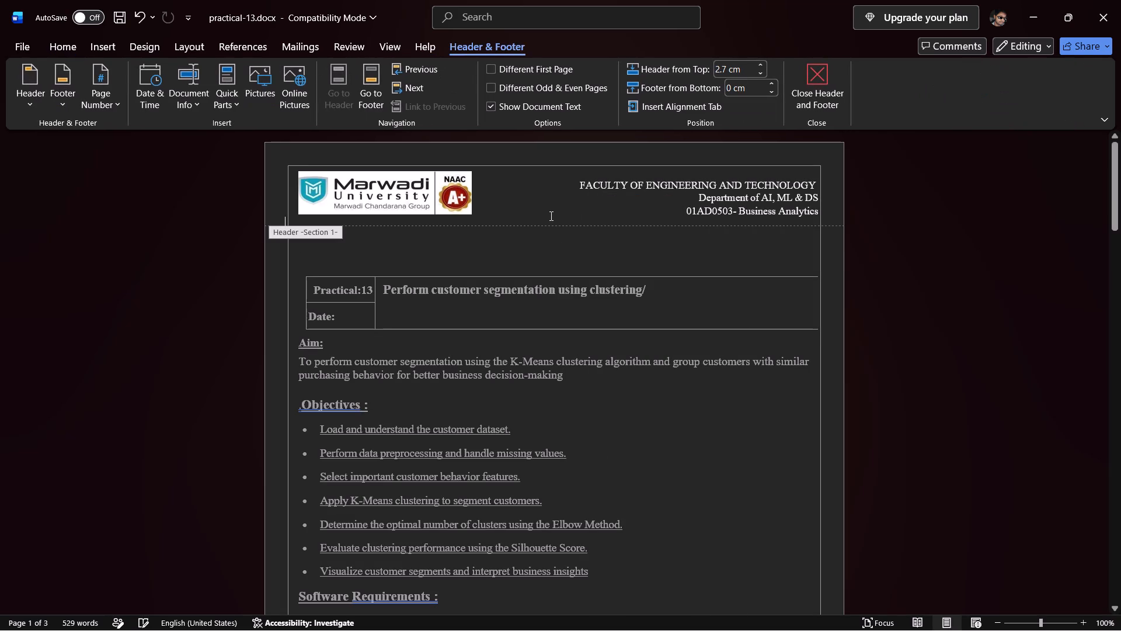
{"action": "key", "text": "ctrl+v"}
Set the header divider line's wrapping to Behind Text, place it just beneath the logo within the border, and return to the body.
{"action": "left_click_drag", "start_coordinate": [535, 224], "coordinate": [548, 224]}
{"action": "double_click", "coordinate": [565, 261]}
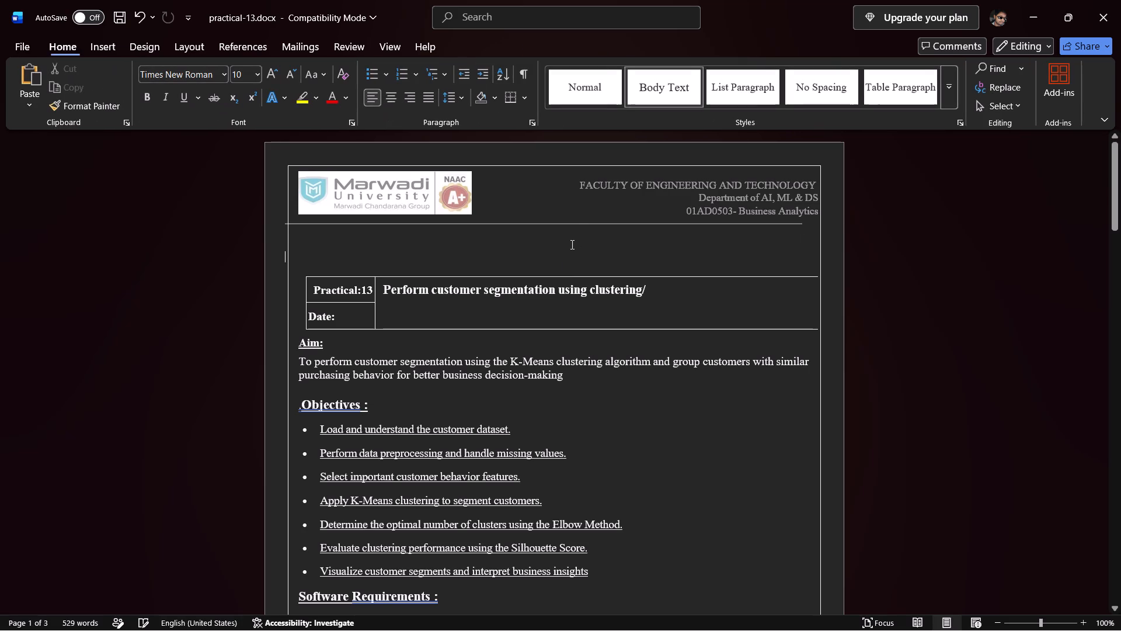
{"action": "double_click", "coordinate": [575, 223]}
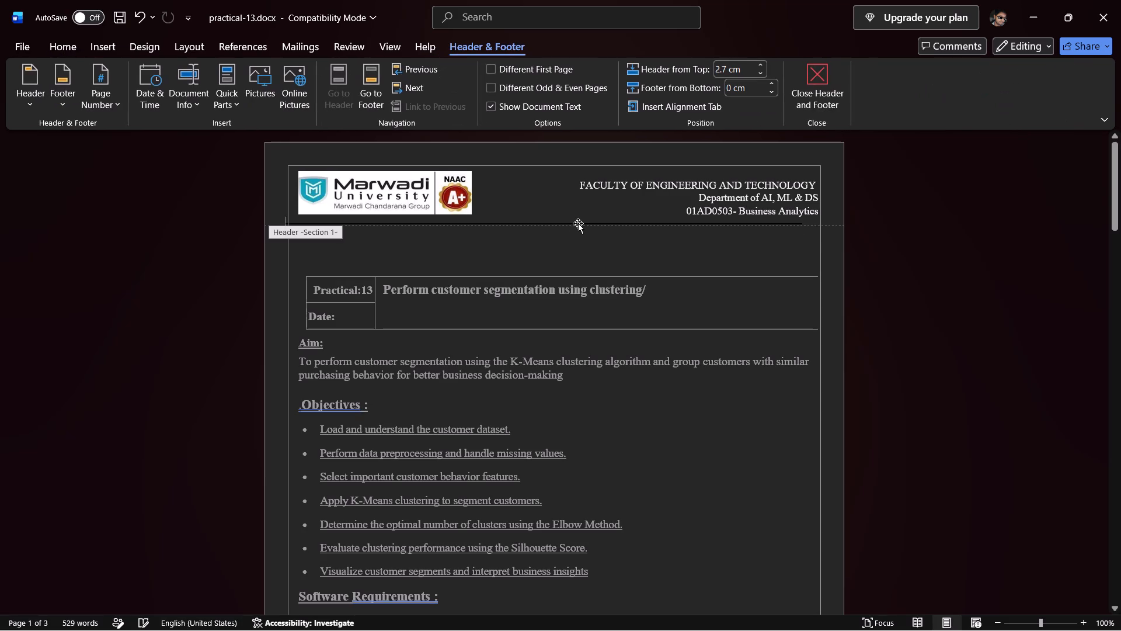
{"action": "left_click", "coordinate": [578, 223]}
{"action": "left_click", "coordinate": [815, 234]}
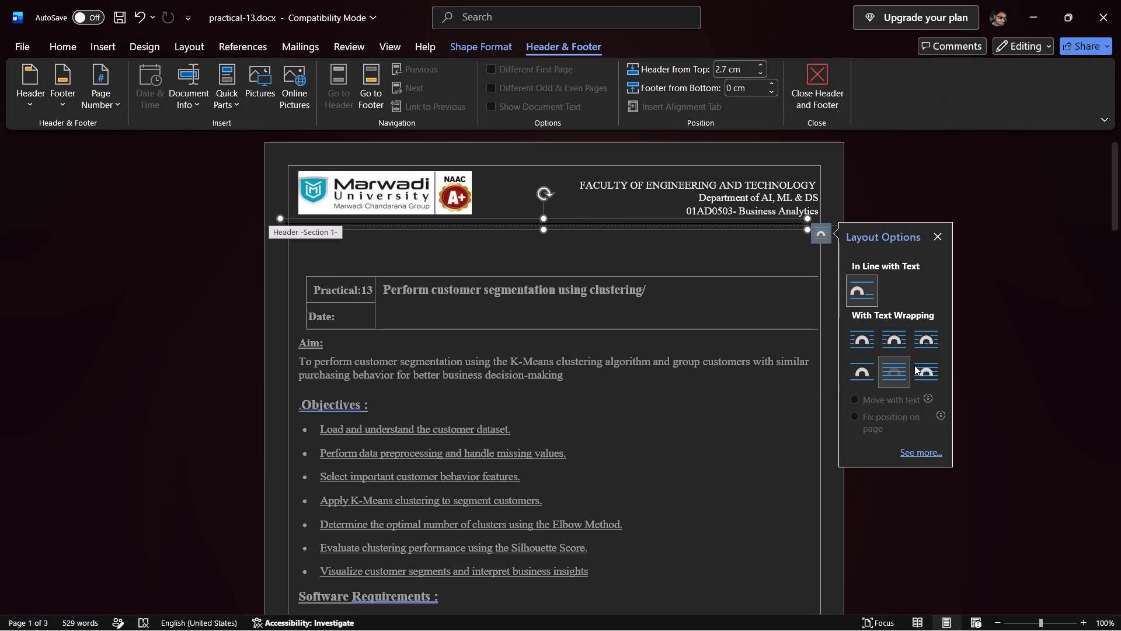
{"action": "left_click", "coordinate": [900, 367]}
{"action": "left_click_drag", "start_coordinate": [560, 218], "coordinate": [569, 218]}
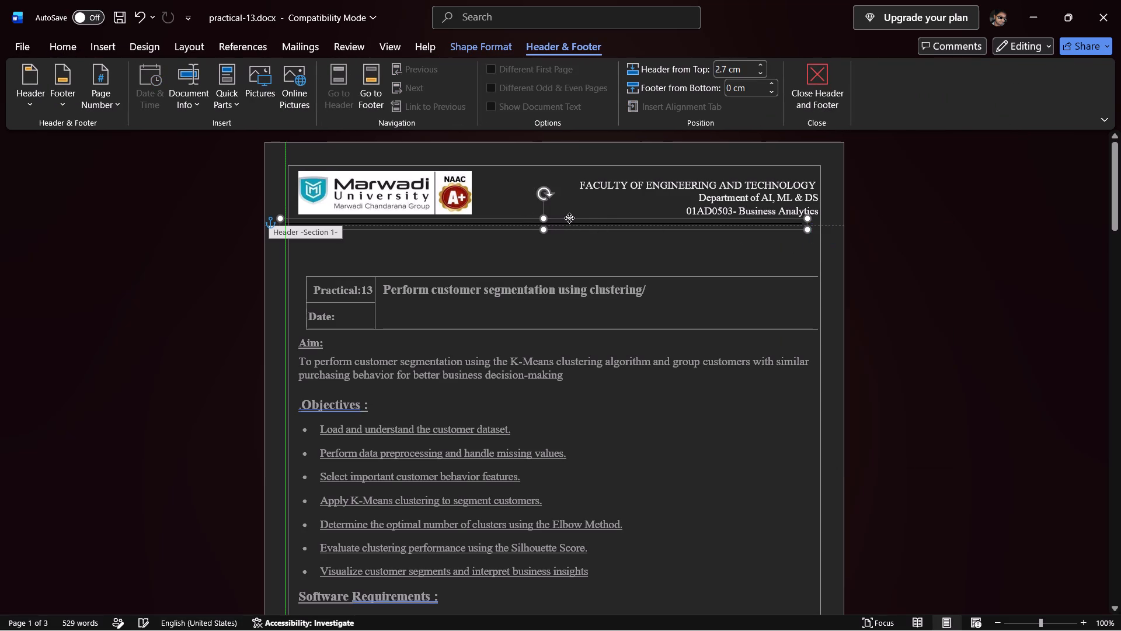
{"action": "left_click_drag", "start_coordinate": [569, 218], "coordinate": [568, 277]}
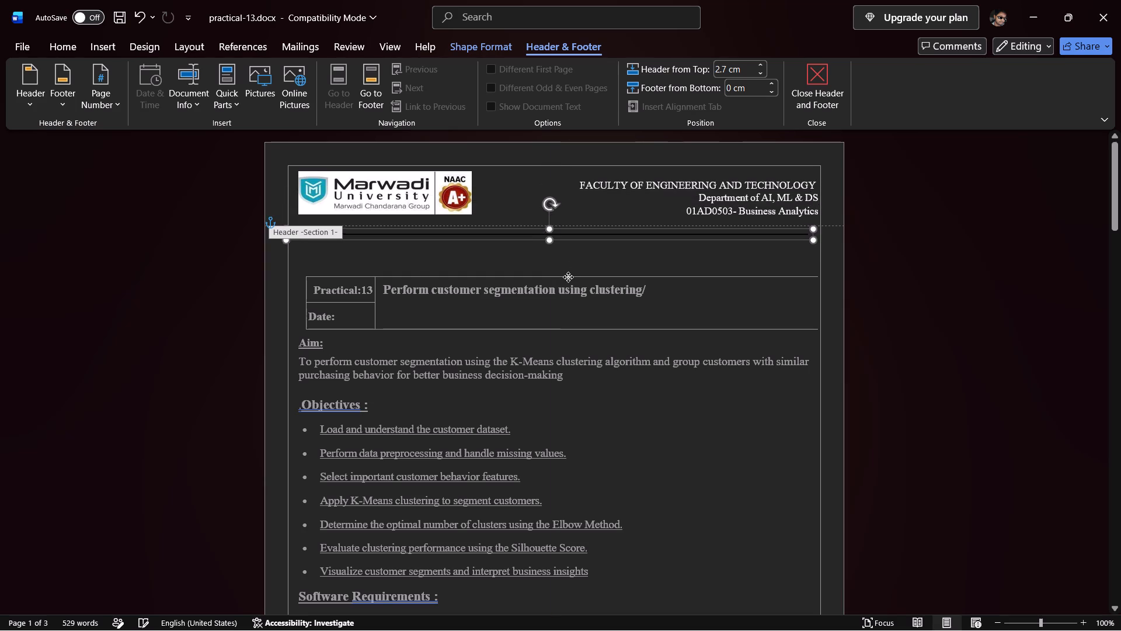
{"action": "left_click_drag", "start_coordinate": [568, 277], "coordinate": [570, 264]}
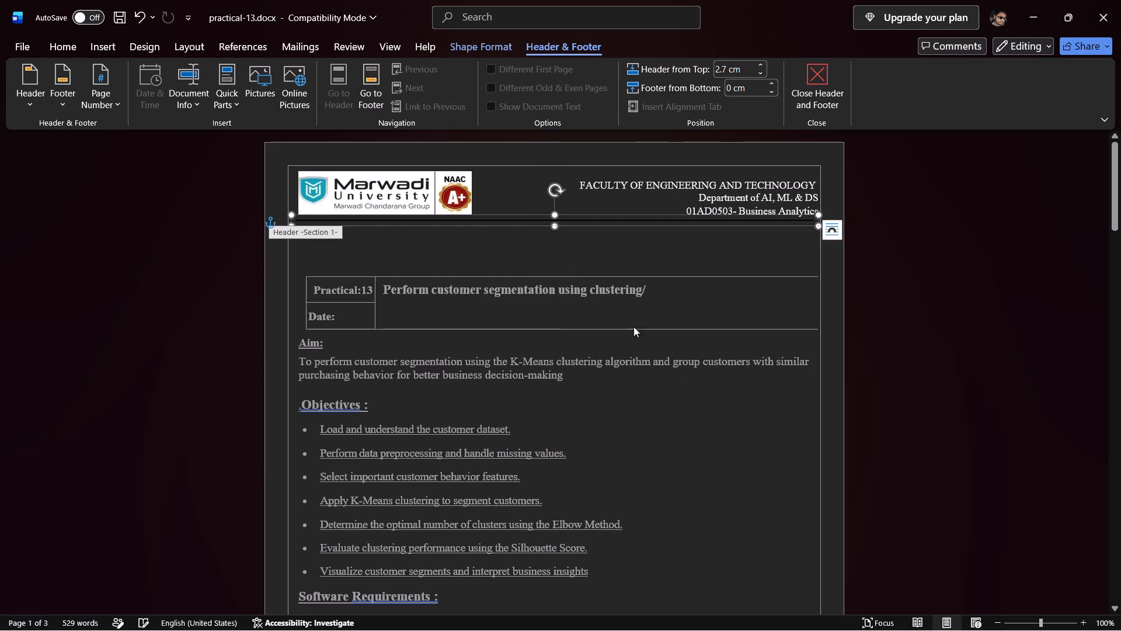
{"action": "double_click", "coordinate": [681, 373]}
Delete the surplus blank lines above the Practical:13 title table.
{"action": "double_click", "coordinate": [436, 269]}
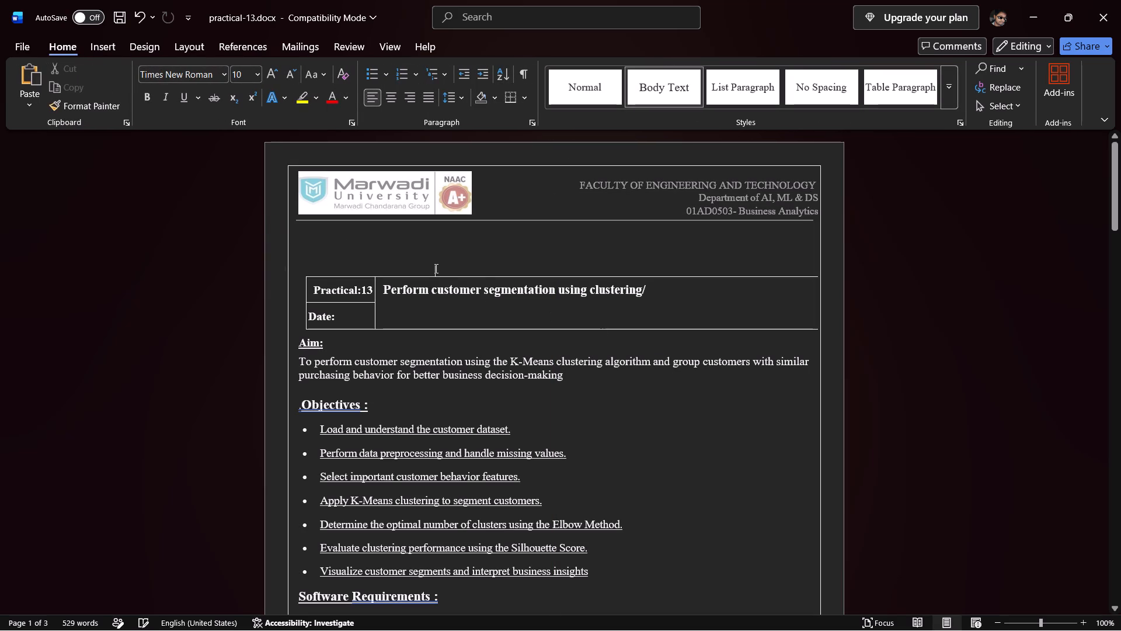
{"action": "left_click", "coordinate": [431, 265]}
{"action": "double_click", "coordinate": [361, 253]}
{"action": "left_click", "coordinate": [361, 253]}
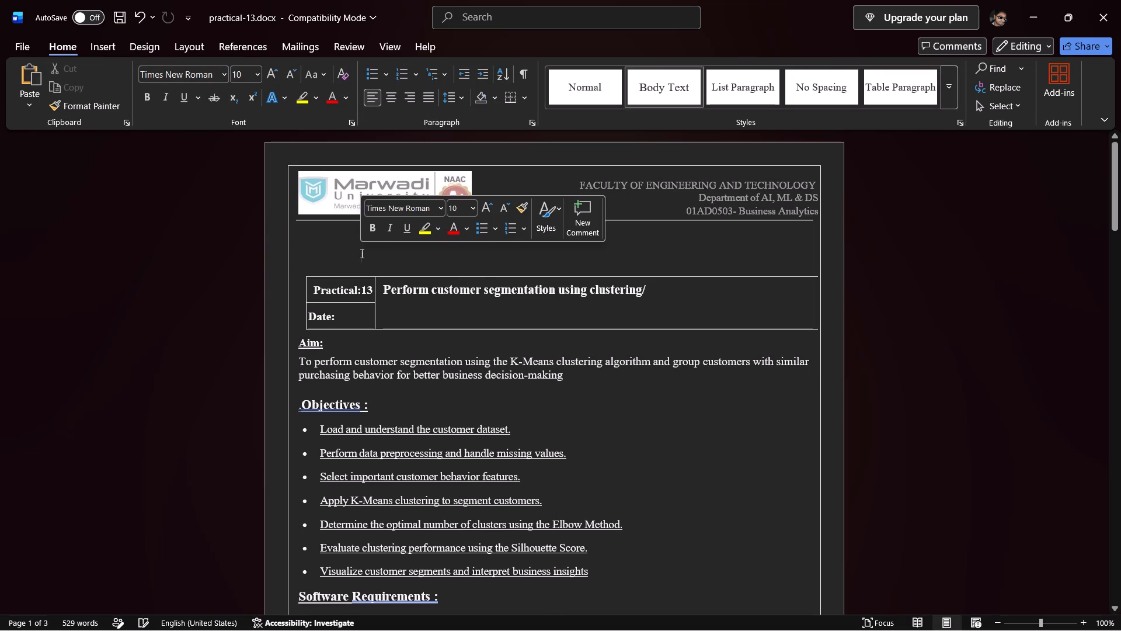
{"action": "left_click", "coordinate": [361, 253]}
{"action": "left_click", "coordinate": [307, 274]}
{"action": "left_click", "coordinate": [304, 276]}
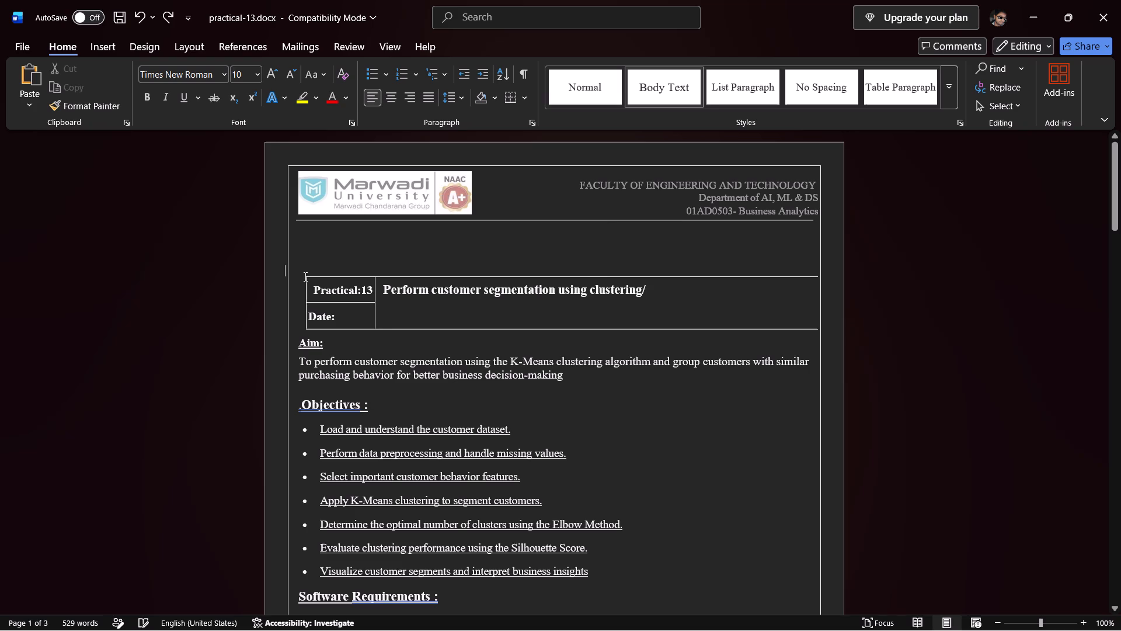
{"action": "left_click", "coordinate": [298, 323]}
{"action": "left_click", "coordinate": [336, 256]}
{"action": "key", "text": "BackSpace"}
{"action": "key", "text": "BackSpace"}
{"action": "key", "text": "BackSpace"}
{"action": "key", "text": "BackSpace"}
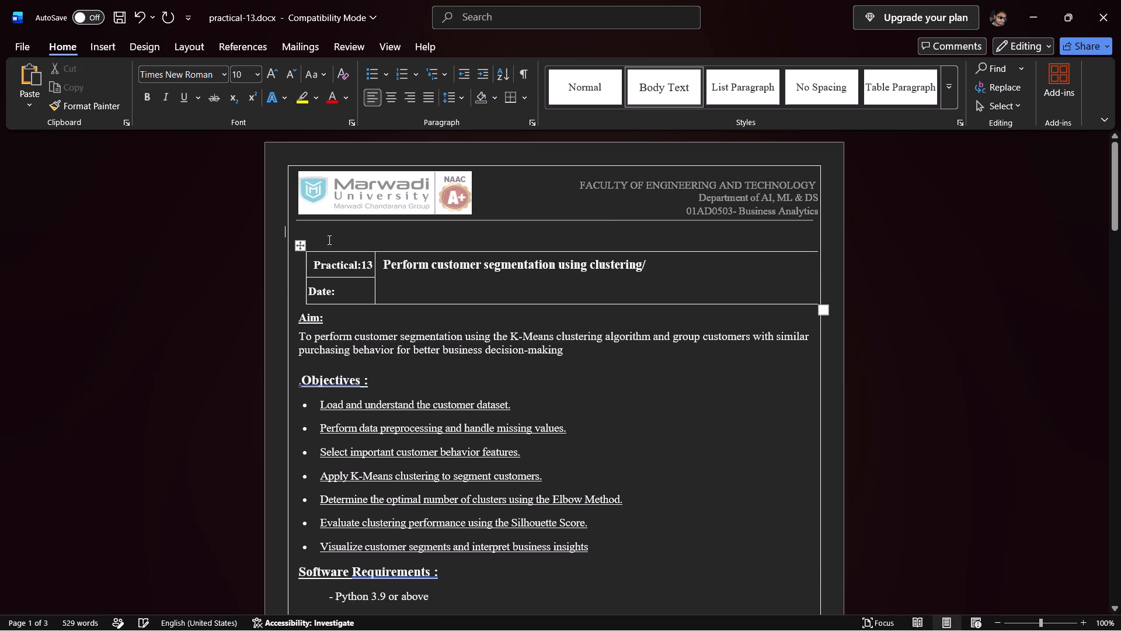
{"action": "key", "text": "Delete"}
Indent the PYTHON CODE AND OUTPUT: heading on page 2 with four leading spaces.
{"action": "scroll", "coordinate": [475, 324], "scroll_direction": "down", "scroll_amount": 11}
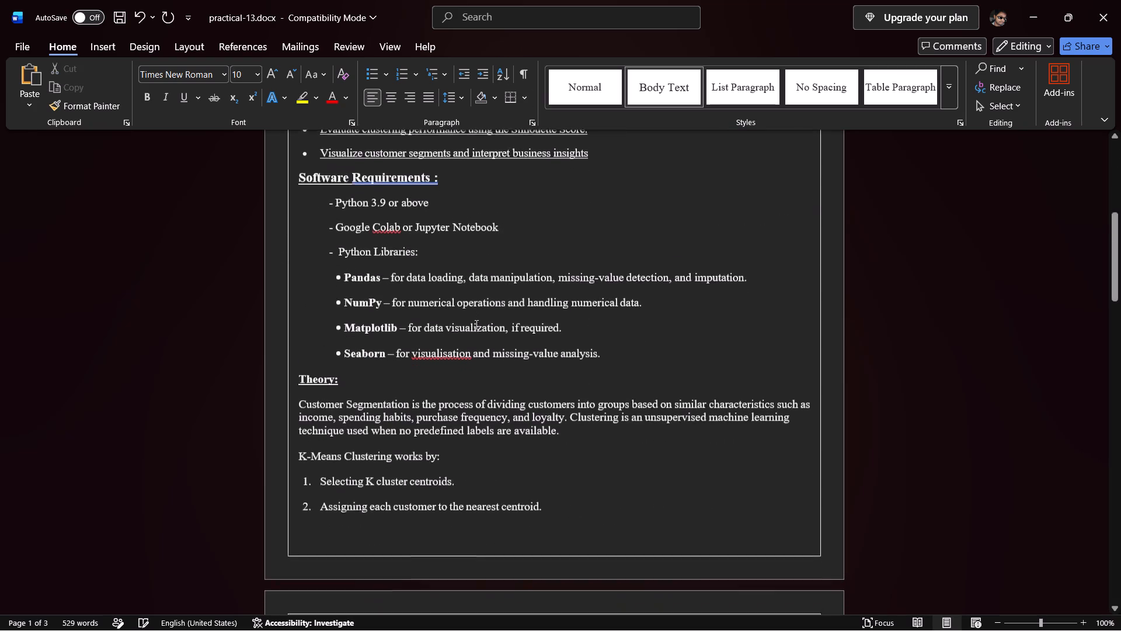
{"action": "scroll", "coordinate": [475, 324], "scroll_direction": "down", "scroll_amount": 14}
{"action": "scroll", "coordinate": [475, 324], "scroll_direction": "up", "scroll_amount": 6}
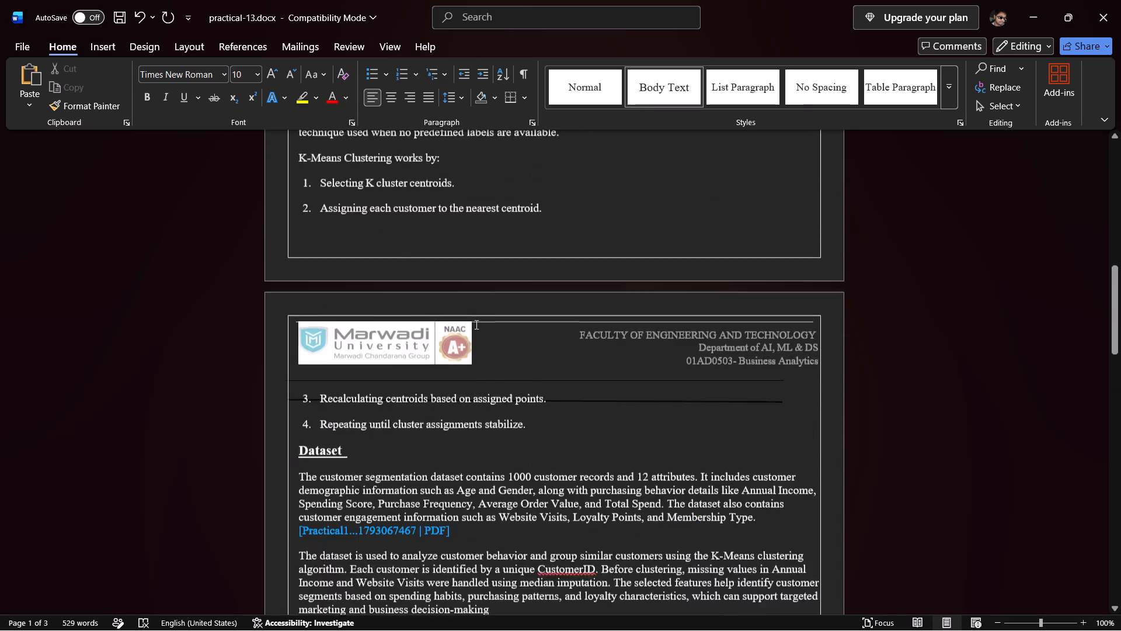
{"action": "scroll", "coordinate": [475, 324], "scroll_direction": "up", "scroll_amount": 4}
{"action": "scroll", "coordinate": [475, 324], "scroll_direction": "down", "scroll_amount": 7}
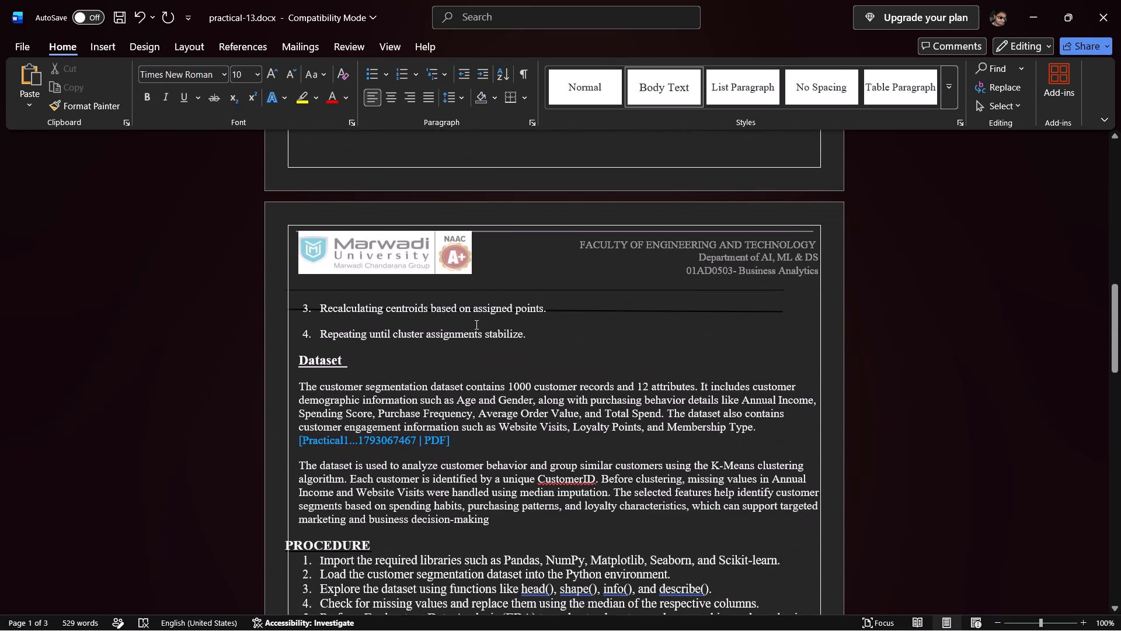
{"action": "scroll", "coordinate": [475, 324], "scroll_direction": "down", "scroll_amount": 9}
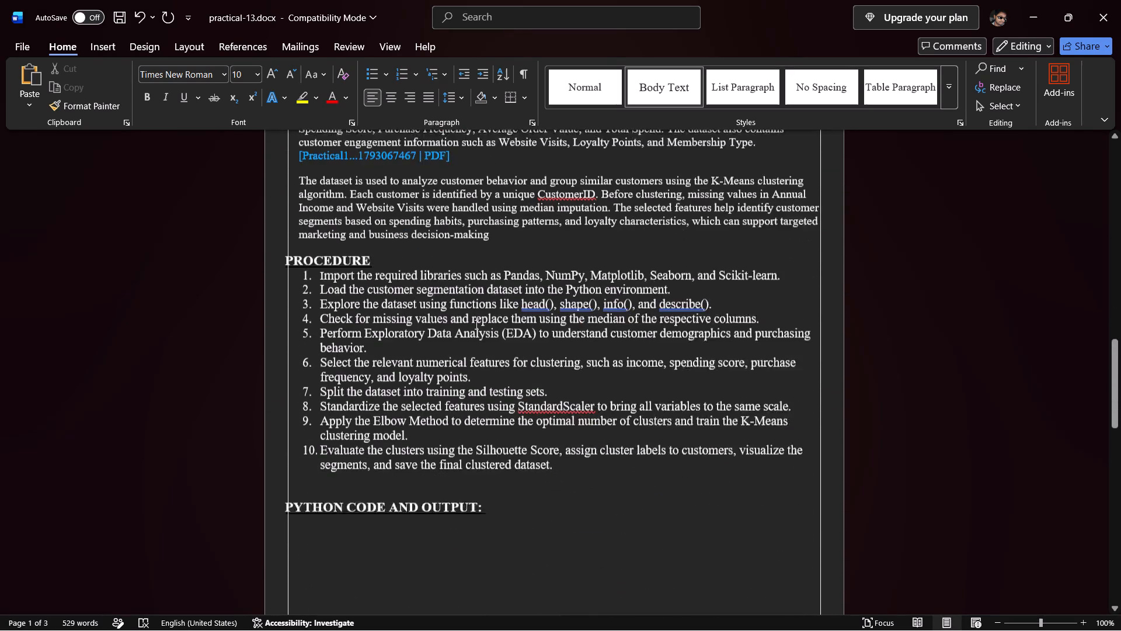
{"action": "scroll", "coordinate": [475, 324], "scroll_direction": "down", "scroll_amount": 5}
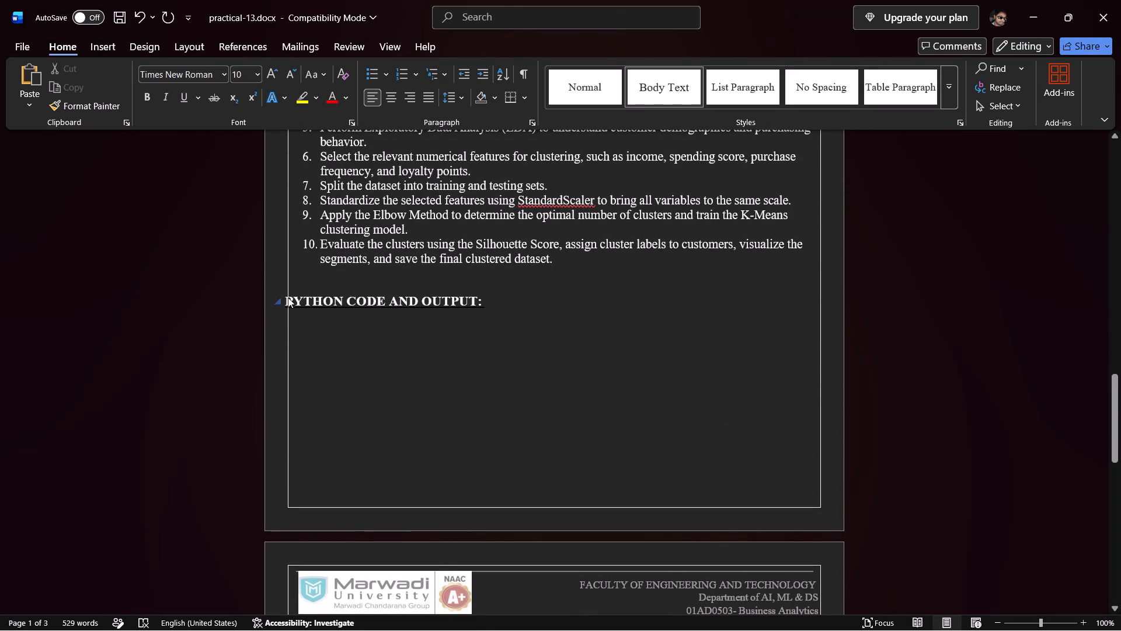
{"action": "left_click", "coordinate": [287, 304]}
{"action": "key", "text": "space"}
{"action": "key", "text": "space"}
{"action": "key", "text": "space"}
{"action": "key", "text": "space"}
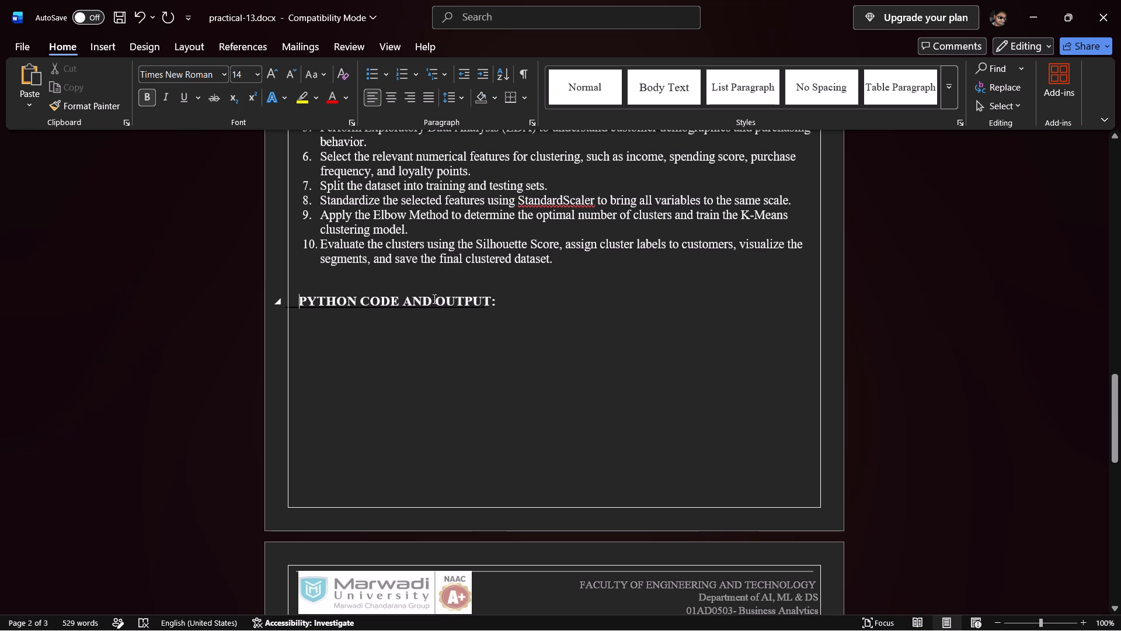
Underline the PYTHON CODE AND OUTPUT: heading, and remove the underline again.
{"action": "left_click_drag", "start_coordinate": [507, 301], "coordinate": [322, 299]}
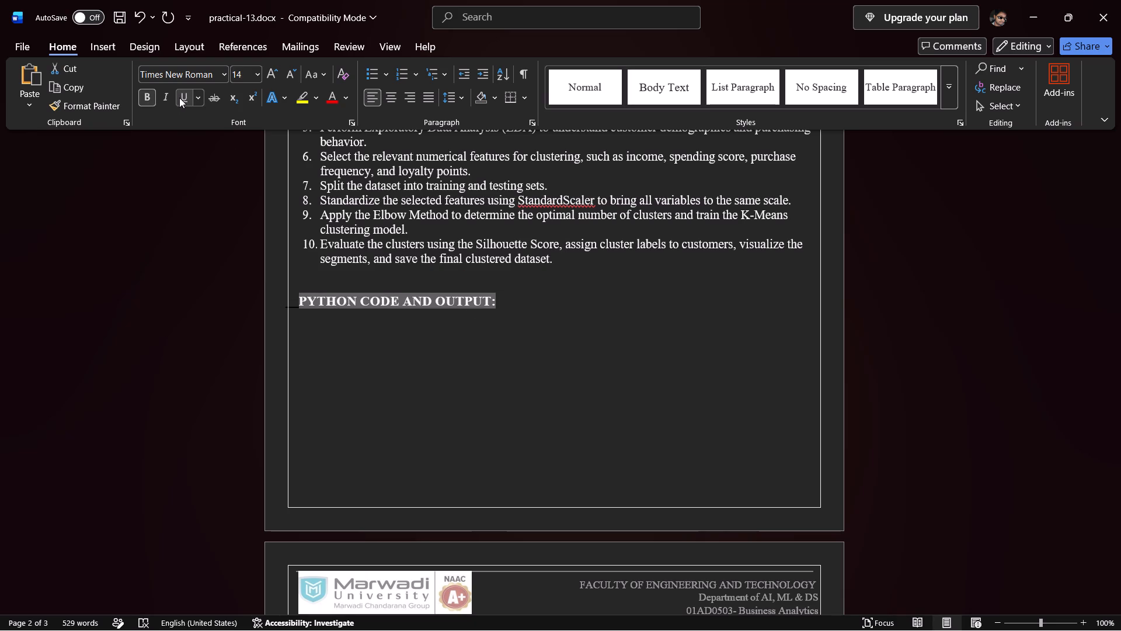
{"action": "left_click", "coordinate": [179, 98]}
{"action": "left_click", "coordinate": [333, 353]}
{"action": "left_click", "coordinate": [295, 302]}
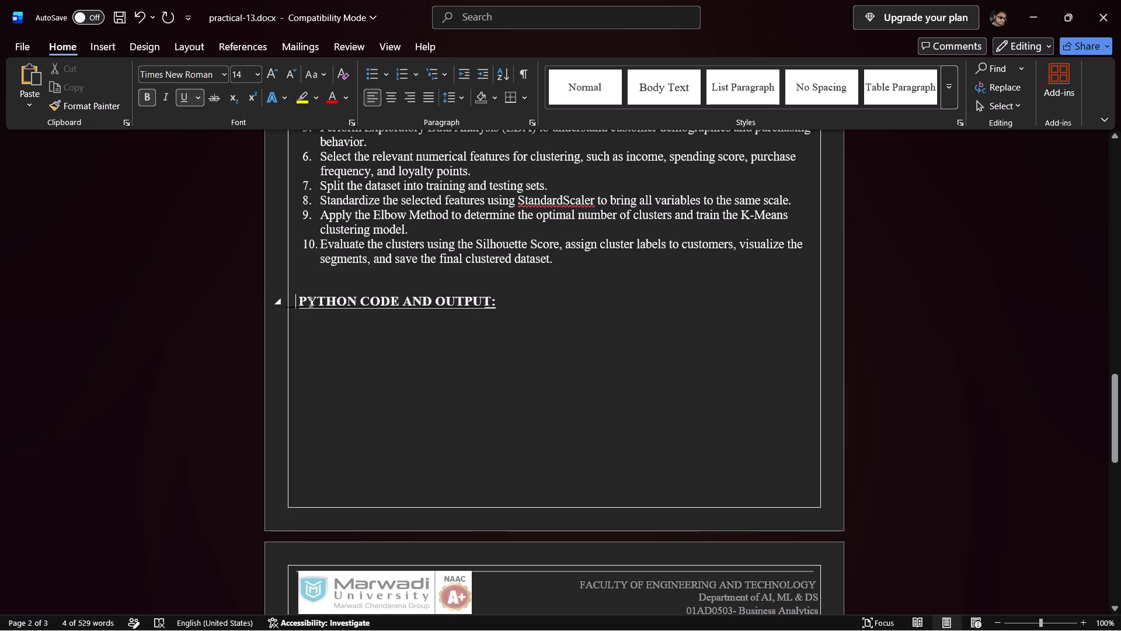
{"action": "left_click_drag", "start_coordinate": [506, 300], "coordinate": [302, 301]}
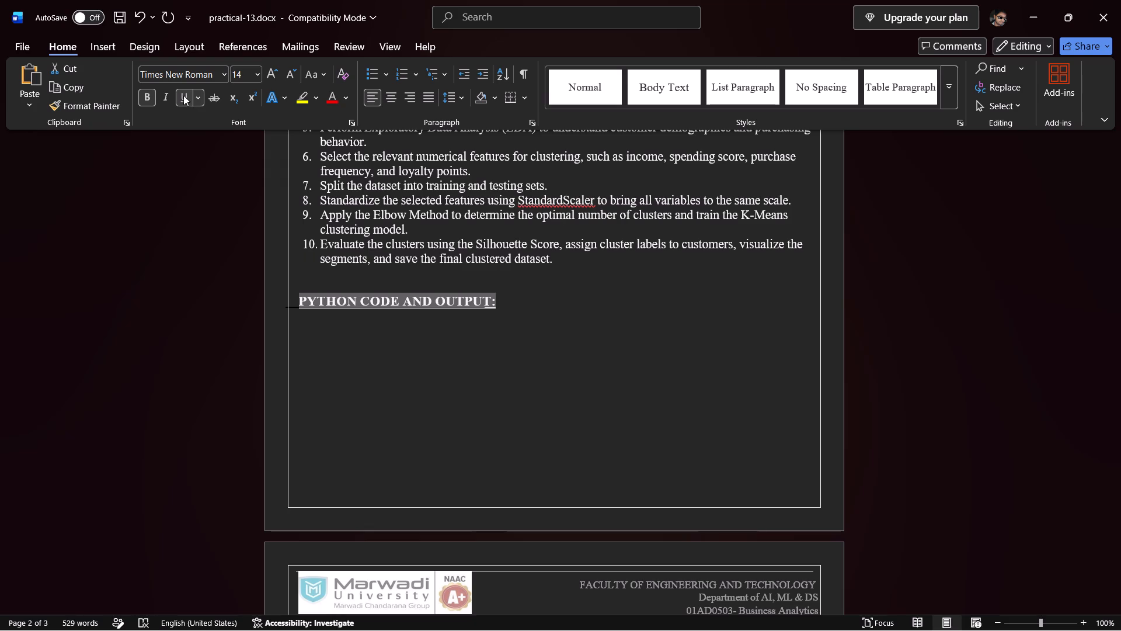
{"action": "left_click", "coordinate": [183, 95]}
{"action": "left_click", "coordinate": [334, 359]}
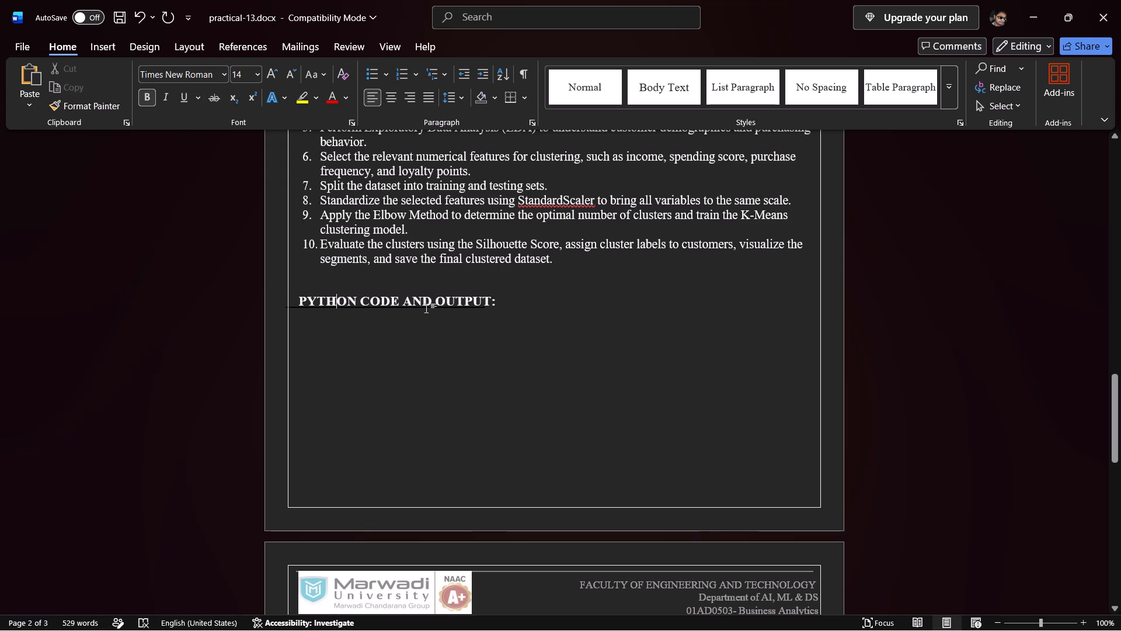
Cut the stray black line shape beneath the PYTHON CODE AND OUTPUT: heading.
{"action": "left_click", "coordinate": [293, 307]}
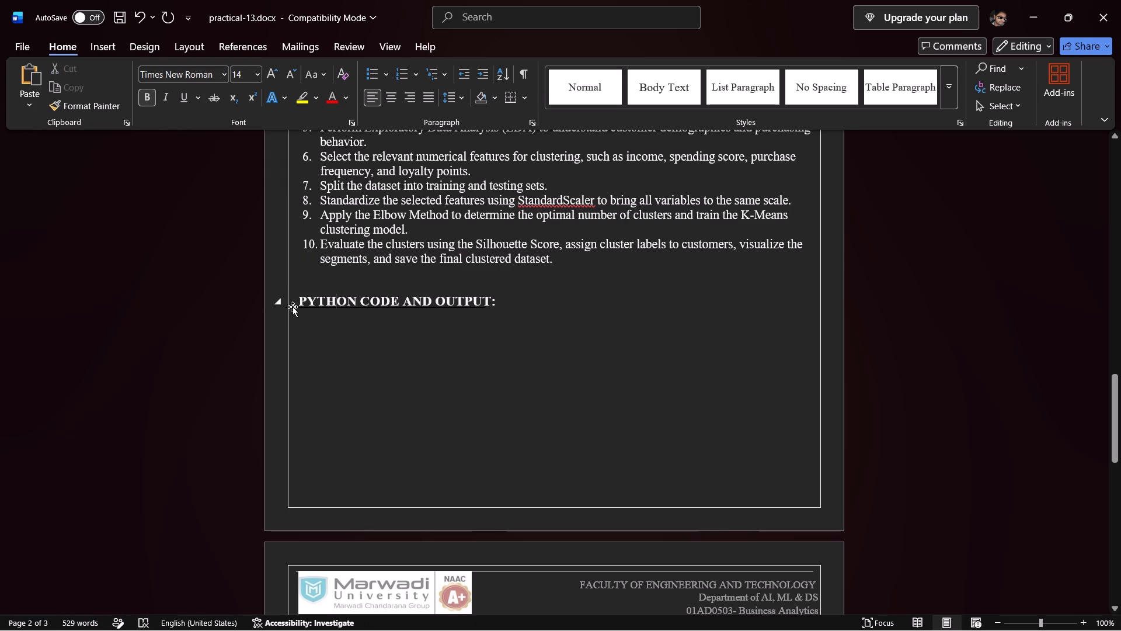
{"action": "right_click", "coordinate": [293, 307]}
{"action": "left_click", "coordinate": [339, 271]}
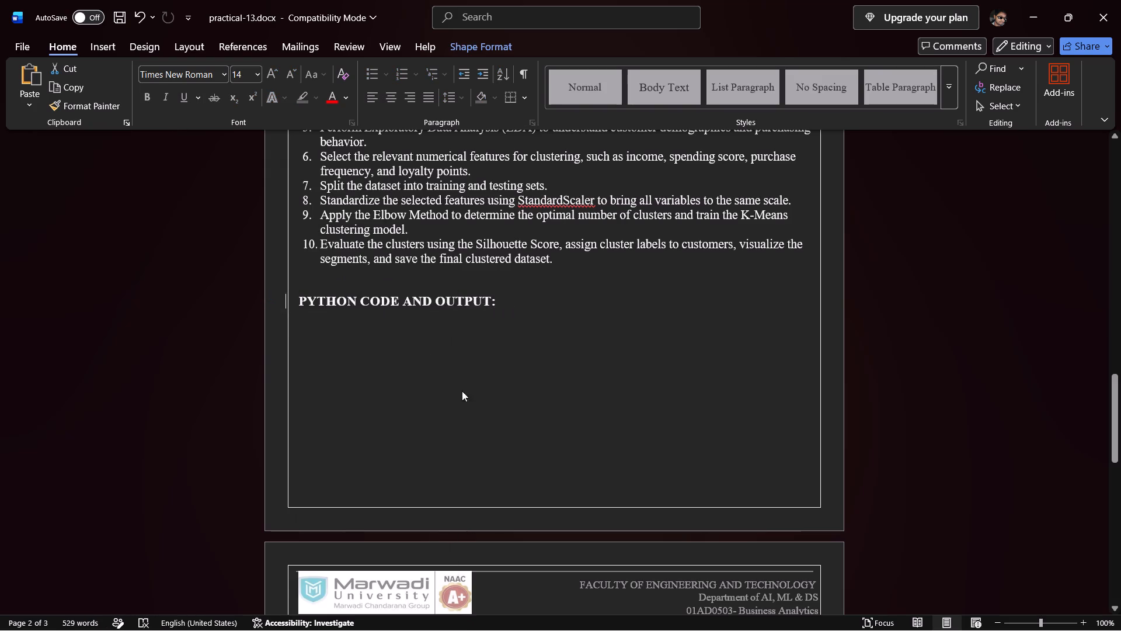
{"action": "left_click", "coordinate": [483, 406]}
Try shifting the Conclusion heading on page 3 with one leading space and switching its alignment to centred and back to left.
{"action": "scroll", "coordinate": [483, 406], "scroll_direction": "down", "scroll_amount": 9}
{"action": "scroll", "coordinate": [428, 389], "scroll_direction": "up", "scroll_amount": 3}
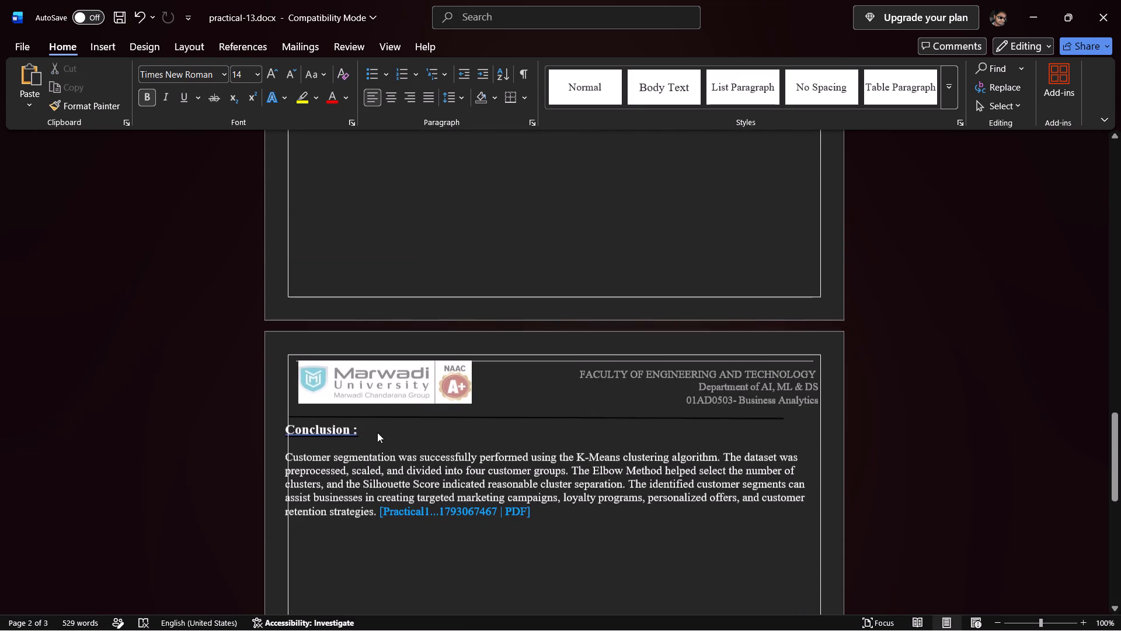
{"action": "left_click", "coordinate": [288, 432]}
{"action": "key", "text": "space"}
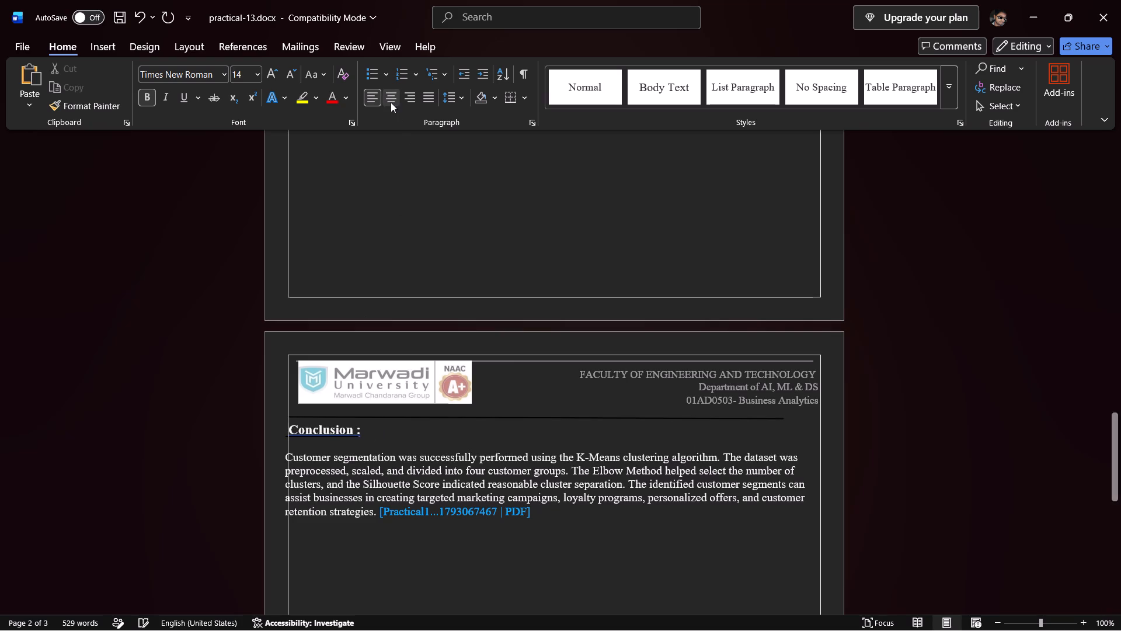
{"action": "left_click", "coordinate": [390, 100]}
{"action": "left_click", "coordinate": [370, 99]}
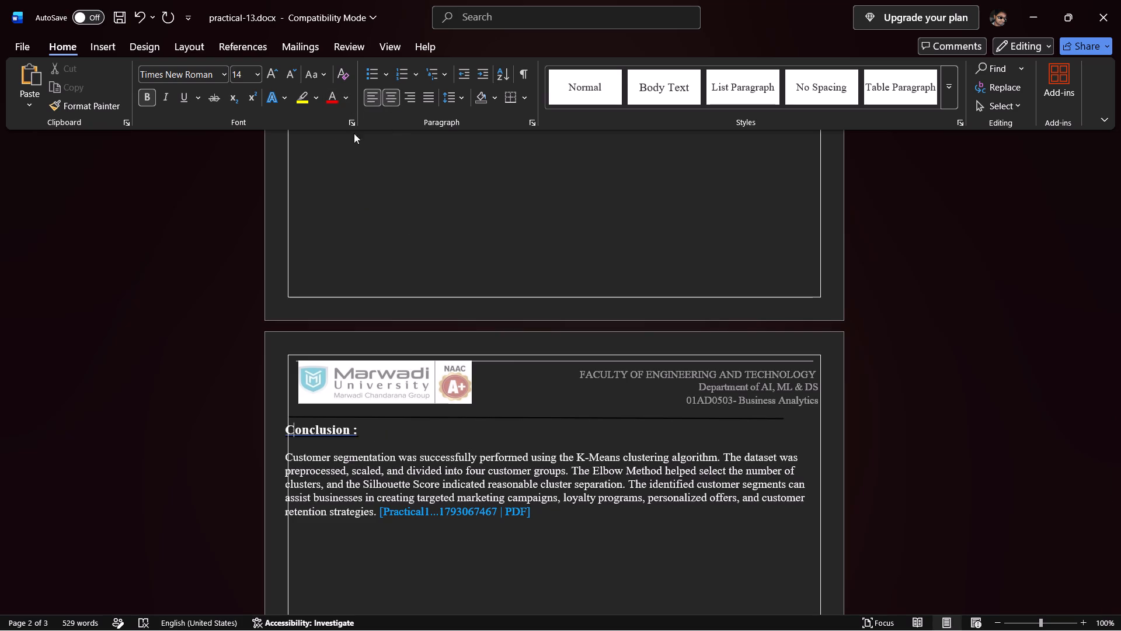
Delete the stray line shape beneath the Conclusion heading and indent the heading with four leading spaces.
{"action": "left_click", "coordinate": [339, 436]}
{"action": "key", "text": "BackSpace"}
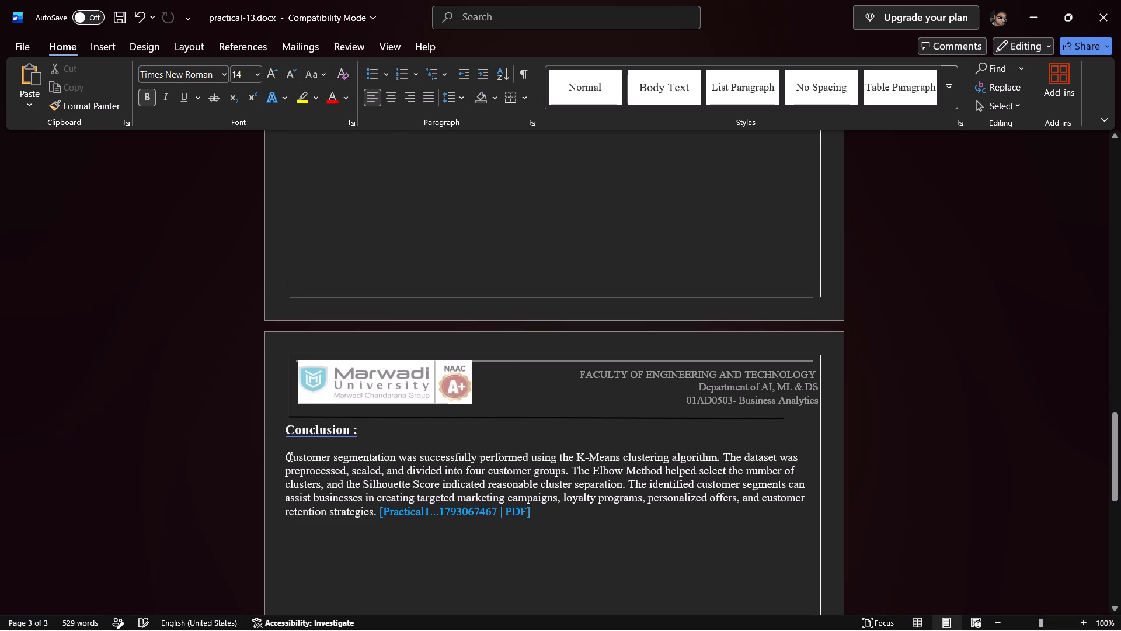
{"action": "key", "text": "space"}
{"action": "key", "text": "space"}
{"action": "key", "text": "space"}
{"action": "key", "text": "space"}
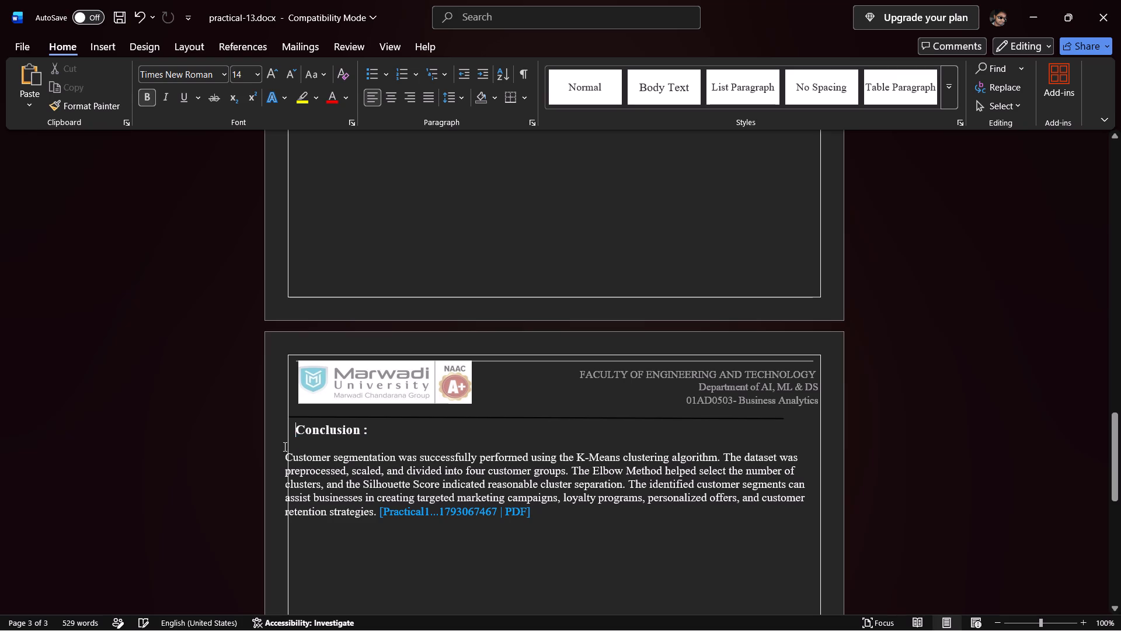
Indent the Conclusion paragraph's first line with four spaces and try indenting its second line with three spaces.
{"action": "left_click", "coordinate": [283, 451]}
{"action": "key", "text": "space"}
{"action": "key", "text": "space"}
{"action": "key", "text": "space"}
{"action": "key", "text": "space"}
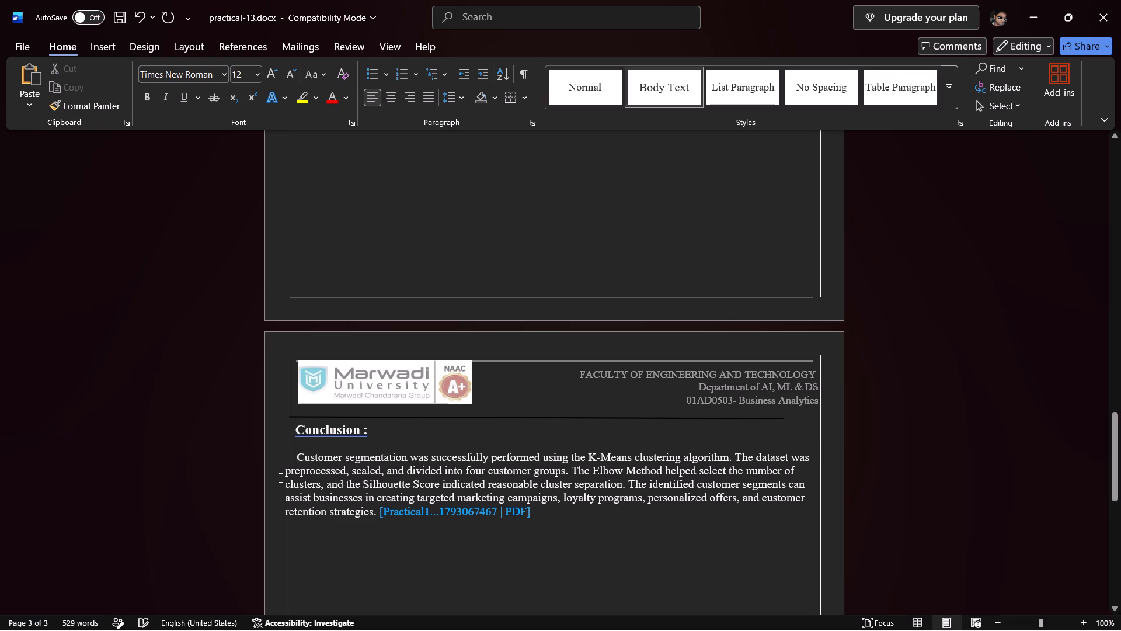
{"action": "left_click", "coordinate": [282, 474]}
{"action": "key", "text": "space"}
{"action": "key", "text": "space"}
{"action": "key", "text": "space"}
Justify the whole Conclusion paragraph on page 3.
{"action": "left_click", "coordinate": [368, 100]}
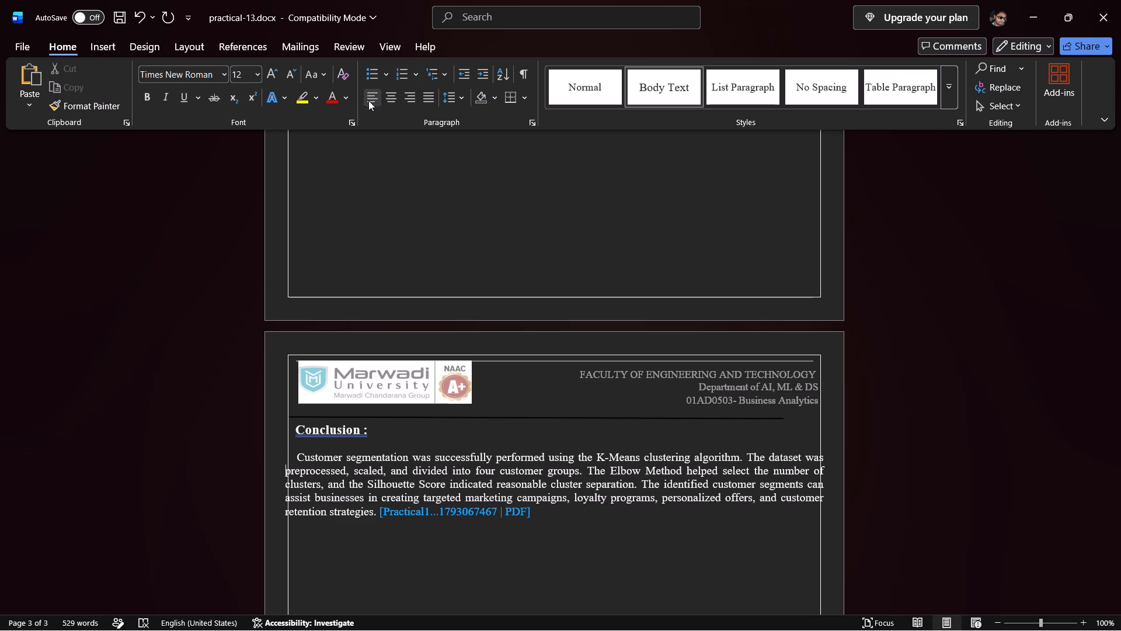
{"action": "left_click_drag", "start_coordinate": [541, 515], "coordinate": [289, 451]}
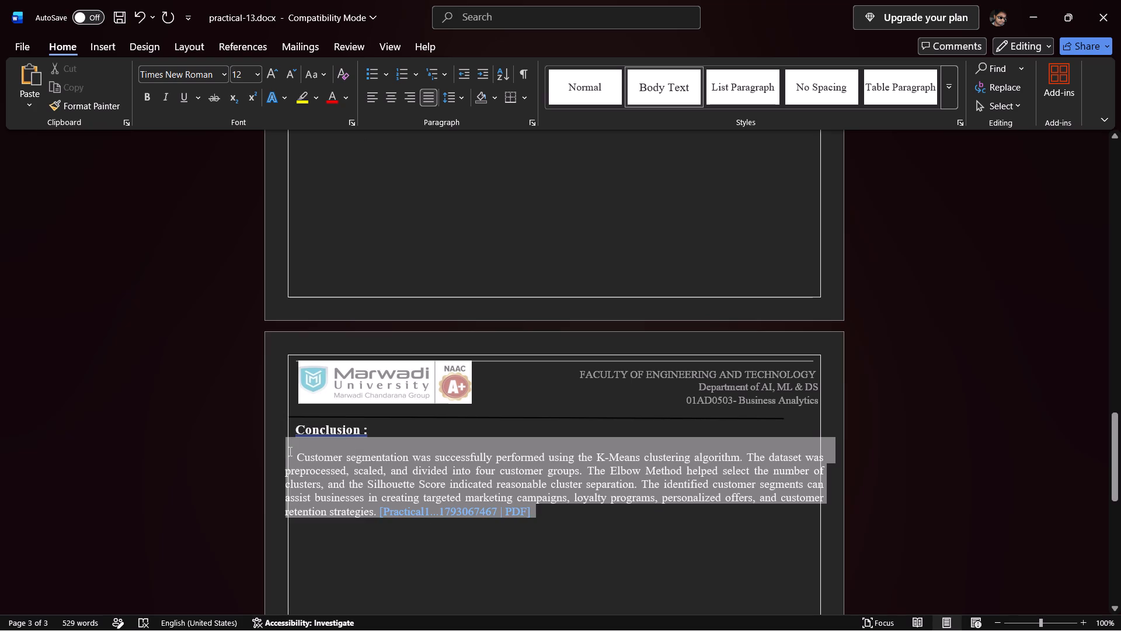
{"action": "left_click_drag", "start_coordinate": [289, 451], "coordinate": [288, 453]}
{"action": "left_click", "coordinate": [370, 98]}
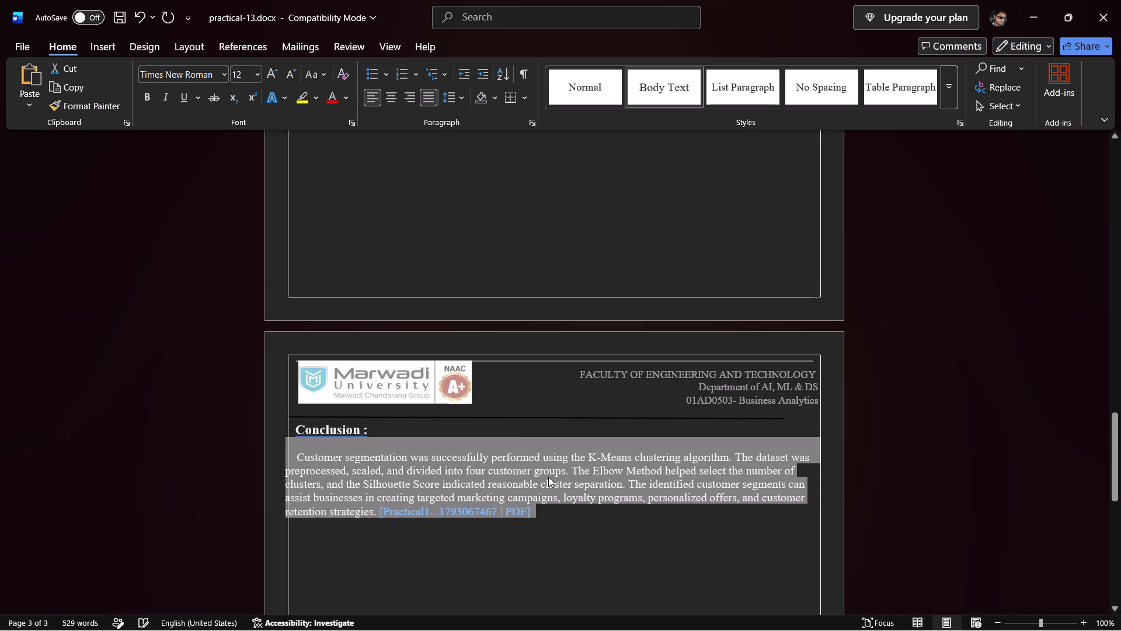
{"action": "key", "text": "ctrl+j"}
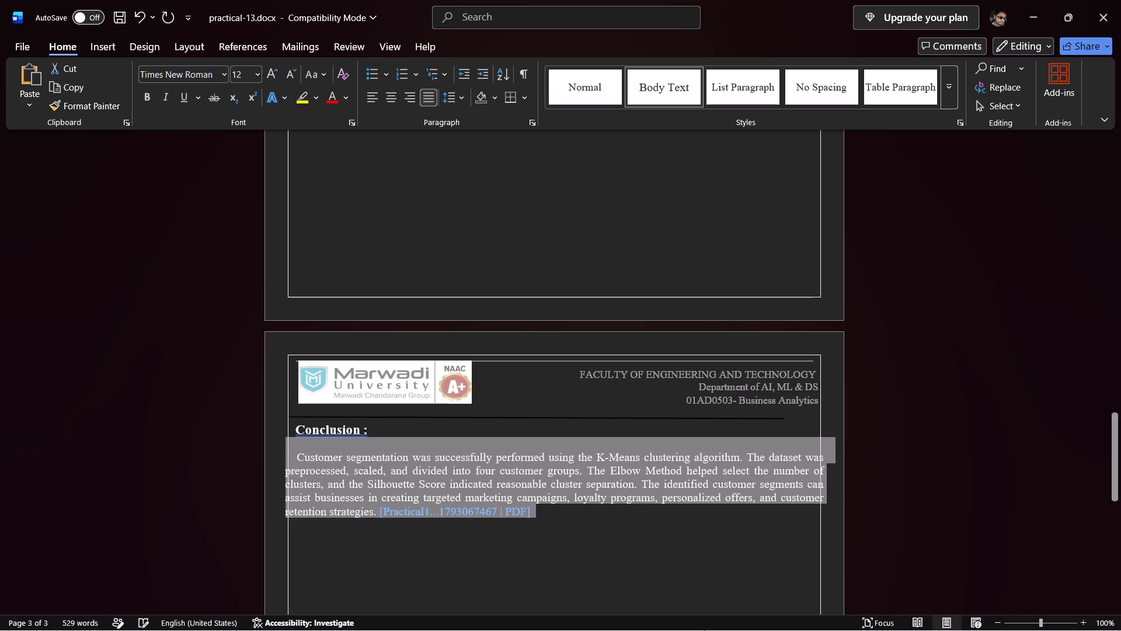
{"action": "left_click", "coordinate": [718, 544]}
Open the page 3 header and move its divider line down to just beneath the logo.
{"action": "scroll", "coordinate": [718, 544], "scroll_direction": "up", "scroll_amount": 1}
{"action": "double_click", "coordinate": [541, 411]}
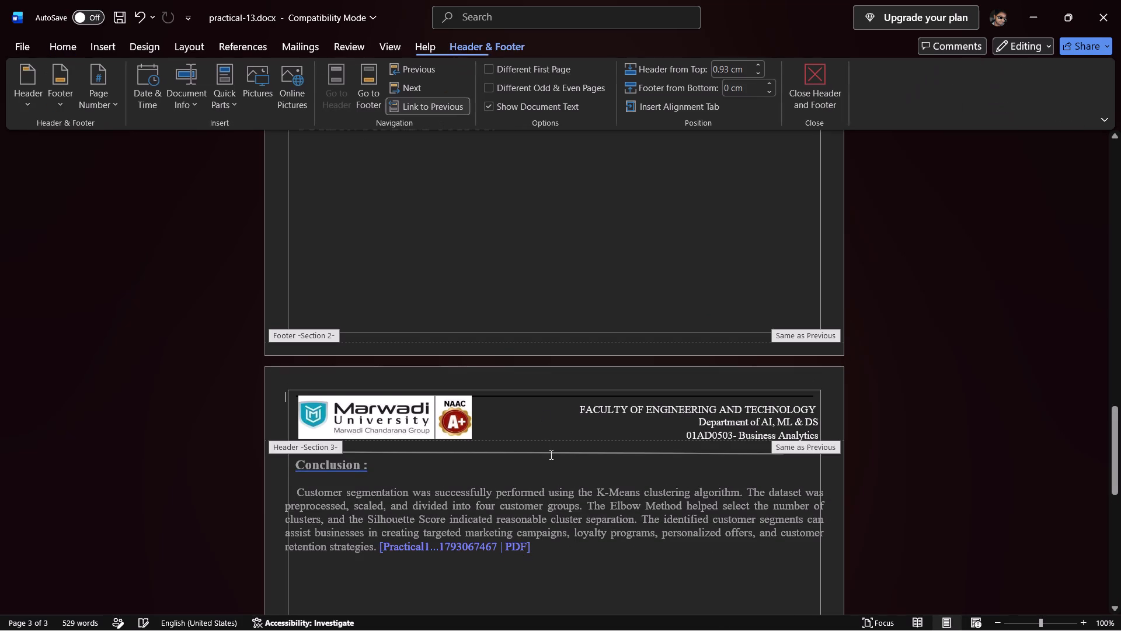
{"action": "left_click", "coordinate": [562, 461]}
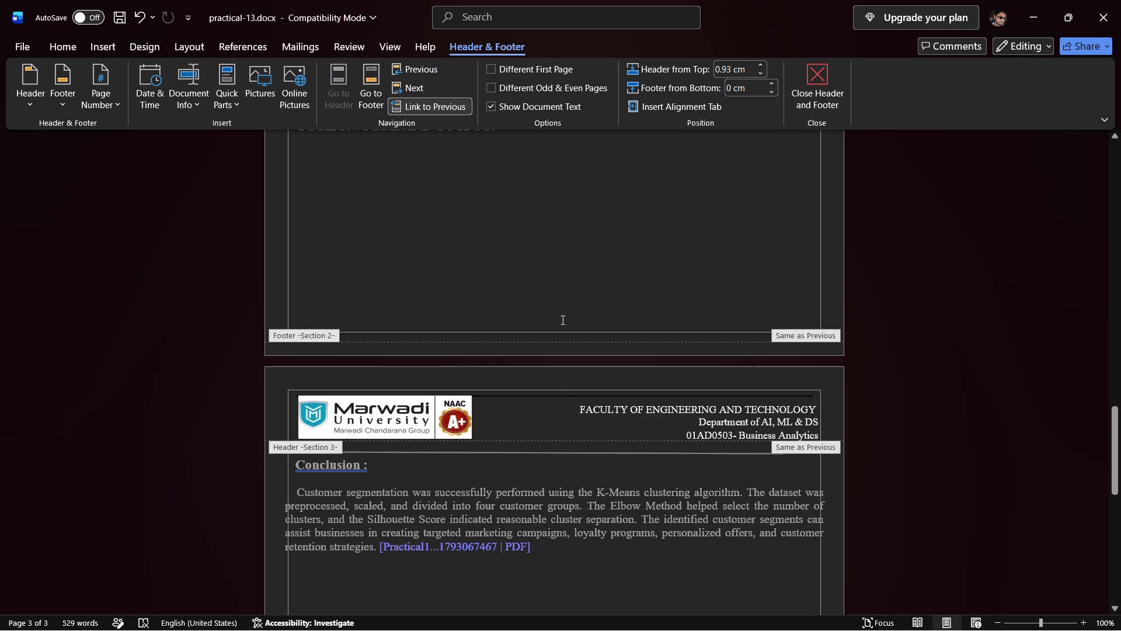
{"action": "left_click_drag", "start_coordinate": [576, 396], "coordinate": [576, 396]}
{"action": "left_click_drag", "start_coordinate": [576, 396], "coordinate": [575, 491]}
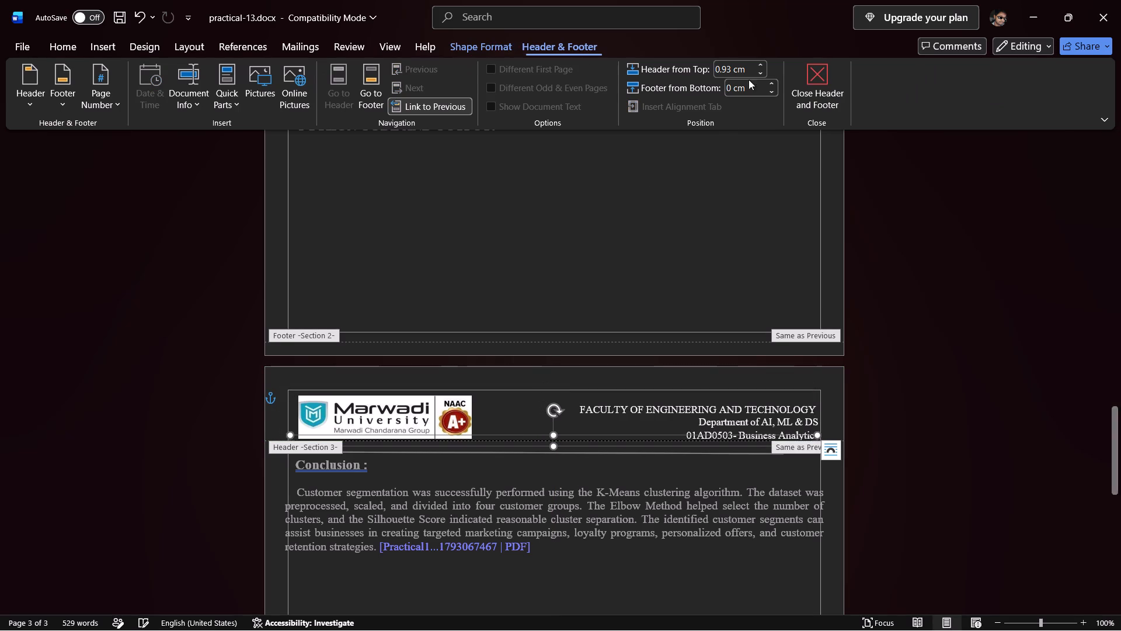
Set the header's distance from the top to 1 cm and return to the document body.
{"action": "left_click", "coordinate": [763, 66]}
{"action": "left_click", "coordinate": [763, 66]}
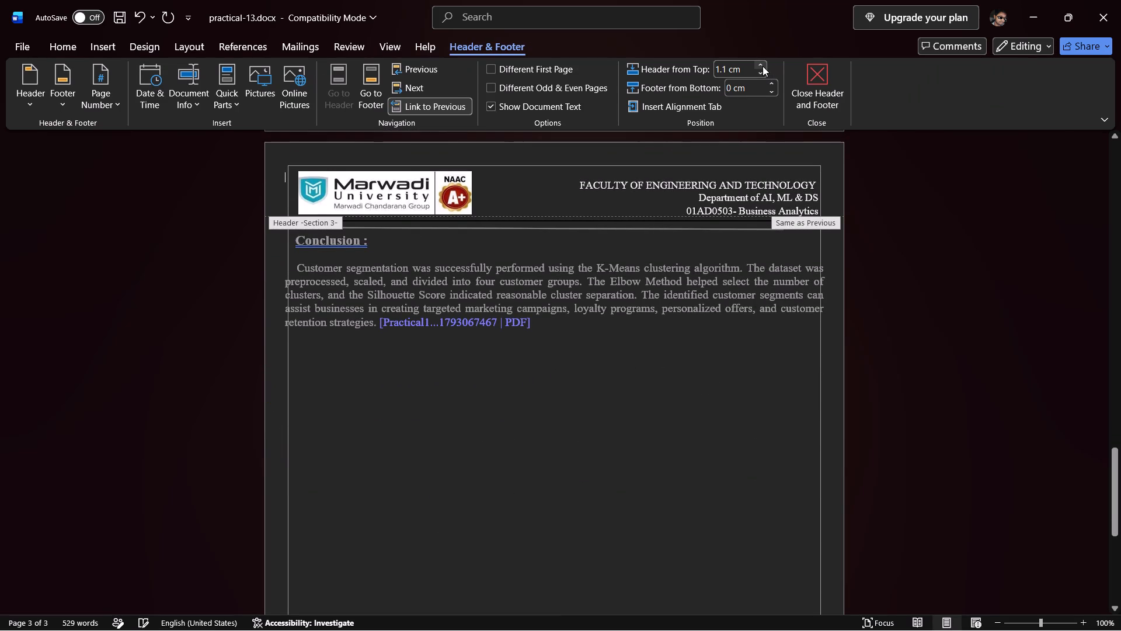
{"action": "left_click", "coordinate": [763, 75]}
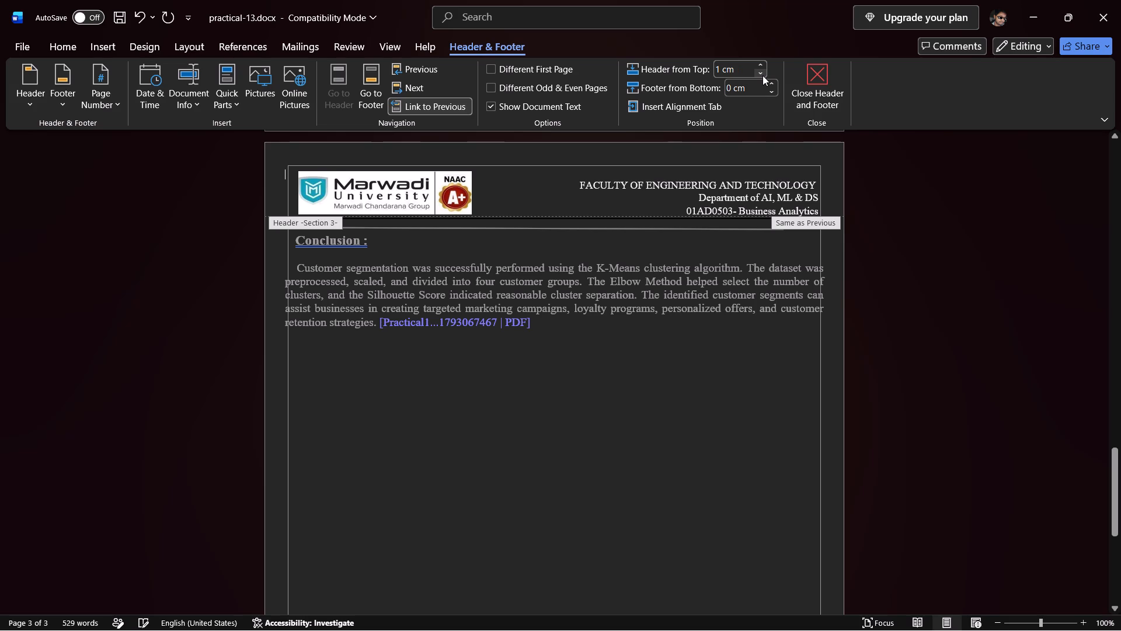
{"action": "double_click", "coordinate": [698, 379]}
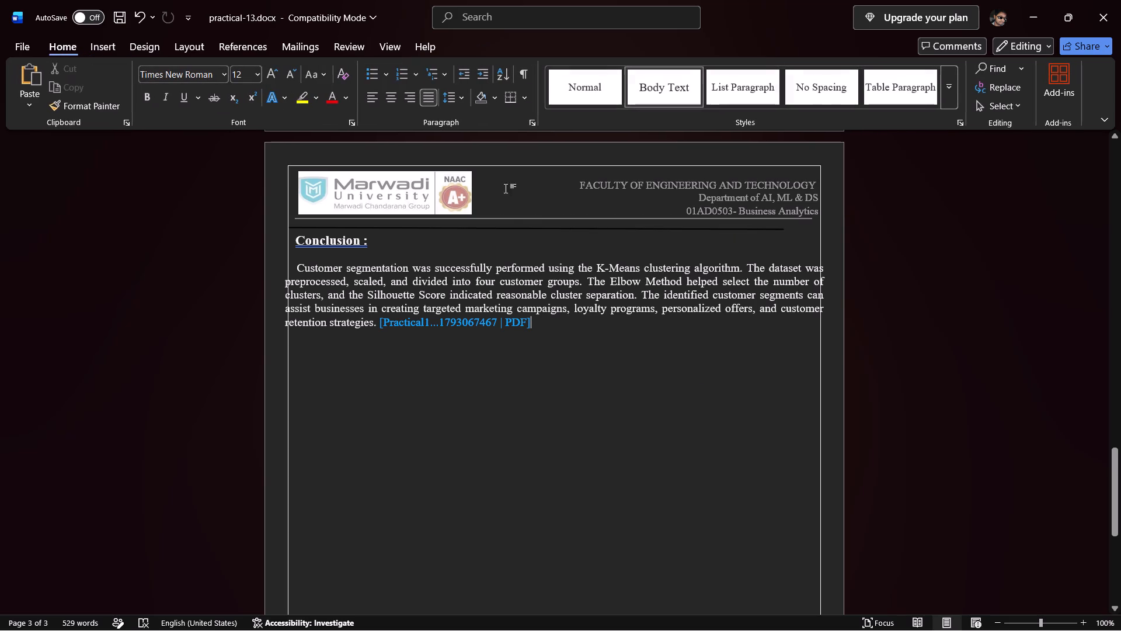
Delete the leftover black line above the Conclusion heading on page 3.
{"action": "left_click", "coordinate": [524, 229]}
{"action": "key", "text": "BackSpace"}
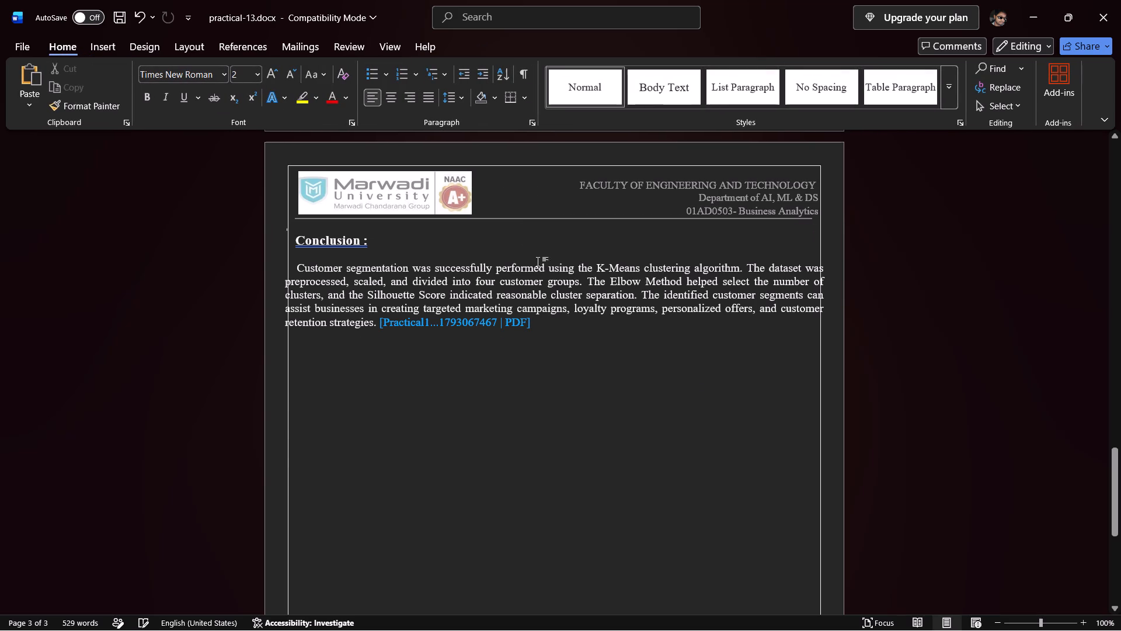
Delete the two leftover black lines around list item 3 at the start of page 2.
{"action": "scroll", "coordinate": [544, 287], "scroll_direction": "up", "scroll_amount": 20}
{"action": "scroll", "coordinate": [544, 287], "scroll_direction": "up", "scroll_amount": 1}
{"action": "scroll", "coordinate": [580, 323], "scroll_direction": "up", "scroll_amount": 3}
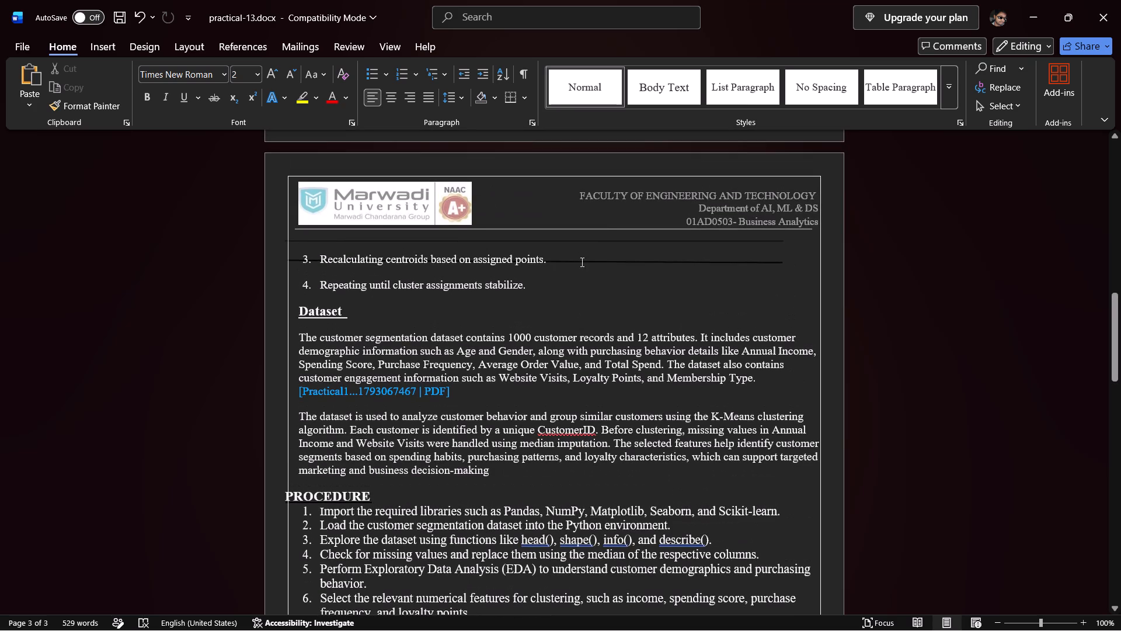
{"action": "left_click", "coordinate": [580, 264]}
{"action": "left_click", "coordinate": [586, 263]}
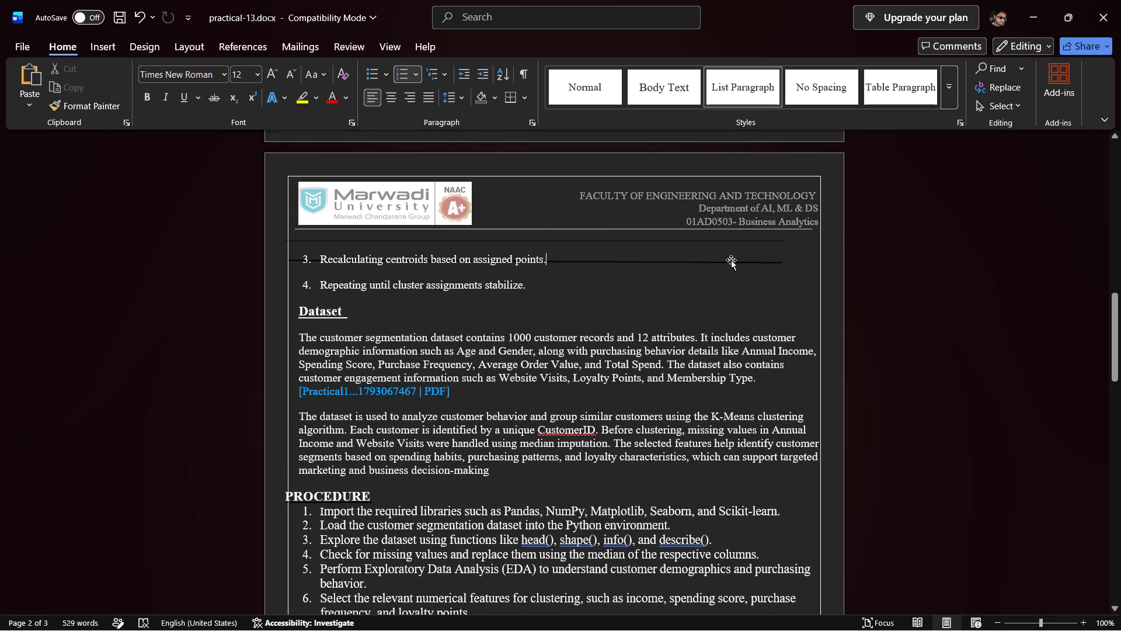
{"action": "left_click", "coordinate": [731, 260]}
{"action": "key", "text": "BackSpace"}
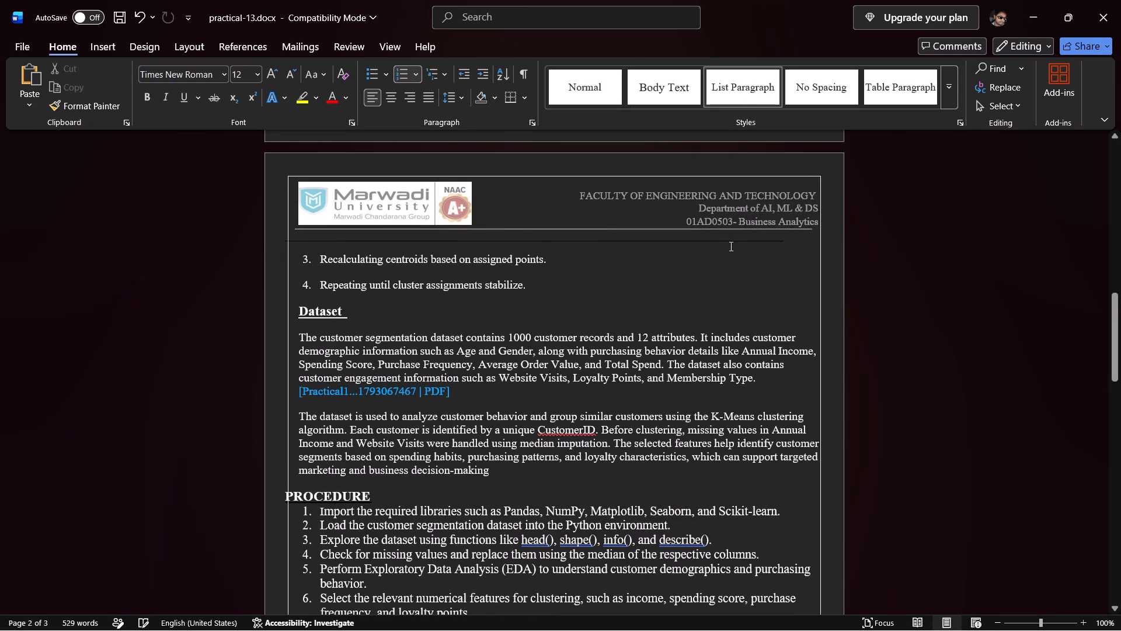
{"action": "left_click", "coordinate": [734, 241]}
{"action": "key", "text": "BackSpace"}
{"action": "scroll", "coordinate": [729, 266], "scroll_direction": "up", "scroll_amount": 2}
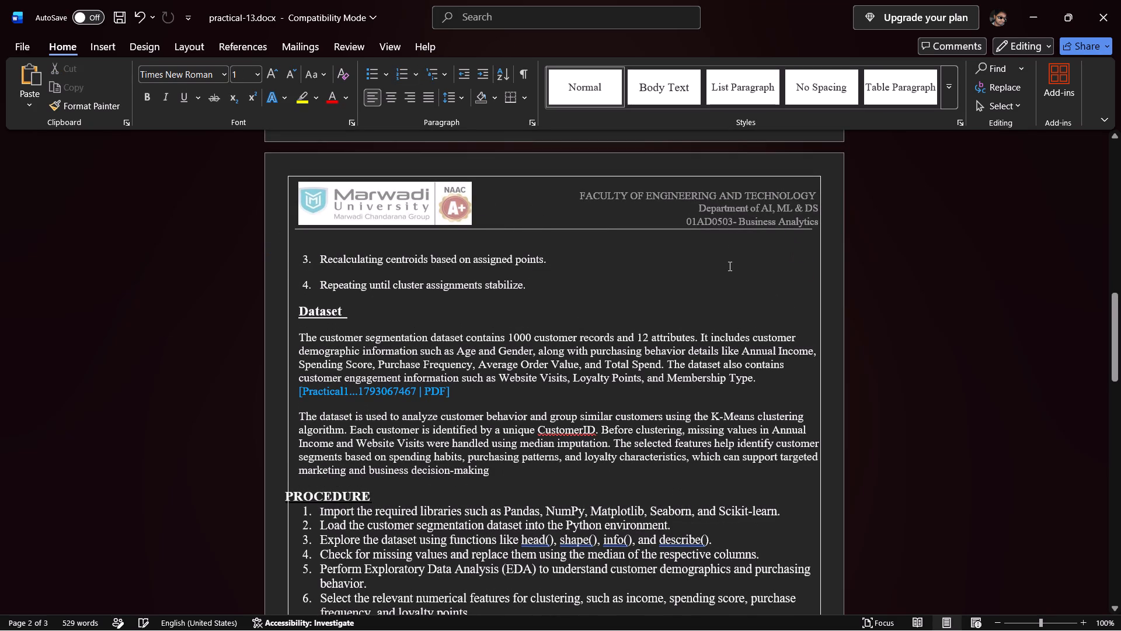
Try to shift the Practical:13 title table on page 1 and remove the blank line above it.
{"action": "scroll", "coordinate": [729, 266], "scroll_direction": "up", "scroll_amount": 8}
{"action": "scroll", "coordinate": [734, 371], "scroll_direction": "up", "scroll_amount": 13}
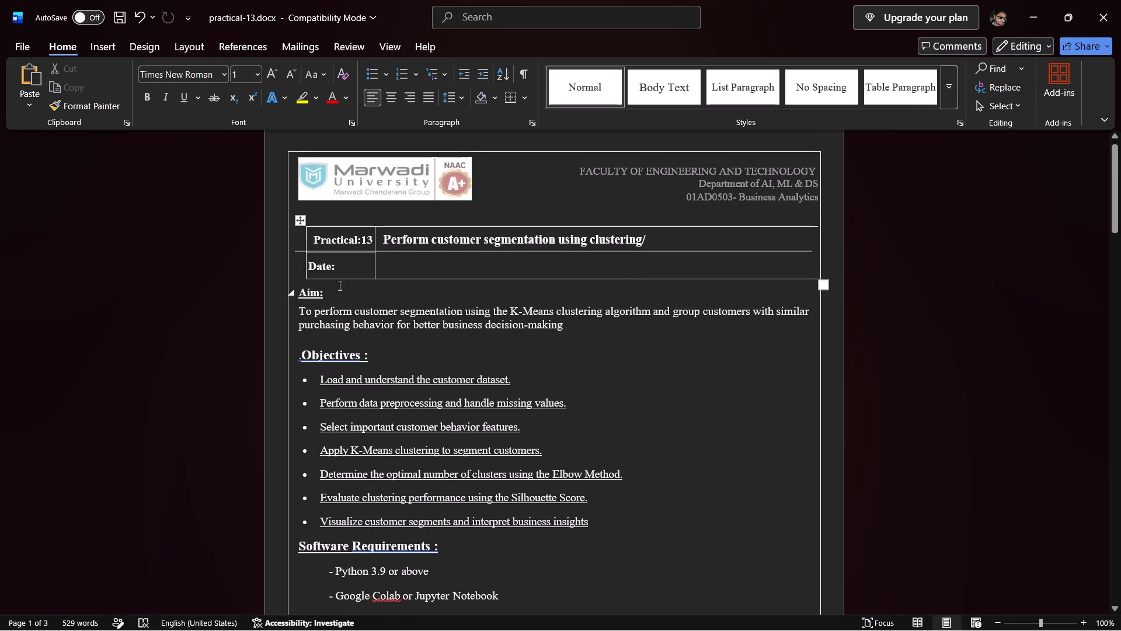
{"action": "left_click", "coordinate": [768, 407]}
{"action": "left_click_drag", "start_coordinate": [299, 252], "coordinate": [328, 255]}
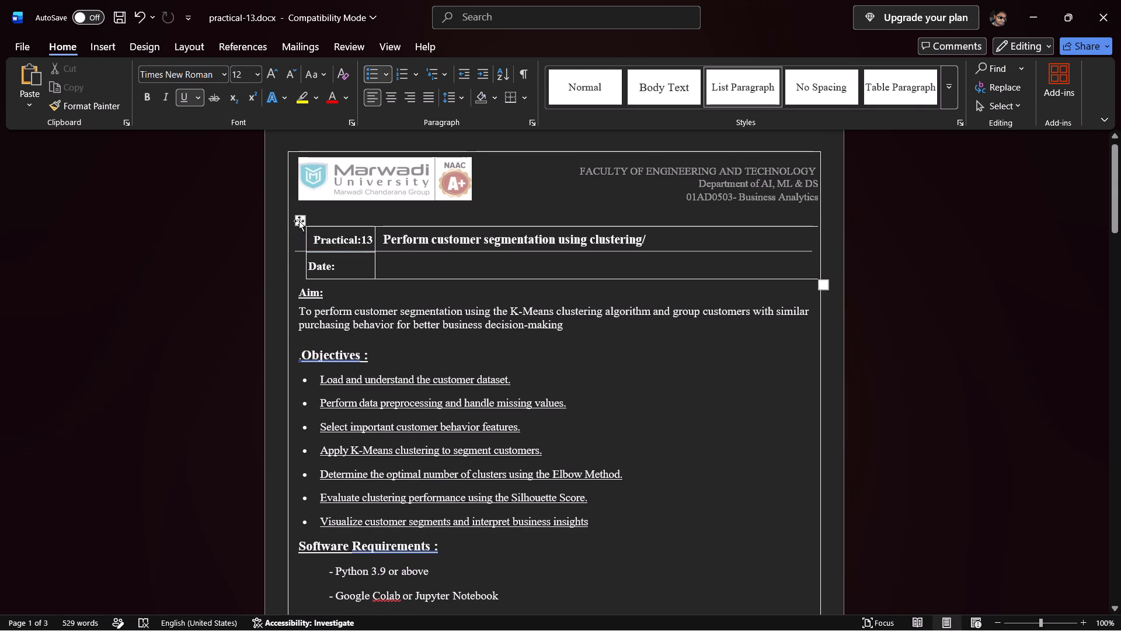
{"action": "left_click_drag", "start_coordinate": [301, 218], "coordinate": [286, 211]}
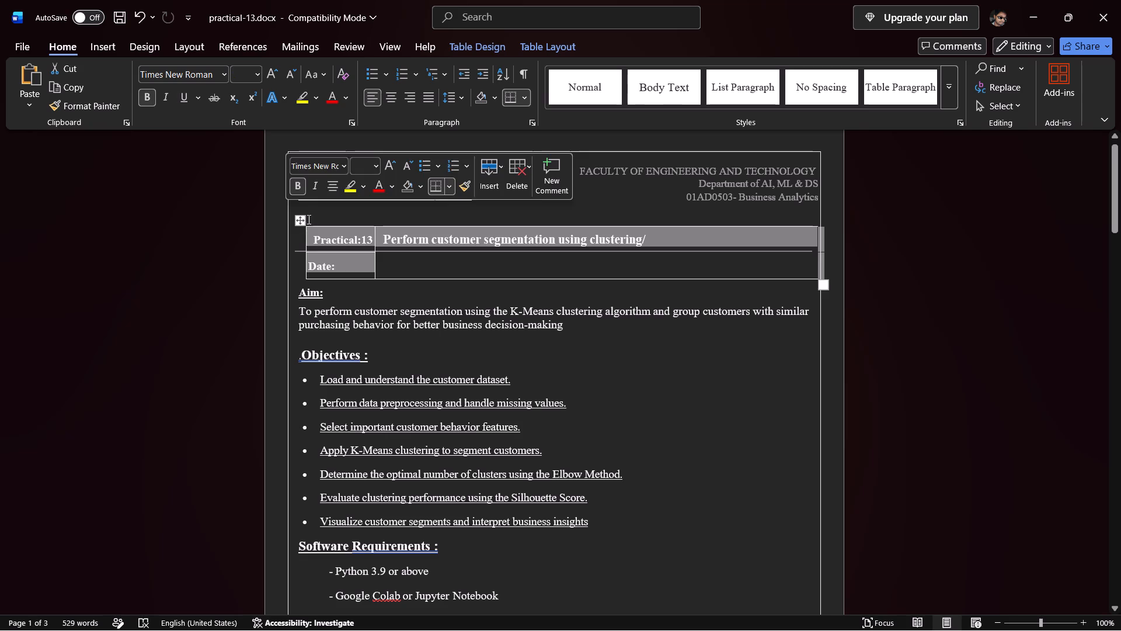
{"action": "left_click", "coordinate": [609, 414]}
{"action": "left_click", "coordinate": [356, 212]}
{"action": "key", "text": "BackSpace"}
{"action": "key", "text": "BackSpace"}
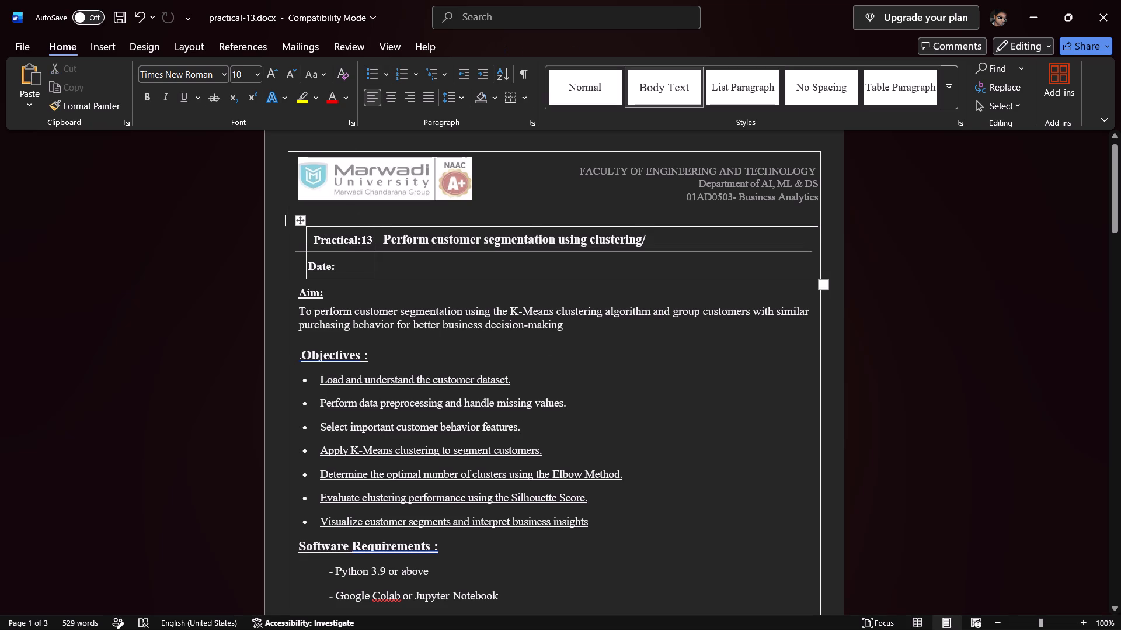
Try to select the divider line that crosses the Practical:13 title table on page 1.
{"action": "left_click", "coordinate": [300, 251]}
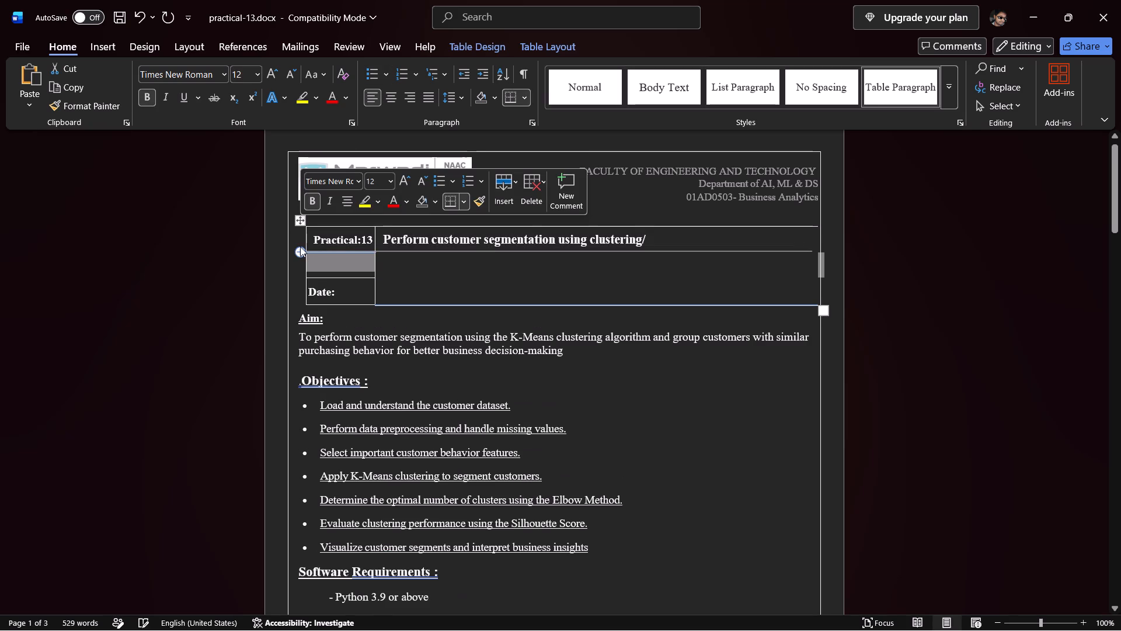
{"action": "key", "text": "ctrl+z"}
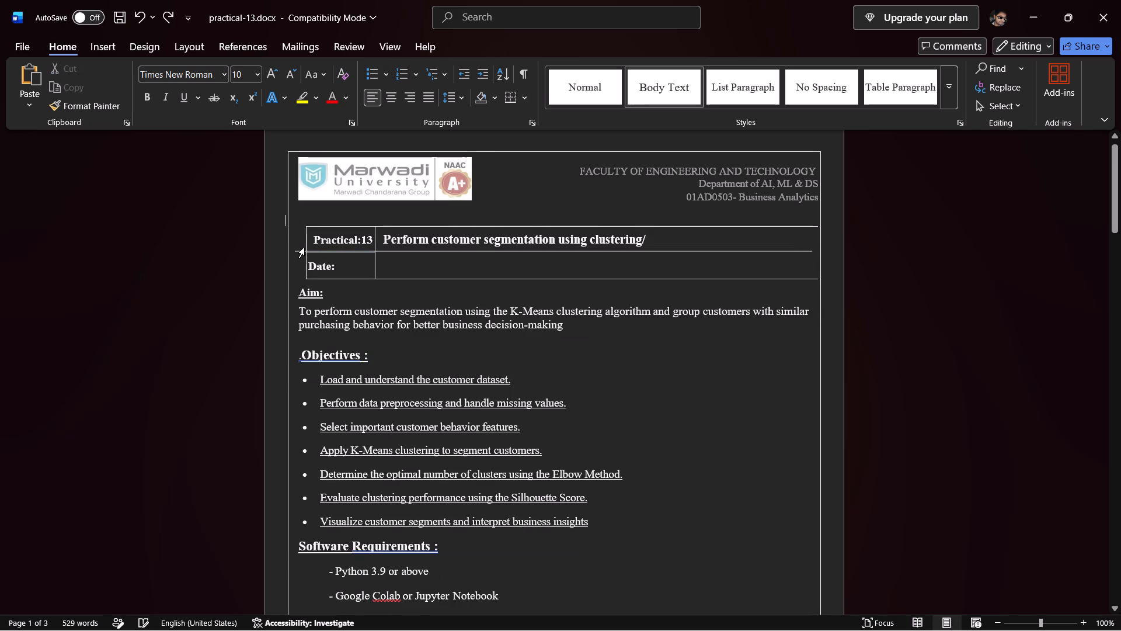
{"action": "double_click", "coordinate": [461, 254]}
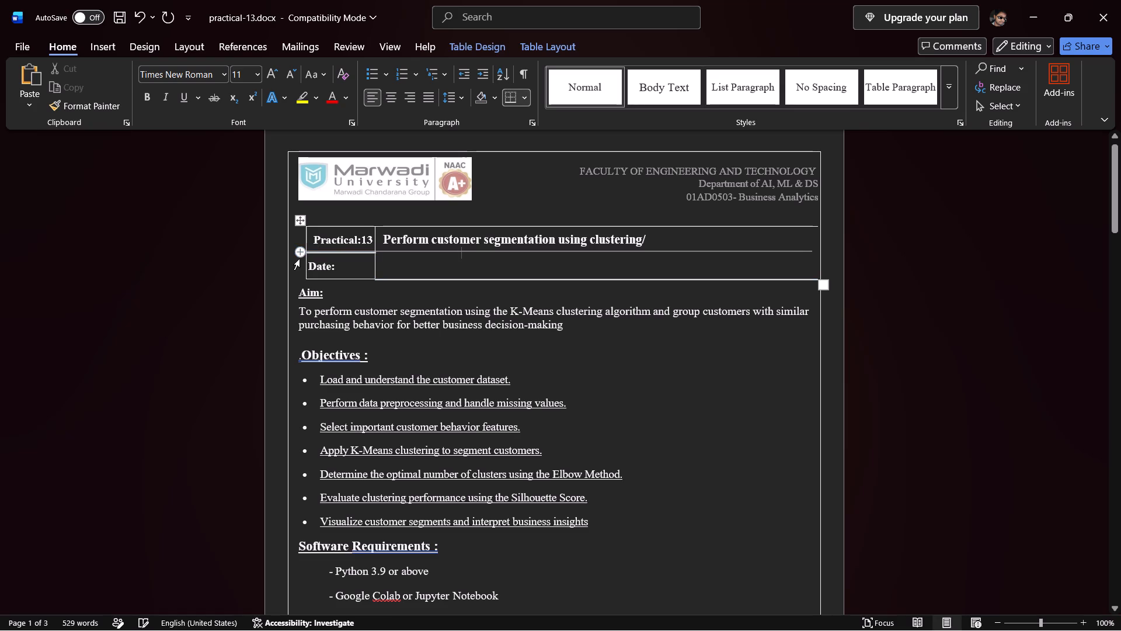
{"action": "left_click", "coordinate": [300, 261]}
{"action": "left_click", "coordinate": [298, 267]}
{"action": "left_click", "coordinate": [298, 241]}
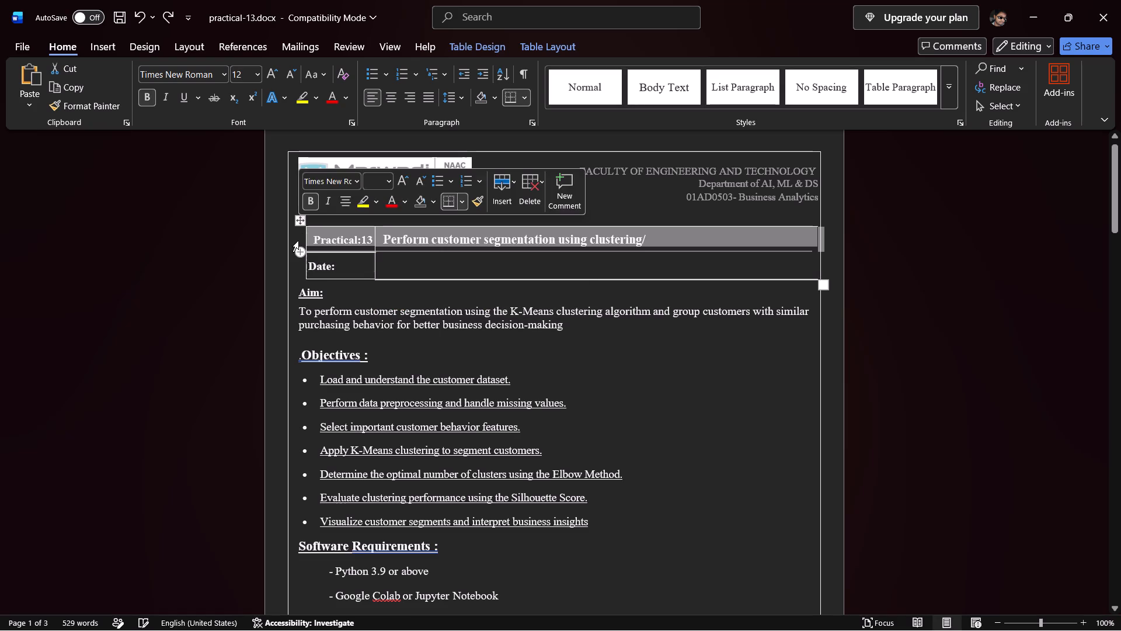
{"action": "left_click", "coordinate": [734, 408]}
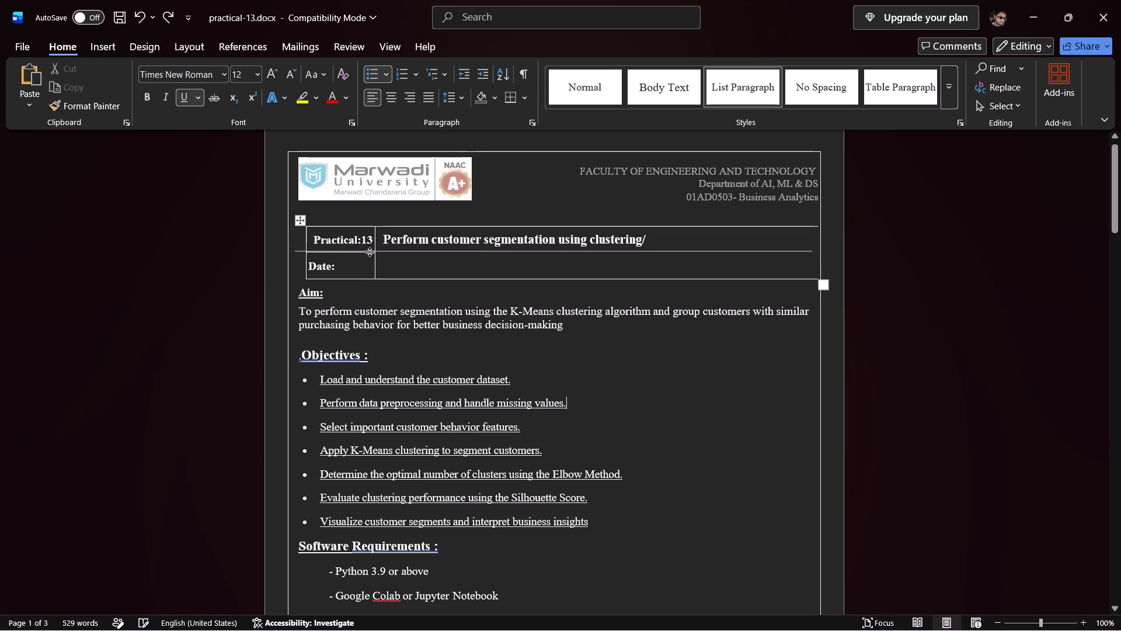
Switch to the Practical13-main-ipynb document, enable editing and agree to update its fields.
{"action": "scroll", "coordinate": [586, 285], "scroll_direction": "down", "scroll_amount": 8}
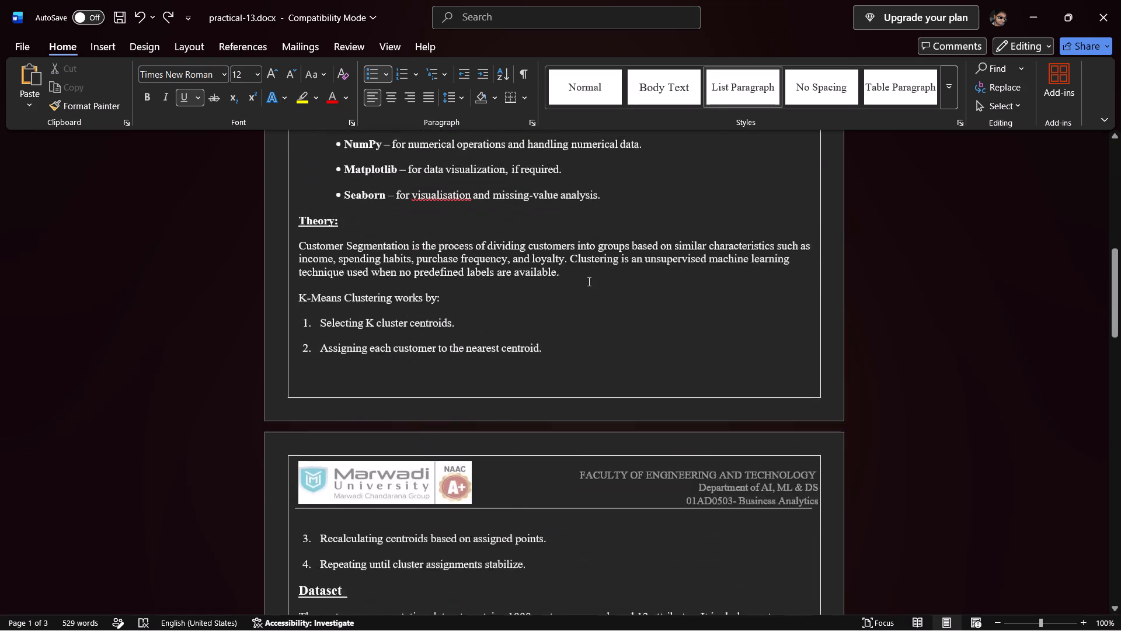
{"action": "scroll", "coordinate": [588, 281], "scroll_direction": "down", "scroll_amount": 8}
{"action": "scroll", "coordinate": [588, 281], "scroll_direction": "up", "scroll_amount": 1}
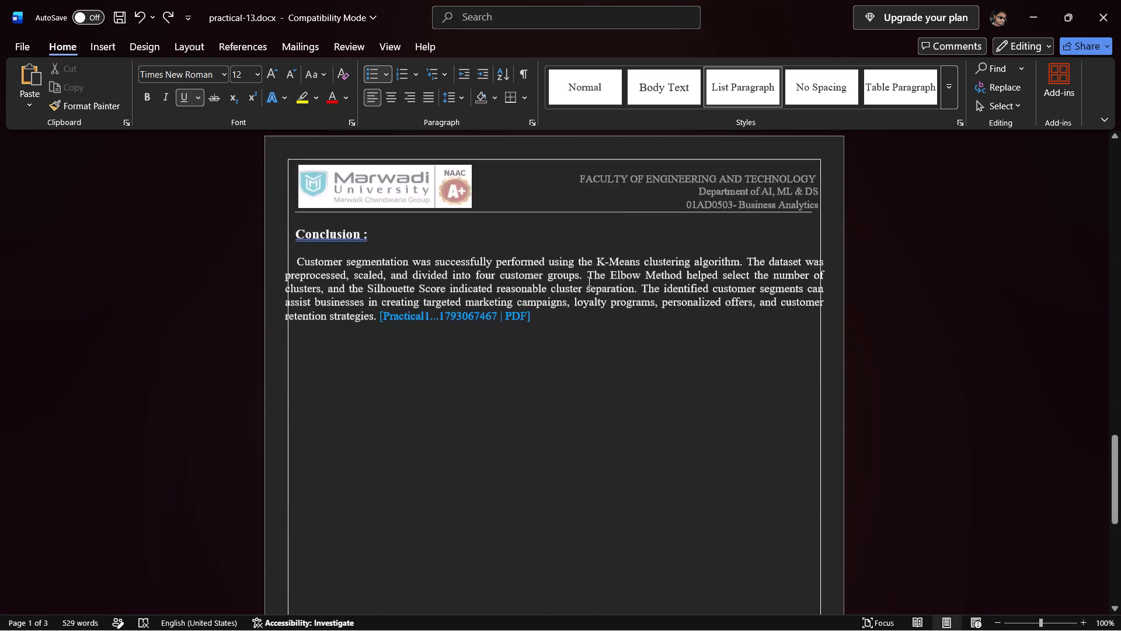
{"action": "scroll", "coordinate": [588, 281], "scroll_direction": "up", "scroll_amount": 1}
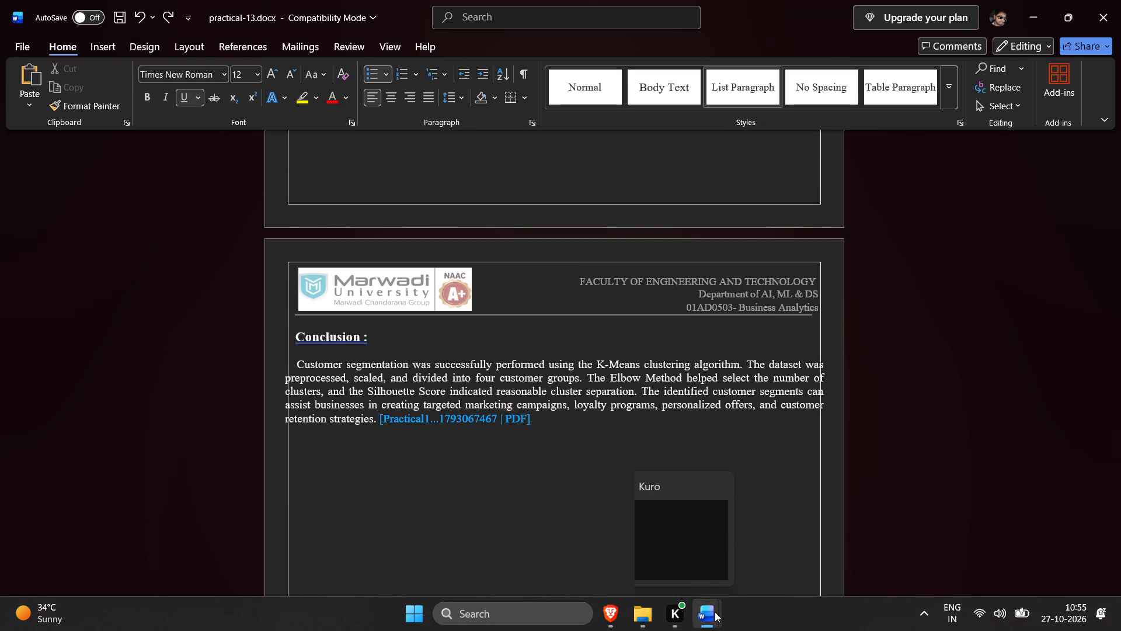
{"action": "left_click_drag", "start_coordinate": [715, 612], "coordinate": [650, 616]}
{"action": "left_click", "coordinate": [650, 616]}
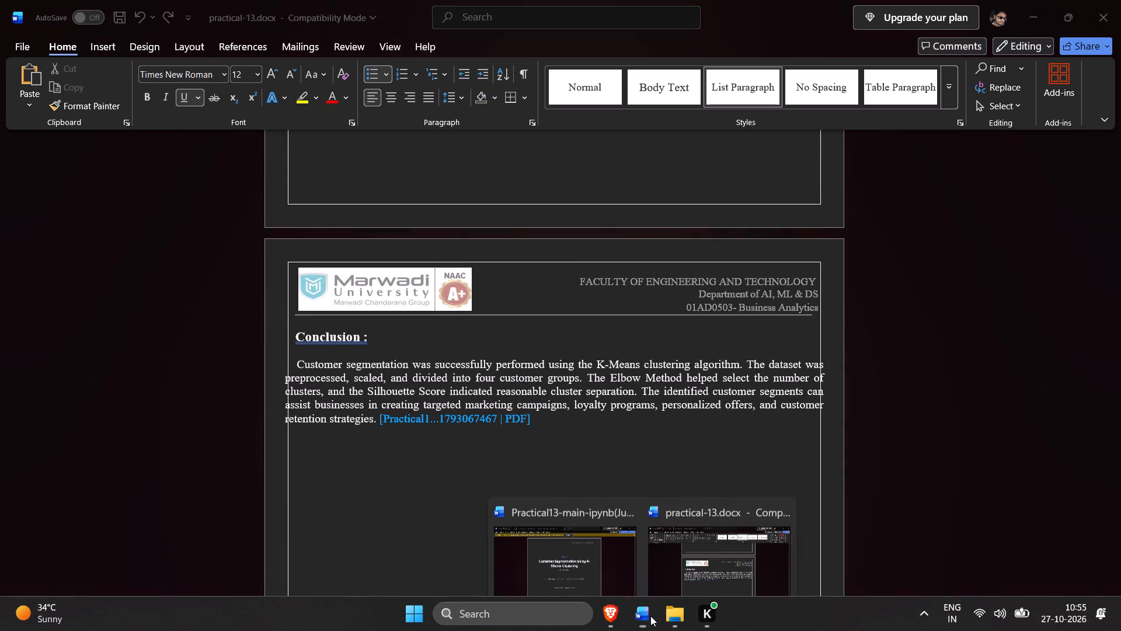
{"action": "left_click", "coordinate": [607, 555]}
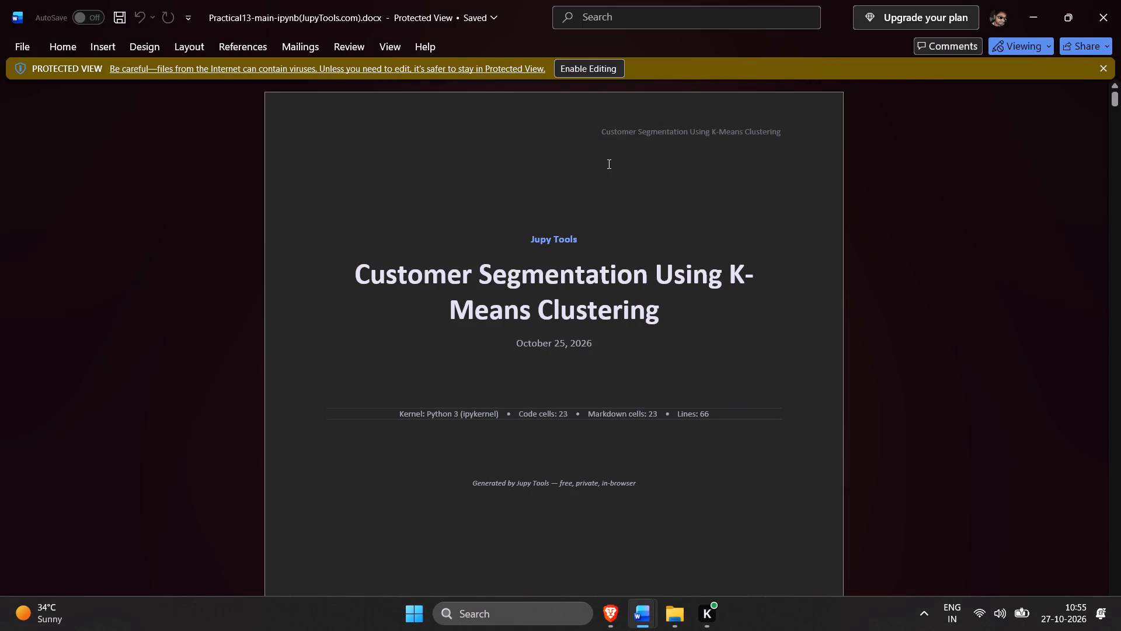
{"action": "left_click", "coordinate": [578, 65]}
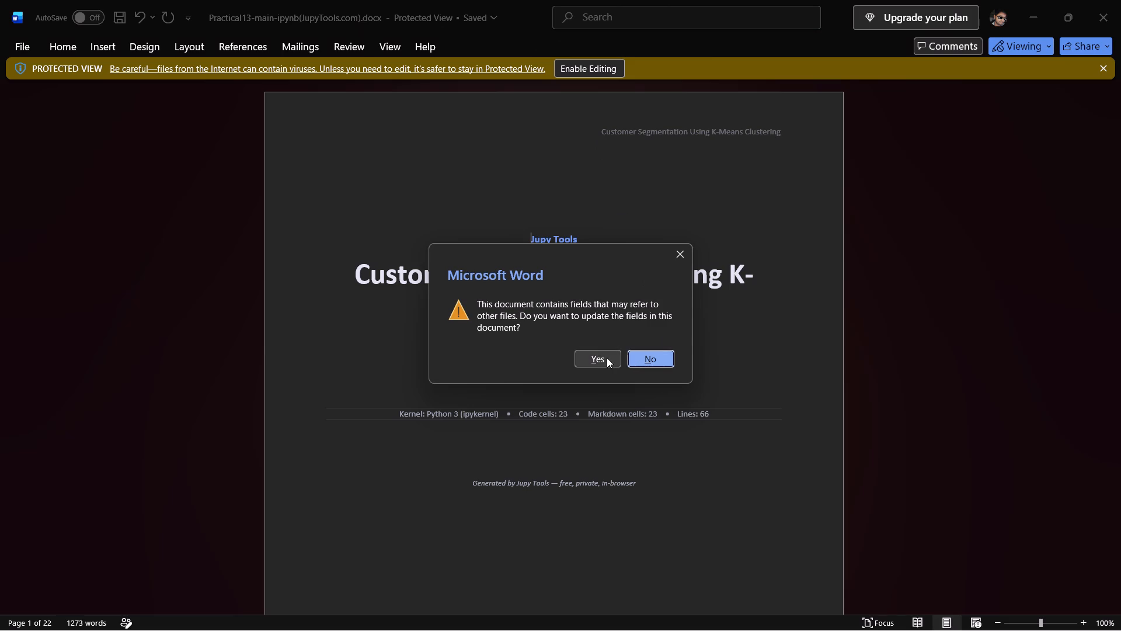
{"action": "left_click", "coordinate": [607, 358]}
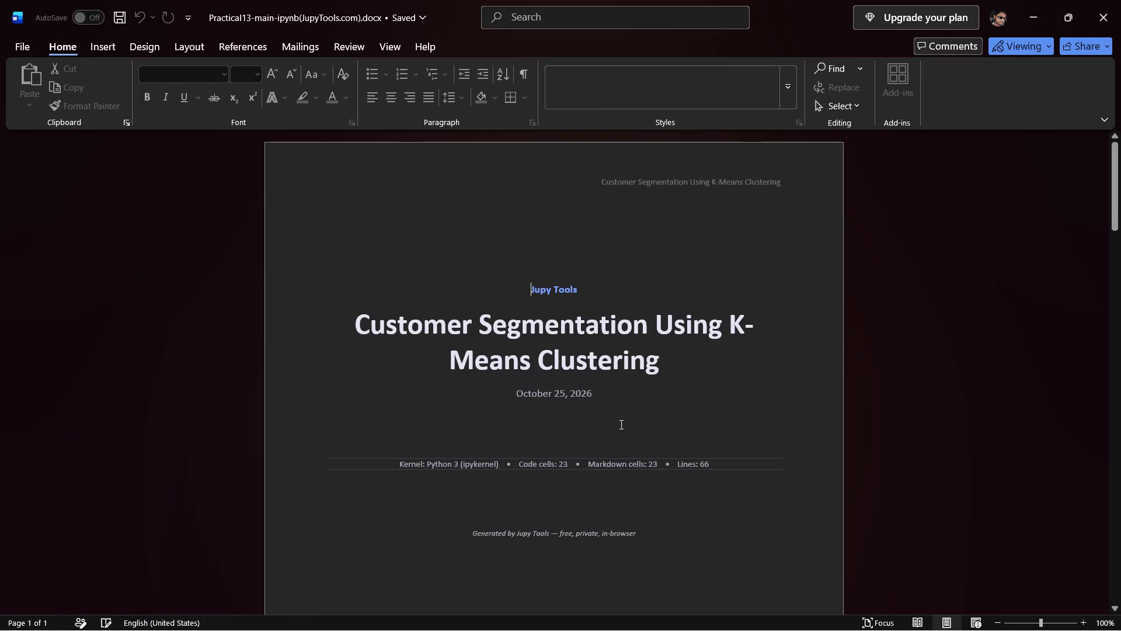
Delete the cover page text, from the Jupy Tools line through the "Generated by Jupy Tools" line.
{"action": "scroll", "coordinate": [620, 424], "scroll_direction": "down", "scroll_amount": 1}
{"action": "left_click_drag", "start_coordinate": [659, 547], "coordinate": [286, 243]}
{"action": "key", "text": "BackSpace"}
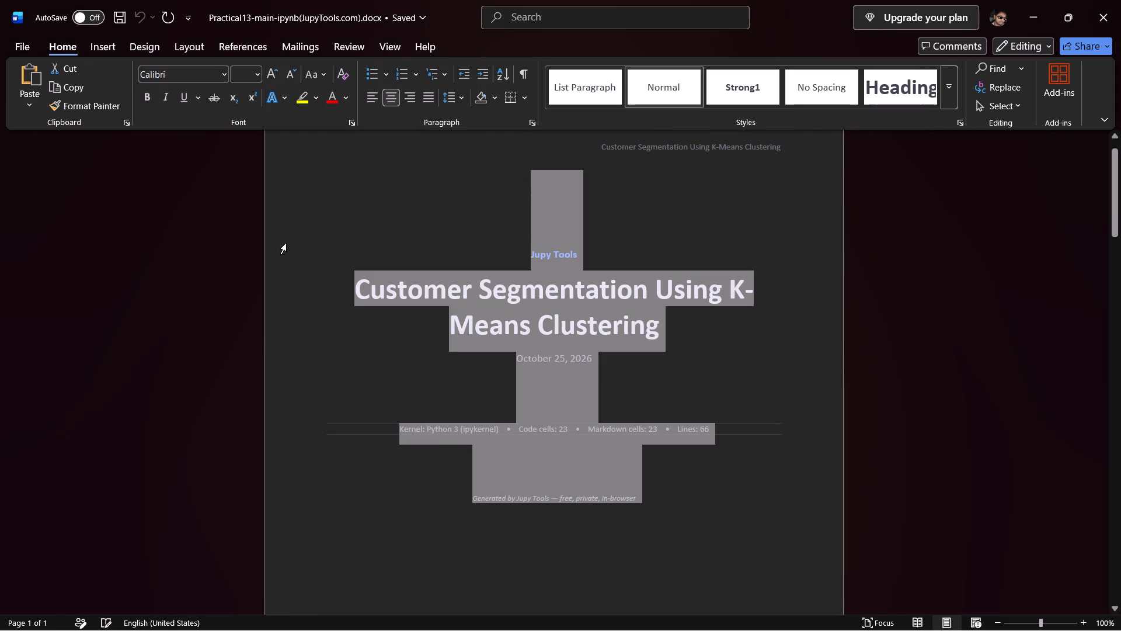
Delete the Table of contents heading together with all its entries.
{"action": "left_click_drag", "start_coordinate": [791, 519], "coordinate": [266, 244]}
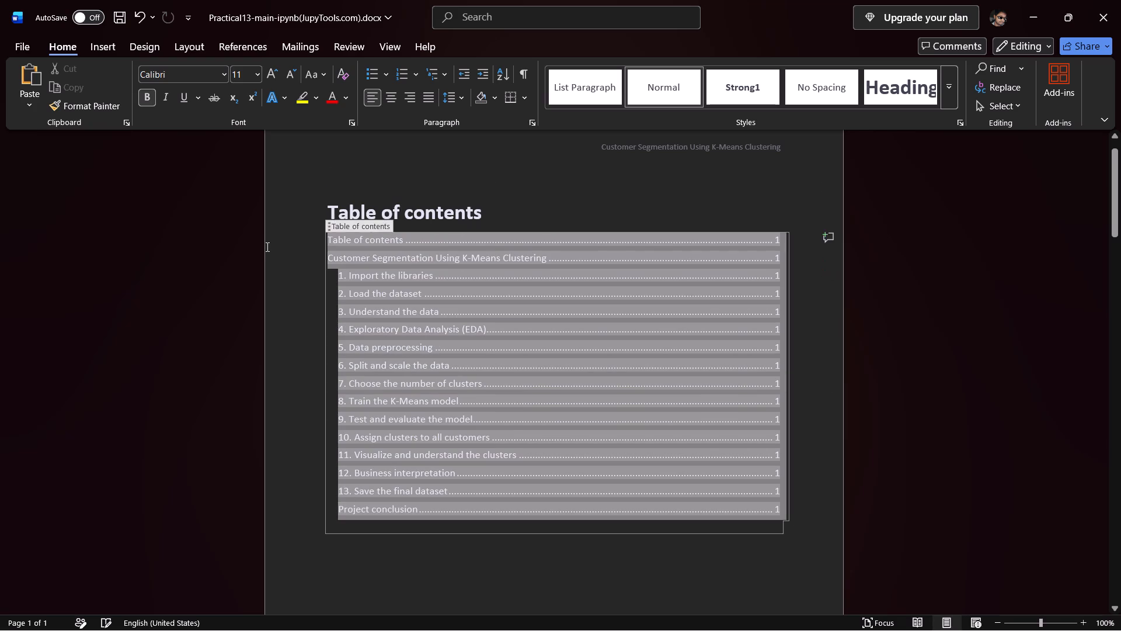
{"action": "left_click_drag", "start_coordinate": [266, 244], "coordinate": [270, 211]}
{"action": "key", "text": "BackSpace"}
Delete the "Customer Segmentation Using K-Means Clustering" text from the page header and return to the document body.
{"action": "scroll", "coordinate": [510, 235], "scroll_direction": "up", "scroll_amount": 5}
{"action": "double_click", "coordinate": [781, 180]}
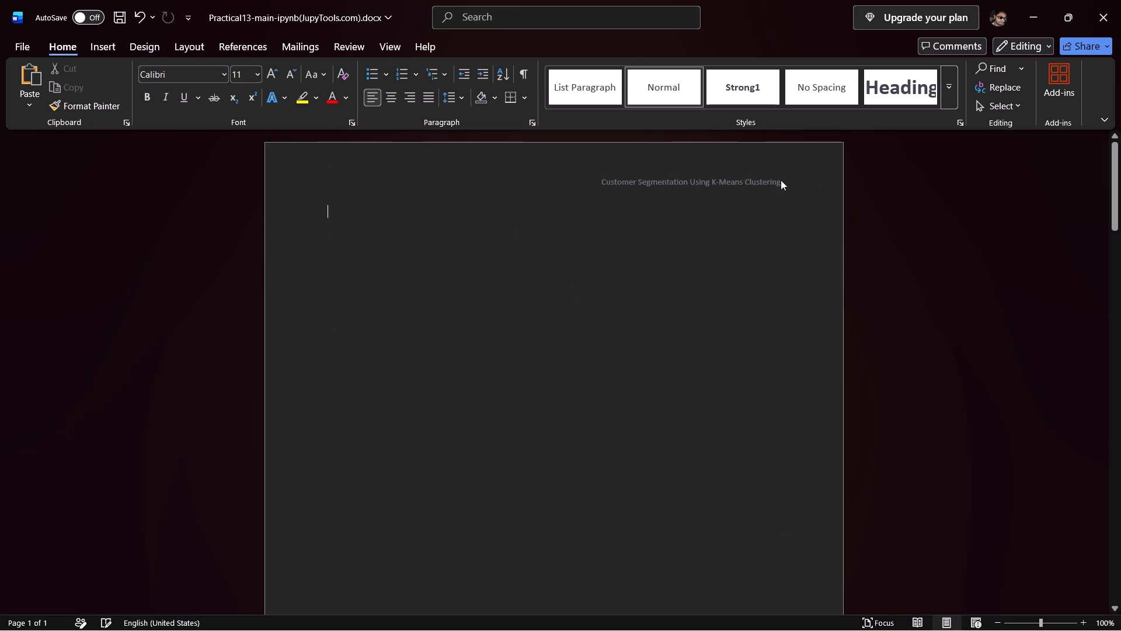
{"action": "left_click_drag", "start_coordinate": [791, 181], "coordinate": [517, 180]}
{"action": "key", "text": "BackSpace"}
{"action": "double_click", "coordinate": [442, 225]}
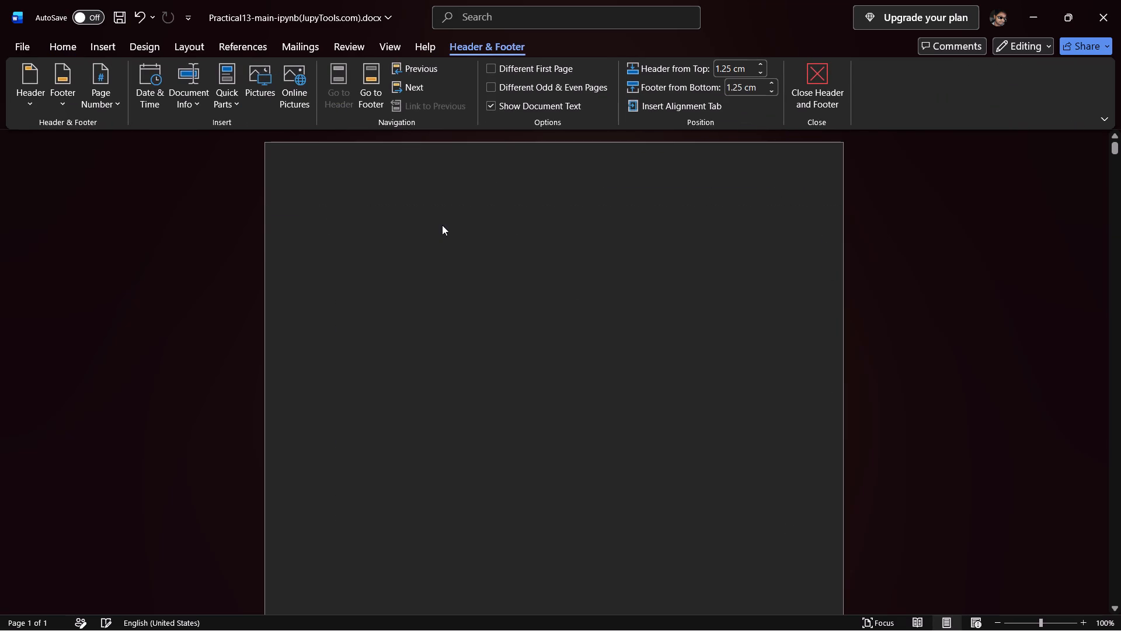
{"action": "left_click", "coordinate": [437, 244]}
{"action": "left_click", "coordinate": [464, 287]}
{"action": "double_click", "coordinate": [464, 288]}
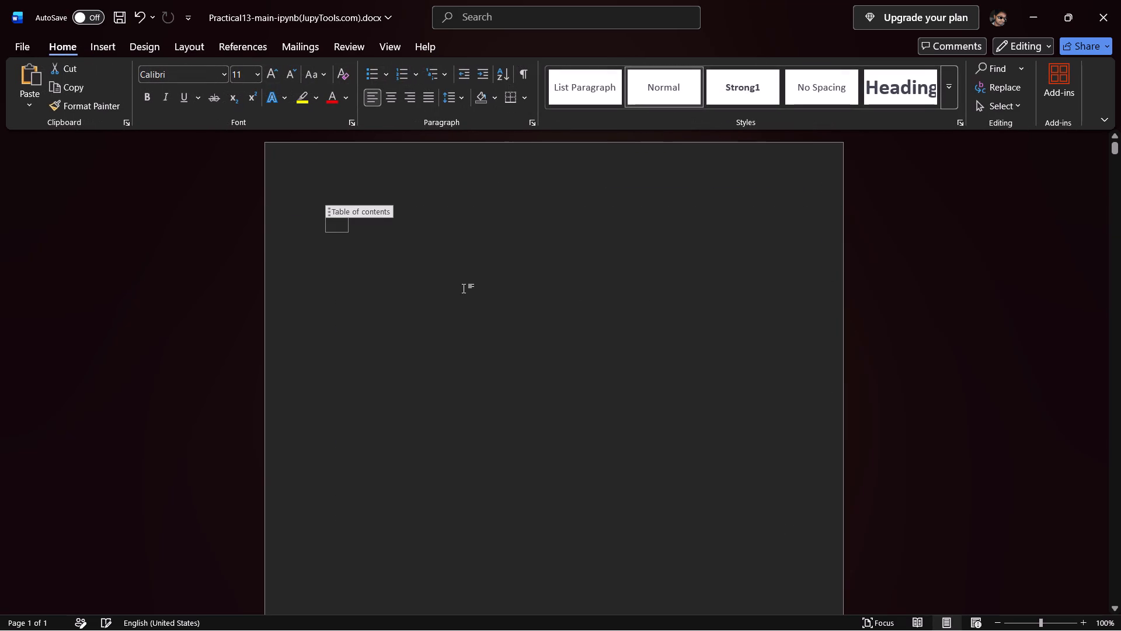
Remove the empty table of contents block and leftover blank lines at the start of the document.
{"action": "key", "text": "ctrl+BackSpace"}
{"action": "key", "text": "ctrl+BackSpace"}
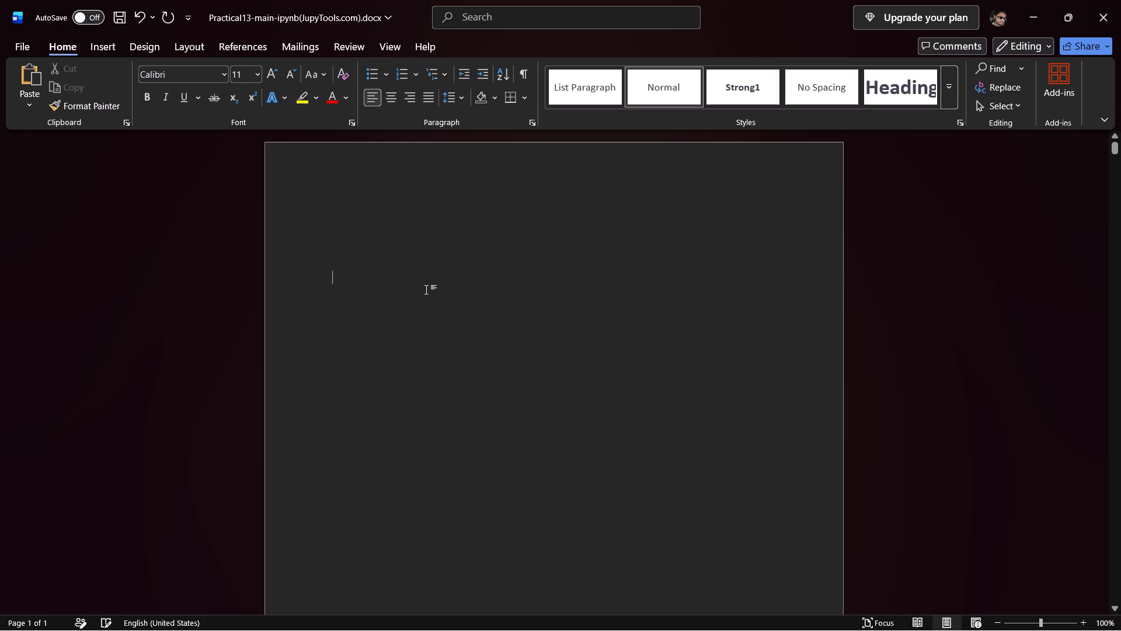
{"action": "scroll", "coordinate": [419, 300], "scroll_direction": "down", "scroll_amount": 10}
{"action": "scroll", "coordinate": [402, 314], "scroll_direction": "up", "scroll_amount": 12}
{"action": "key", "text": "ctrl+BackSpace"}
{"action": "key", "text": "ctrl+BackSpace"}
{"action": "key", "text": "ctrl+BackSpace"}
{"action": "key", "text": "ctrl+BackSpace"}
{"action": "key", "text": "BackSpace"}
{"action": "key", "text": "BackSpace"}
{"action": "key", "text": "BackSpace"}
{"action": "key", "text": "BackSpace"}
{"action": "key", "text": "BackSpace"}
{"action": "key", "text": "BackSpace"}
{"action": "key", "text": "BackSpace"}
{"action": "key", "text": "BackSpace"}
{"action": "key", "text": "ctrl+BackSpace"}
{"action": "key", "text": "ctrl+BackSpace"}
Delete the introductory text above "1. Import the libraries" and the blank page before it.
{"action": "scroll", "coordinate": [402, 314], "scroll_direction": "down", "scroll_amount": 3}
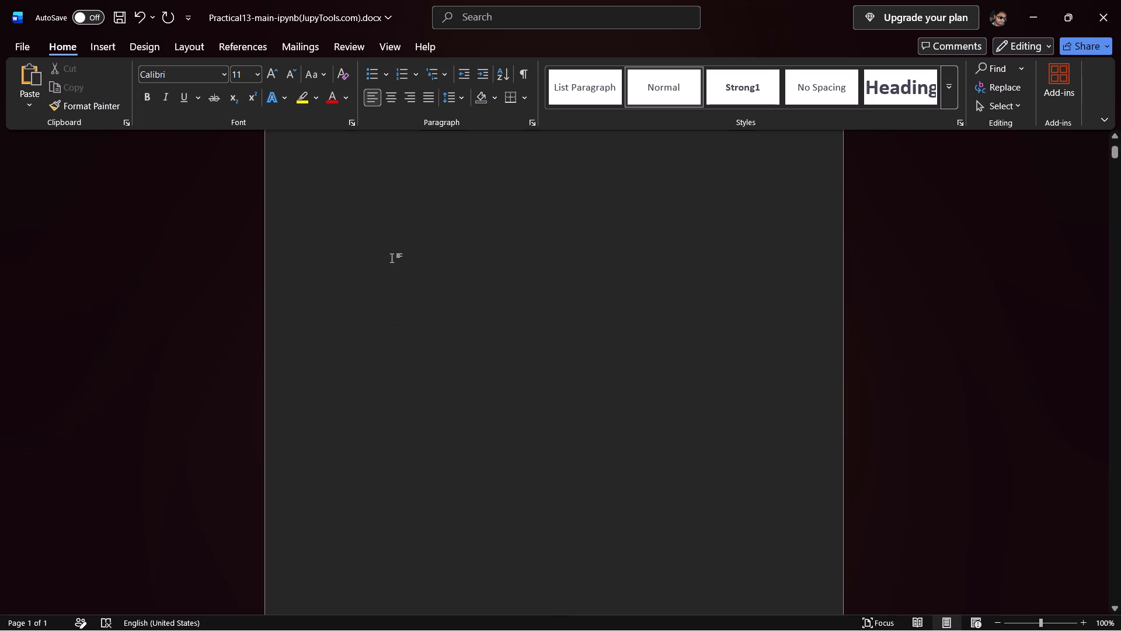
{"action": "scroll", "coordinate": [392, 258], "scroll_direction": "down", "scroll_amount": 20}
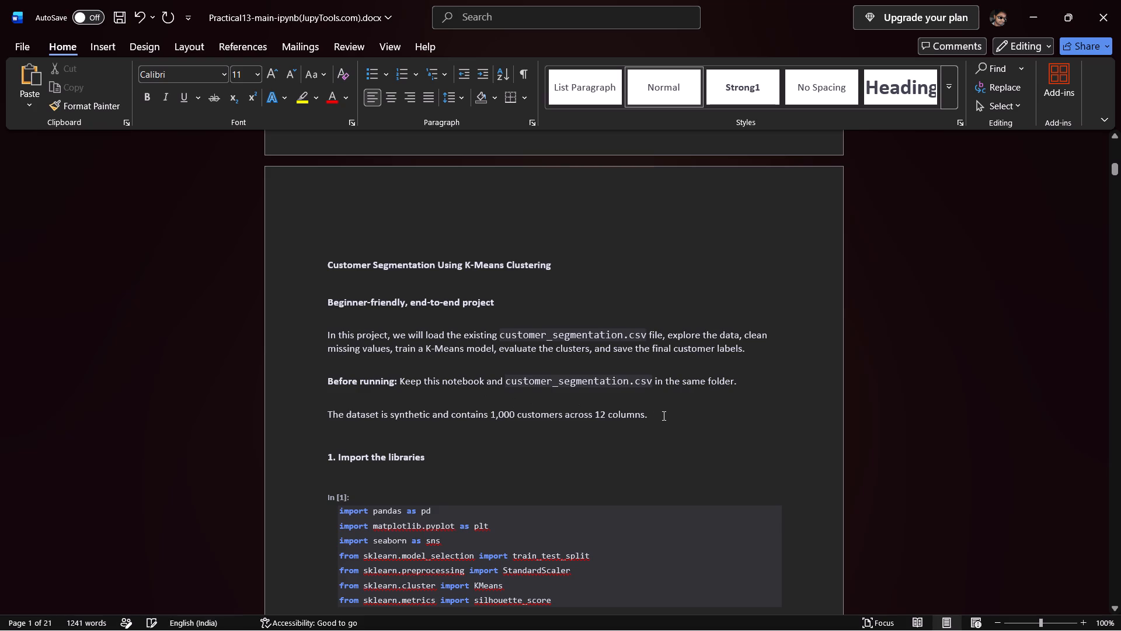
{"action": "left_click_drag", "start_coordinate": [663, 415], "coordinate": [309, 271]}
{"action": "key", "text": "BackSpace"}
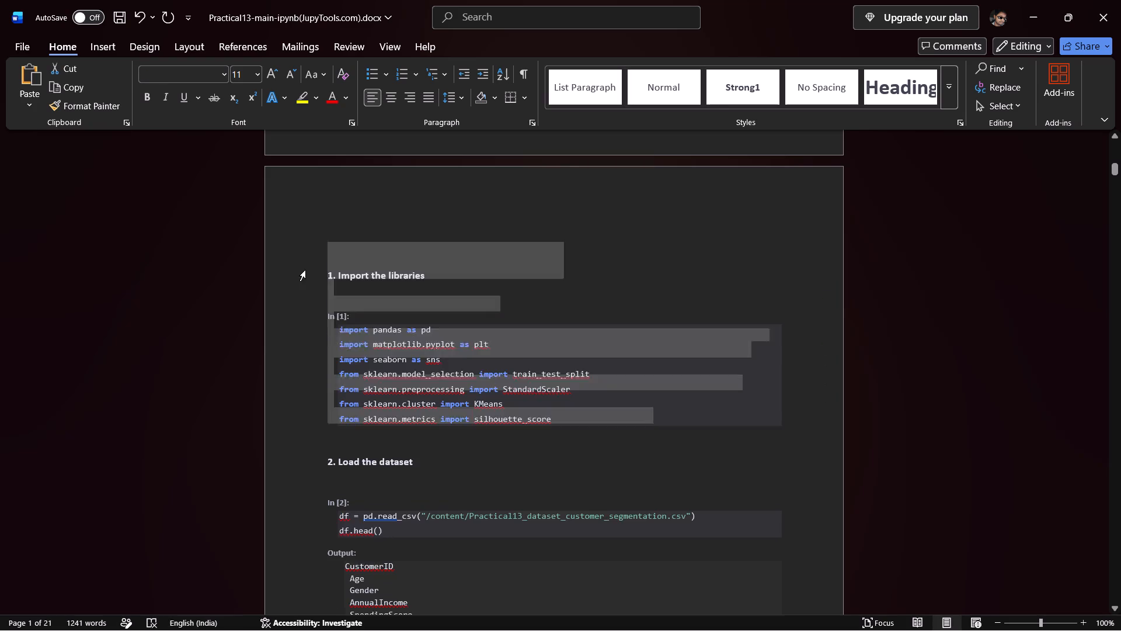
{"action": "key", "text": "BackSpace"}
{"action": "scroll", "coordinate": [352, 279], "scroll_direction": "up", "scroll_amount": 5}
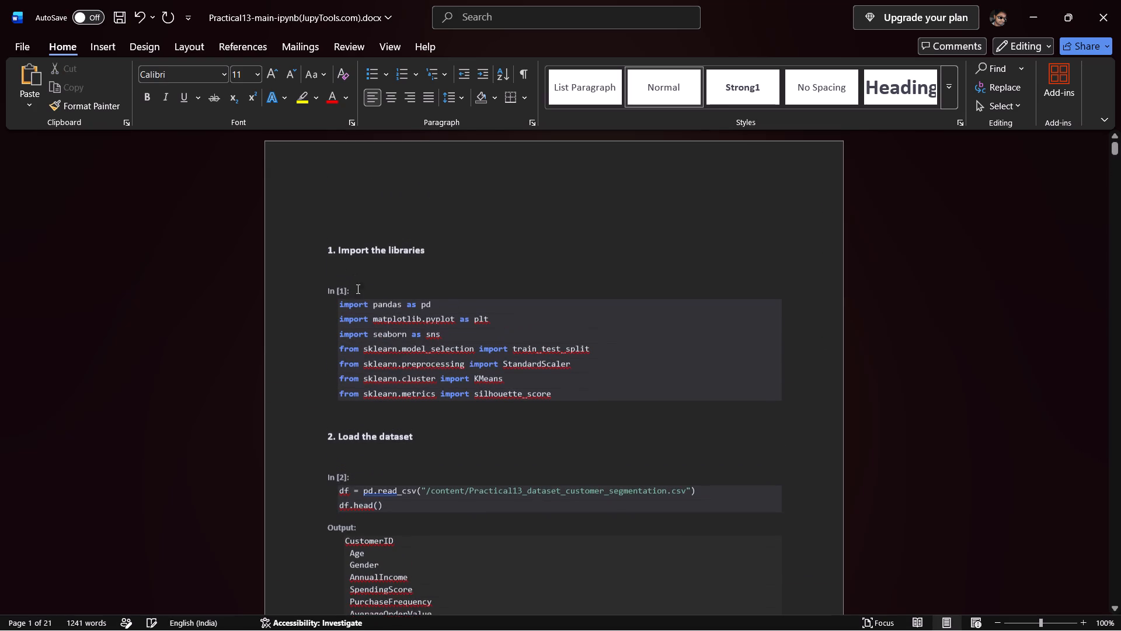
{"action": "scroll", "coordinate": [357, 289], "scroll_direction": "up", "scroll_amount": 3}
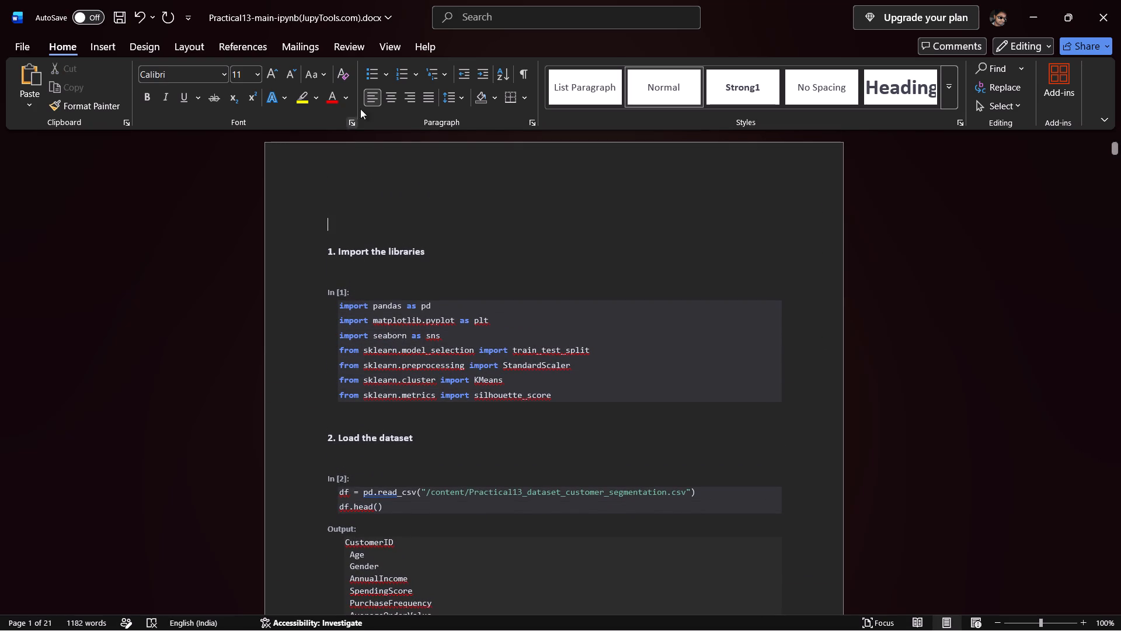
Back in practical-13.docx, add a space before "preprocessed" and delete one before "Customer" in the Conclusion paragraph.
{"action": "key", "text": "alt+Tab"}
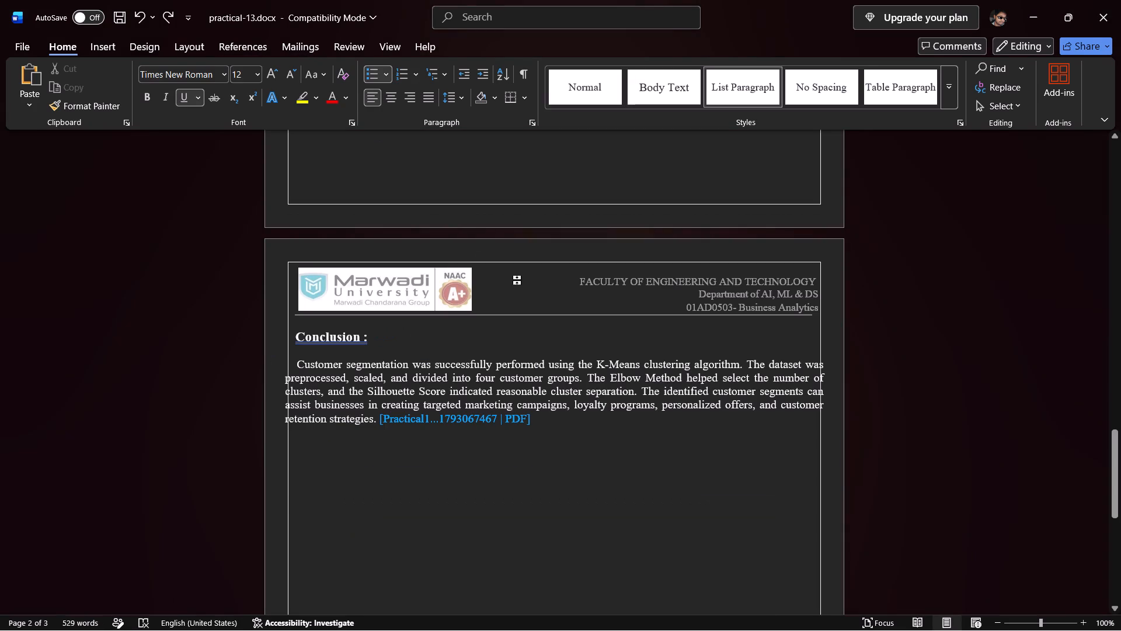
{"action": "left_click", "coordinate": [285, 383]}
{"action": "key", "text": "space"}
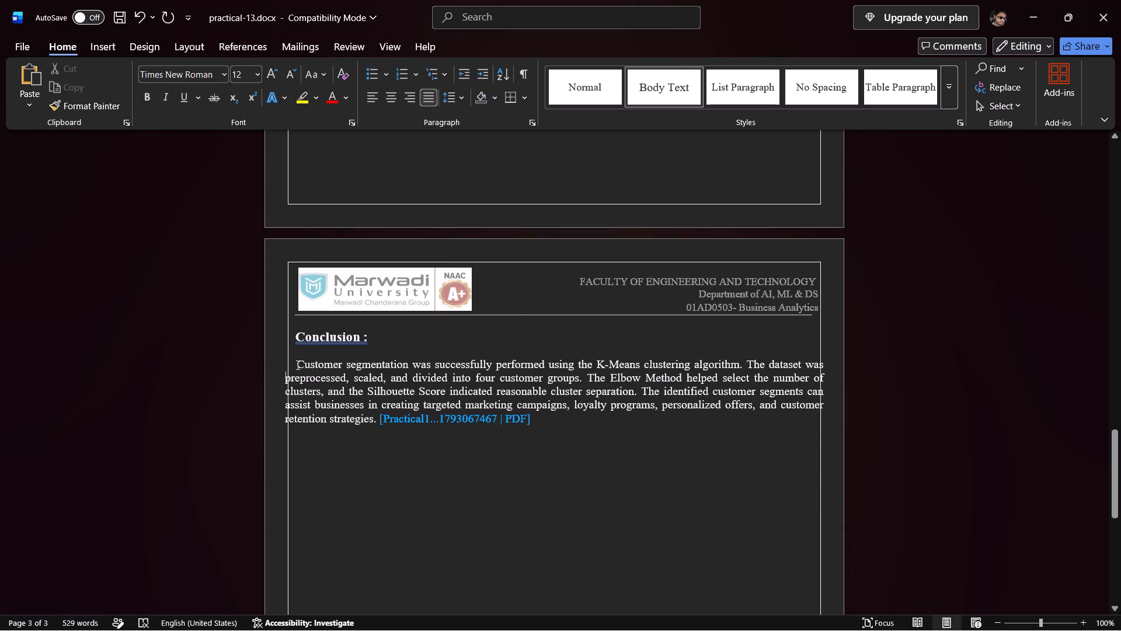
{"action": "left_click", "coordinate": [298, 364]}
{"action": "key", "text": "BackSpace"}
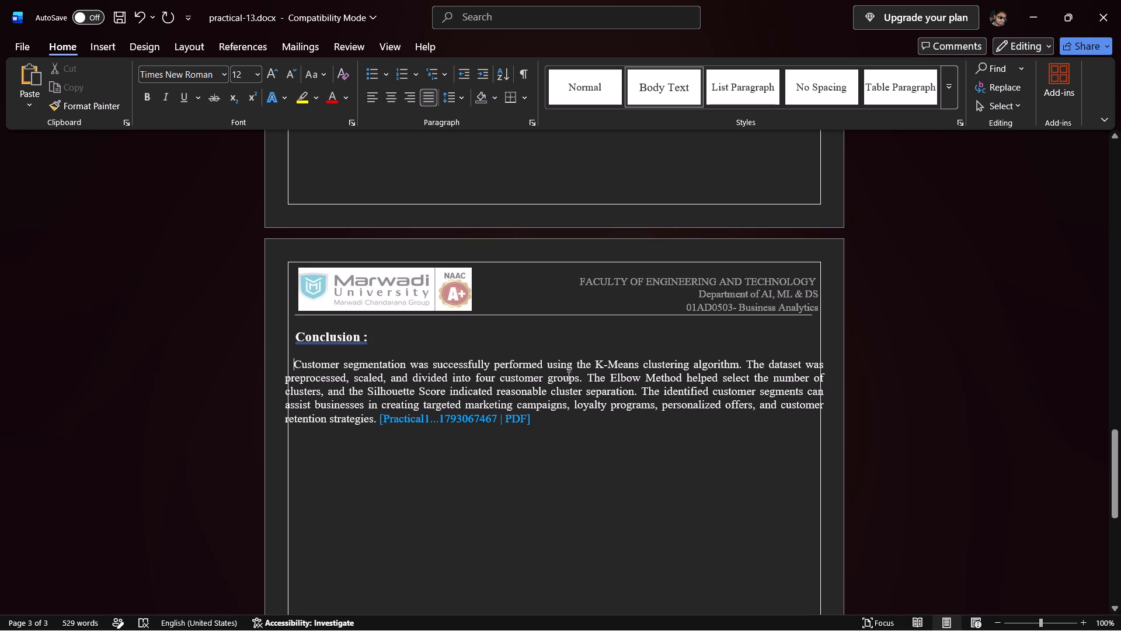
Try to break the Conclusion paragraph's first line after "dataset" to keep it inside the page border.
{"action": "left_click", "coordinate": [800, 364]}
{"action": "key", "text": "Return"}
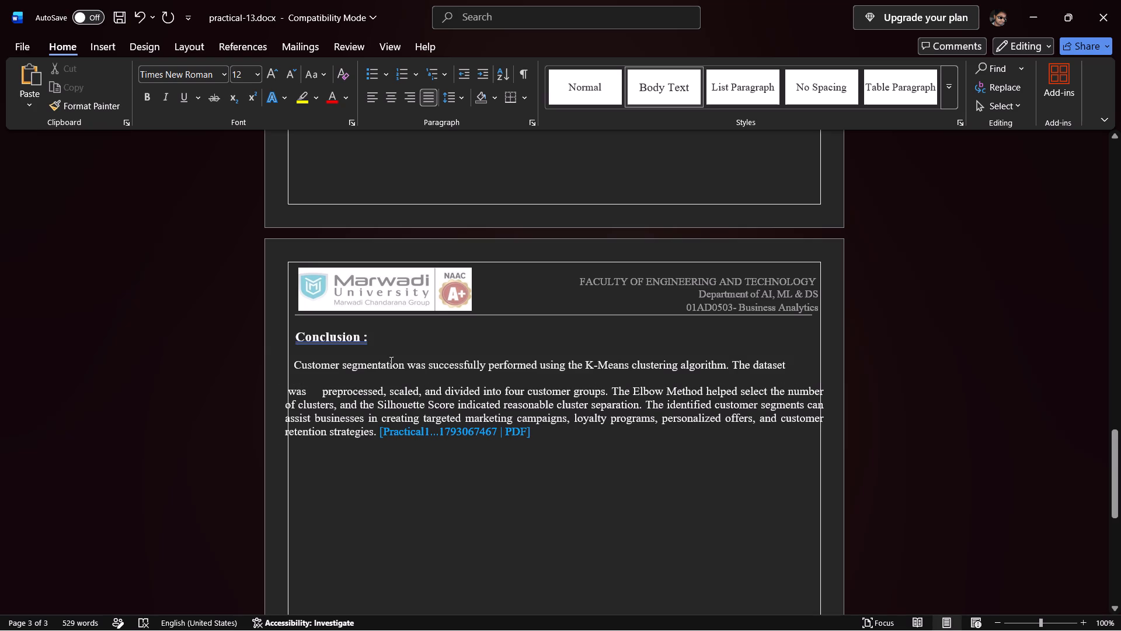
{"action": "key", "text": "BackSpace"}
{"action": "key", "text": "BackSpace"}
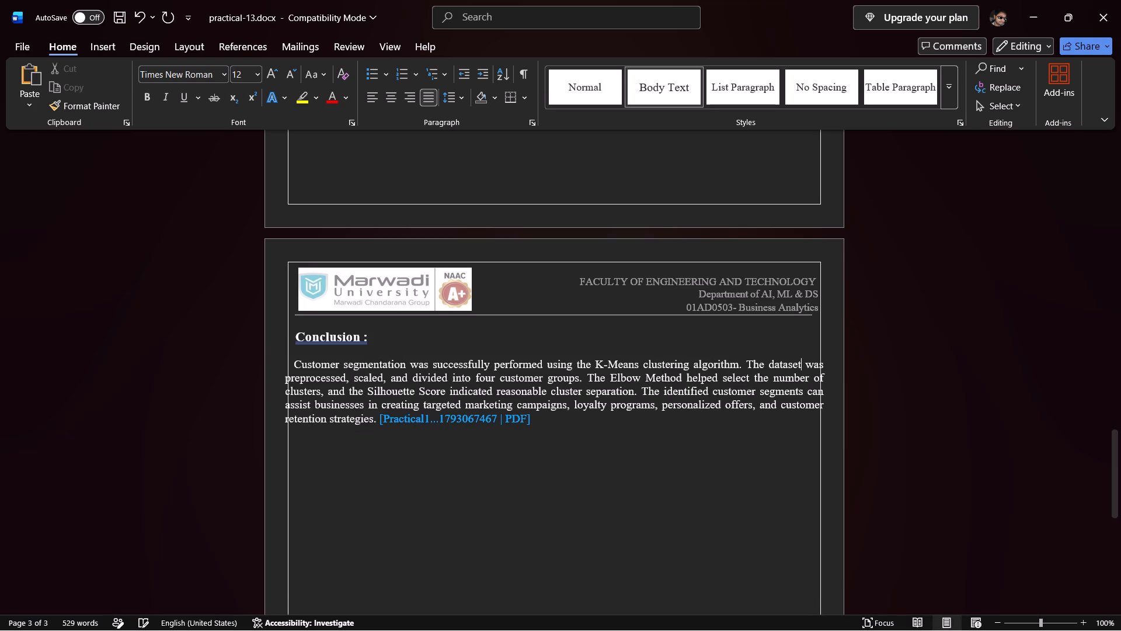
In the exported notebook document, add a box page border with a 1 pt line around the whole document.
{"action": "scroll", "coordinate": [476, 346], "scroll_direction": "up", "scroll_amount": 5}
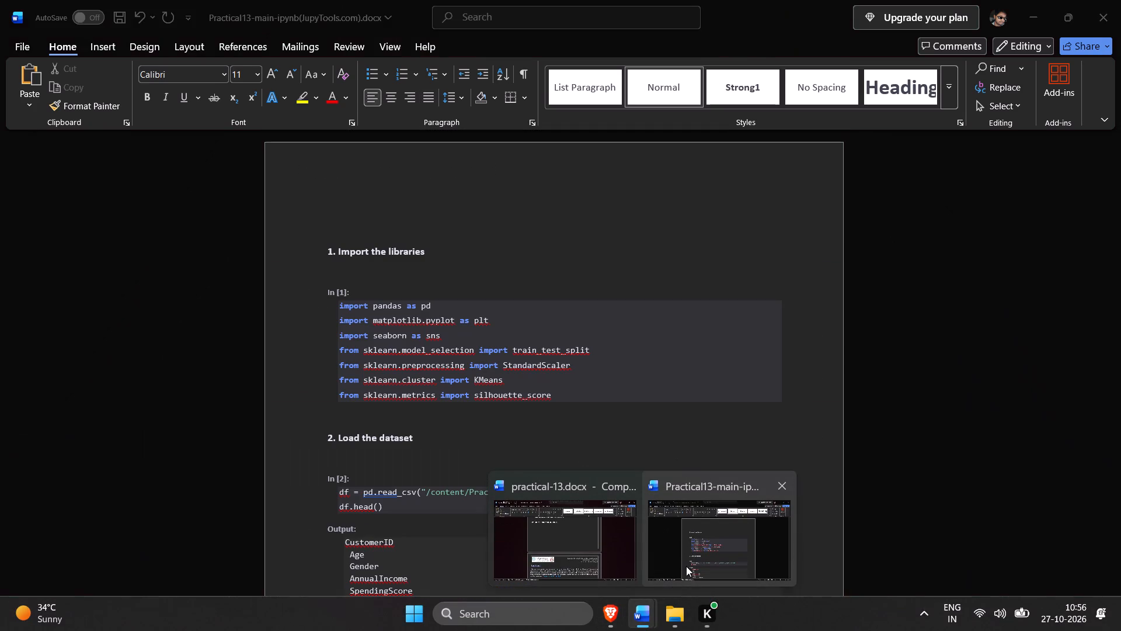
{"action": "left_click", "coordinate": [686, 566]}
{"action": "scroll", "coordinate": [428, 391], "scroll_direction": "up", "scroll_amount": 3}
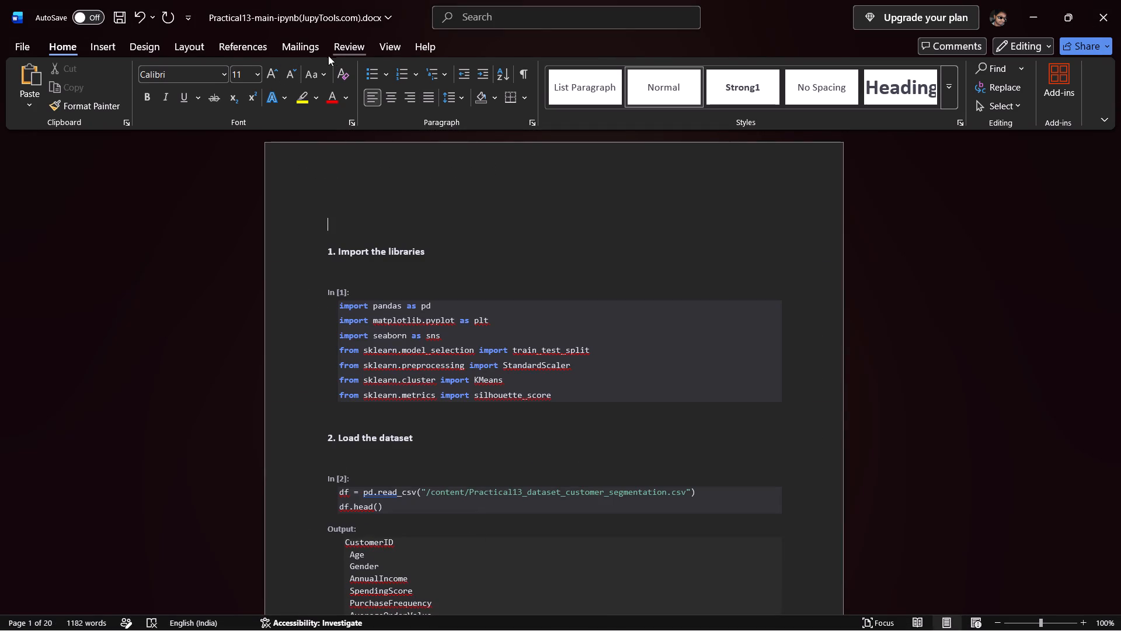
{"action": "left_click", "coordinate": [152, 41]}
{"action": "left_click", "coordinate": [1039, 86]}
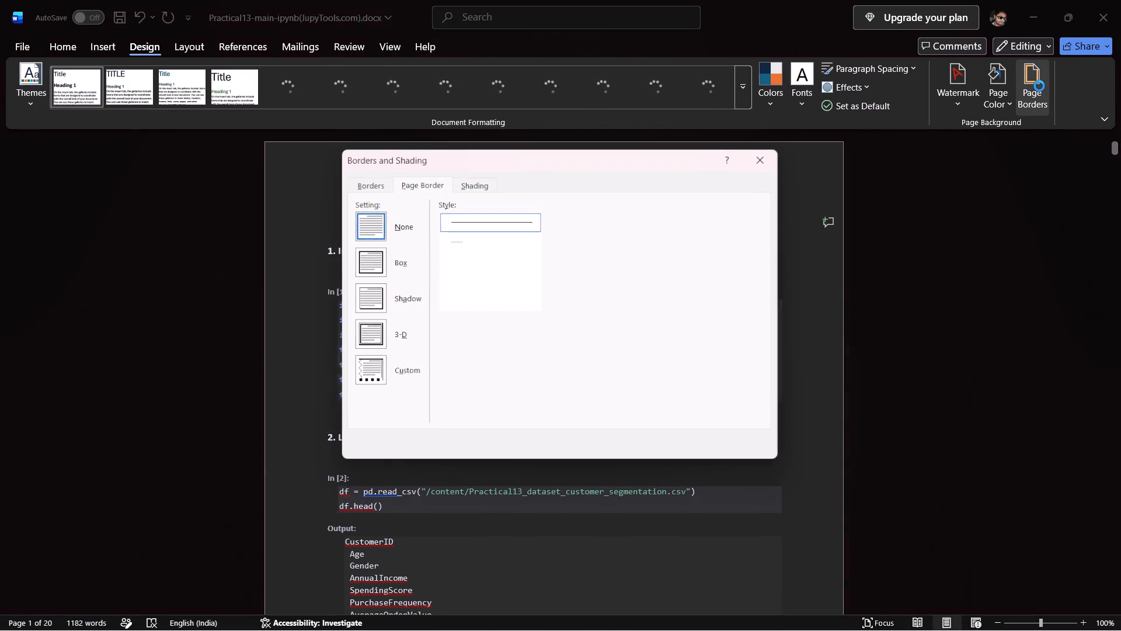
{"action": "left_click", "coordinate": [372, 272]}
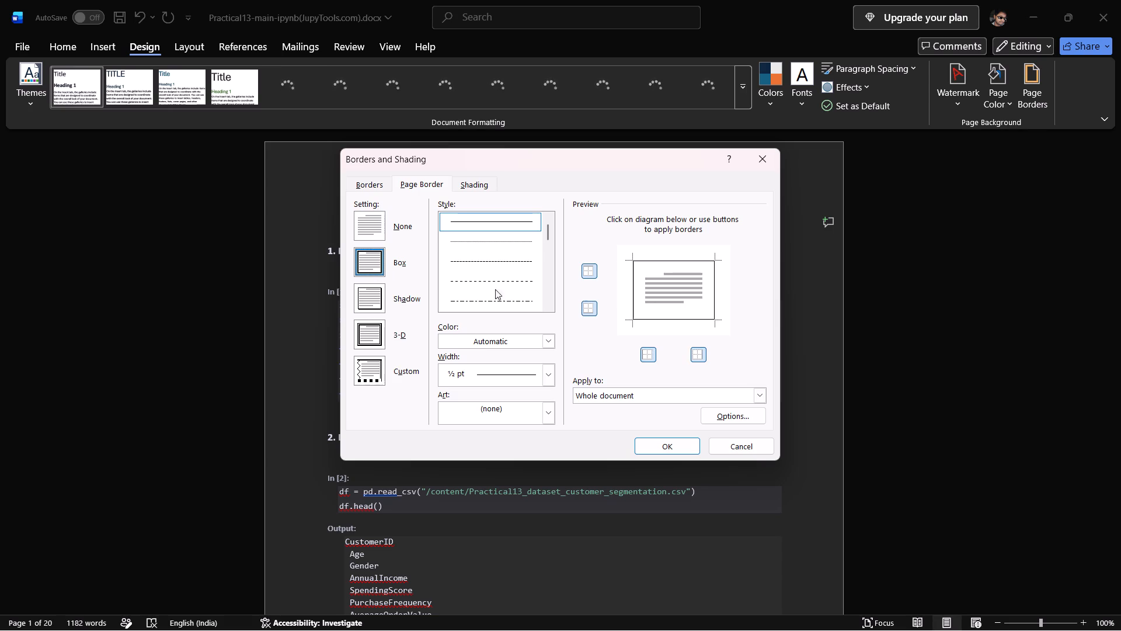
{"action": "left_click", "coordinate": [490, 372]}
{"action": "left_click", "coordinate": [481, 448]}
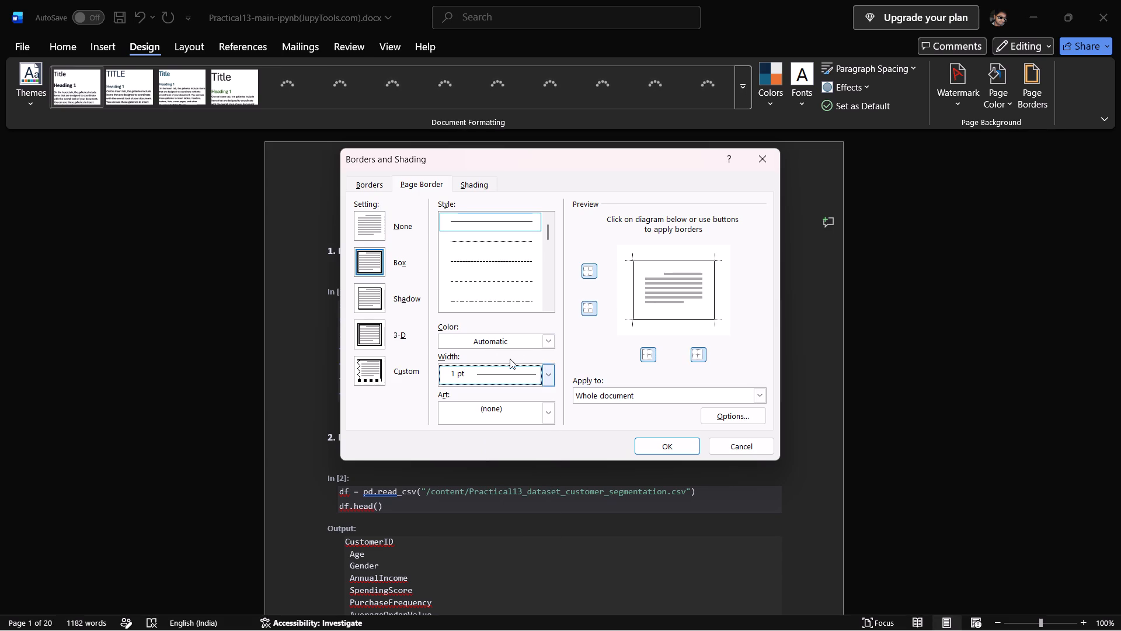
{"action": "left_click", "coordinate": [679, 442]}
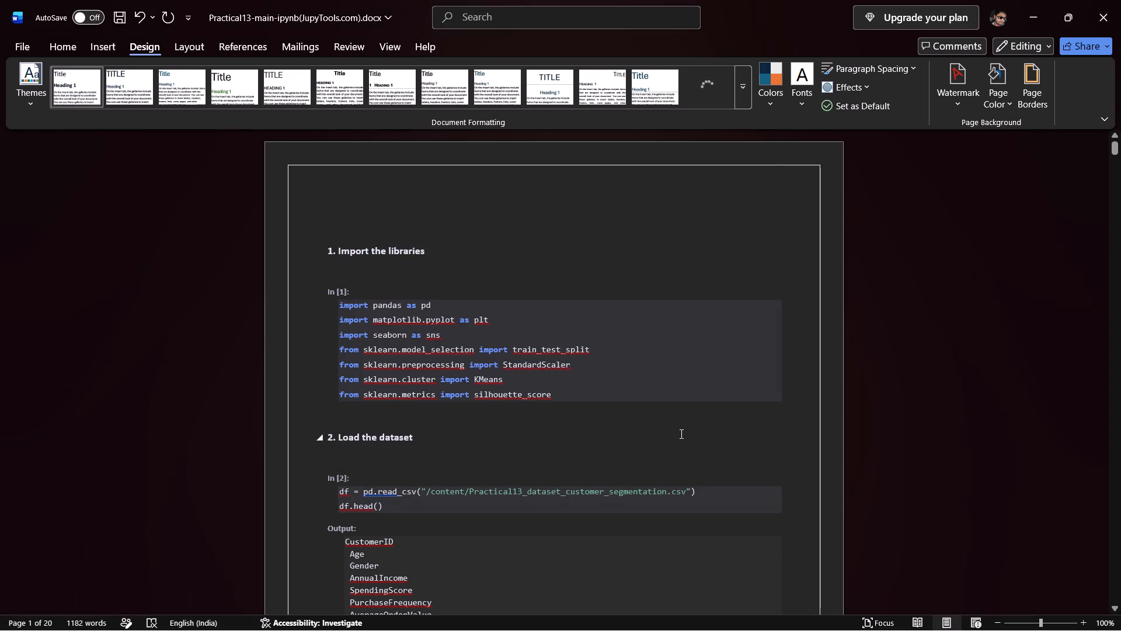
Copy the Marwadi University logo from practical-13.docx's header into the notebook document's header.
{"action": "scroll", "coordinate": [680, 434], "scroll_direction": "up", "scroll_amount": 5}
{"action": "double_click", "coordinate": [333, 178]}
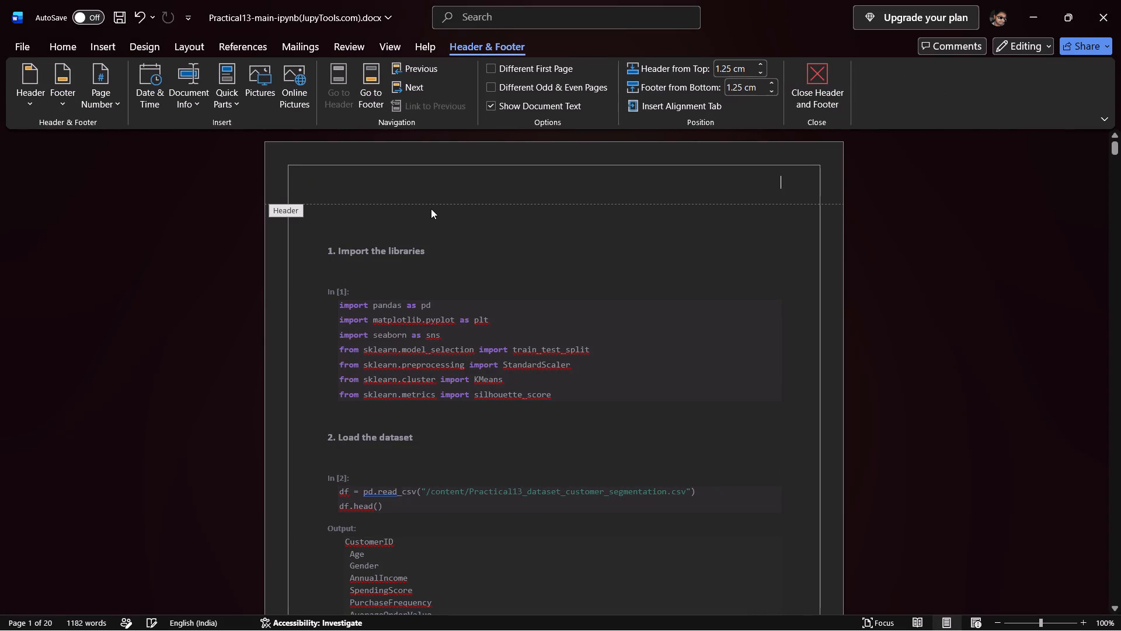
{"action": "key", "text": "alt+Tab"}
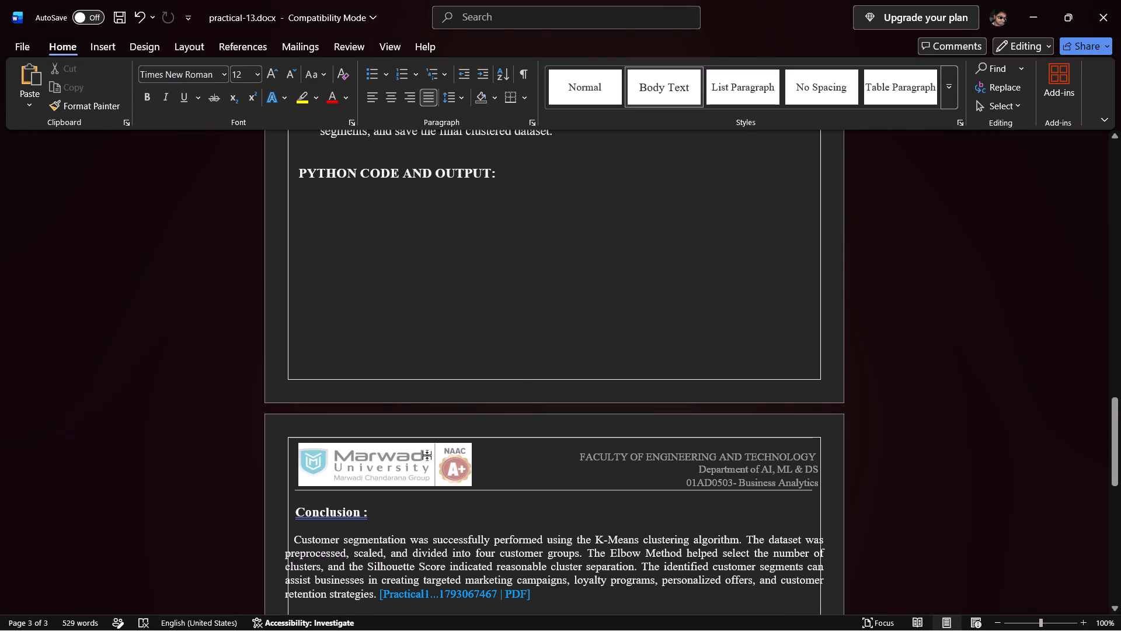
{"action": "double_click", "coordinate": [427, 457]}
{"action": "right_click", "coordinate": [443, 461]}
{"action": "left_click", "coordinate": [488, 91]}
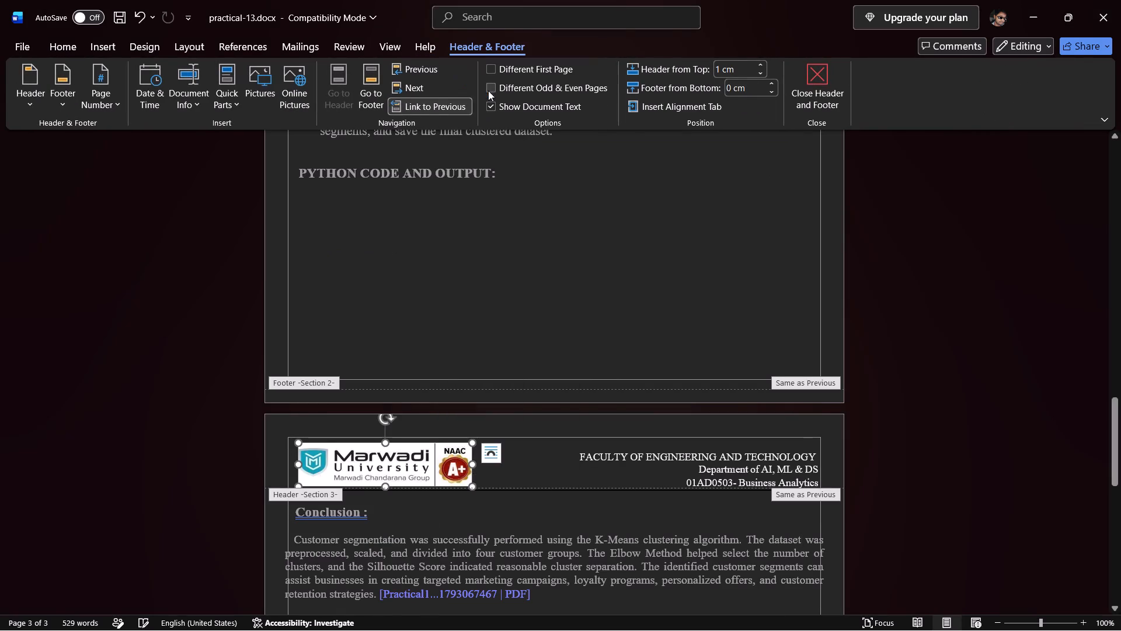
{"action": "key", "text": "alt+Tab"}
{"action": "left_click", "coordinate": [476, 191]}
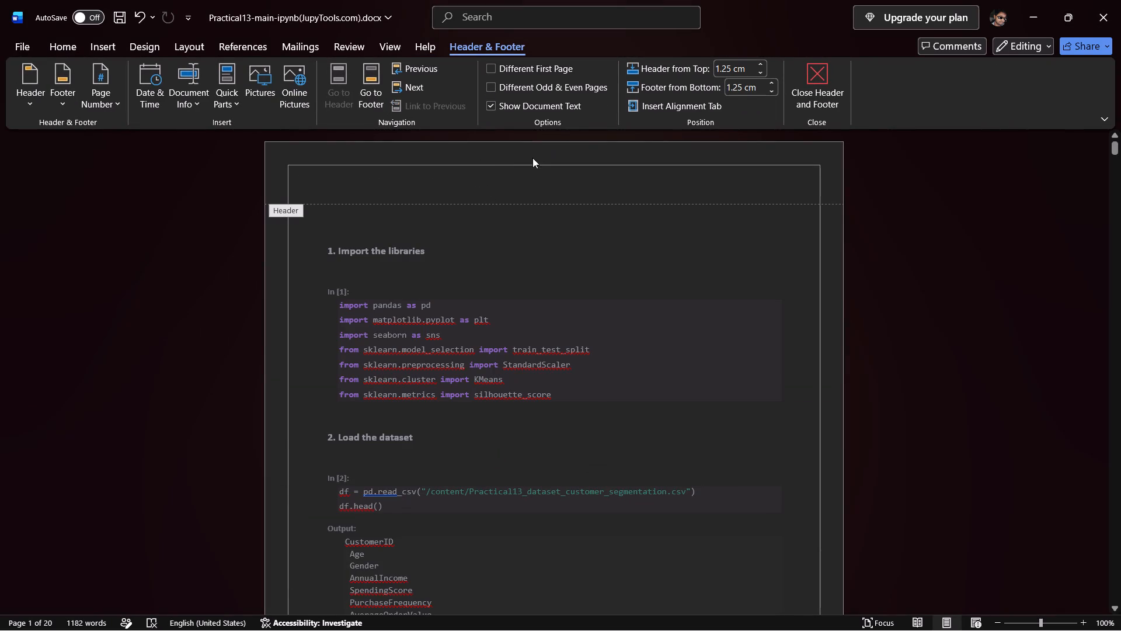
{"action": "key", "text": "ctrl+v"}
Set the notebook document's header distance from the top to 2.6 cm.
{"action": "triple_click", "coordinate": [761, 61]}
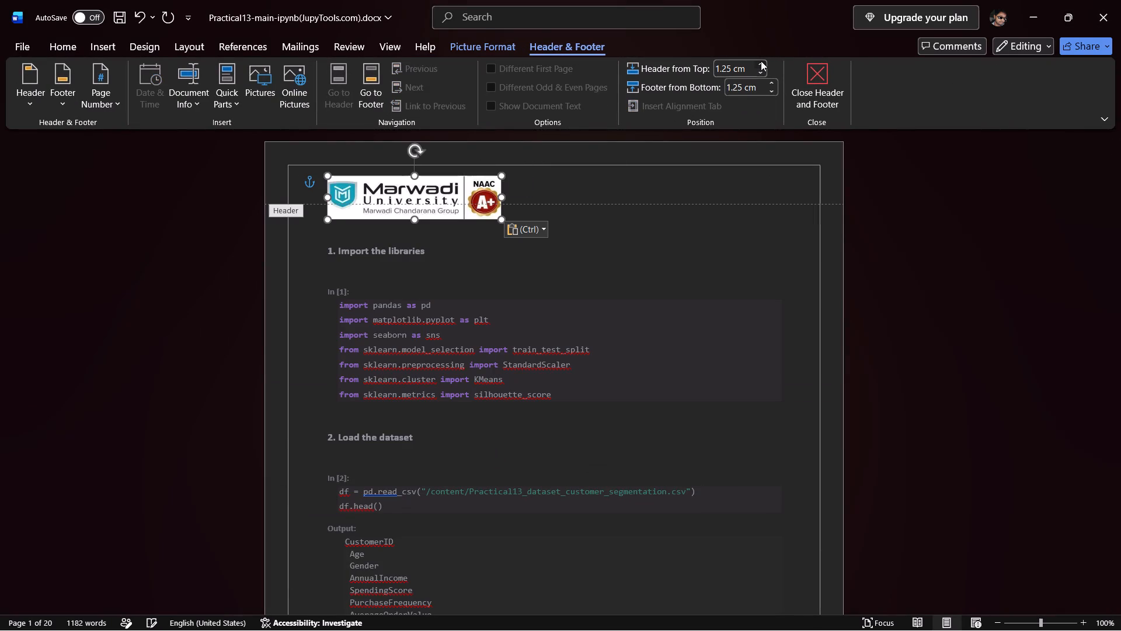
{"action": "triple_click", "coordinate": [761, 61]}
{"action": "triple_click", "coordinate": [761, 61]}
{"action": "triple_click", "coordinate": [761, 61]}
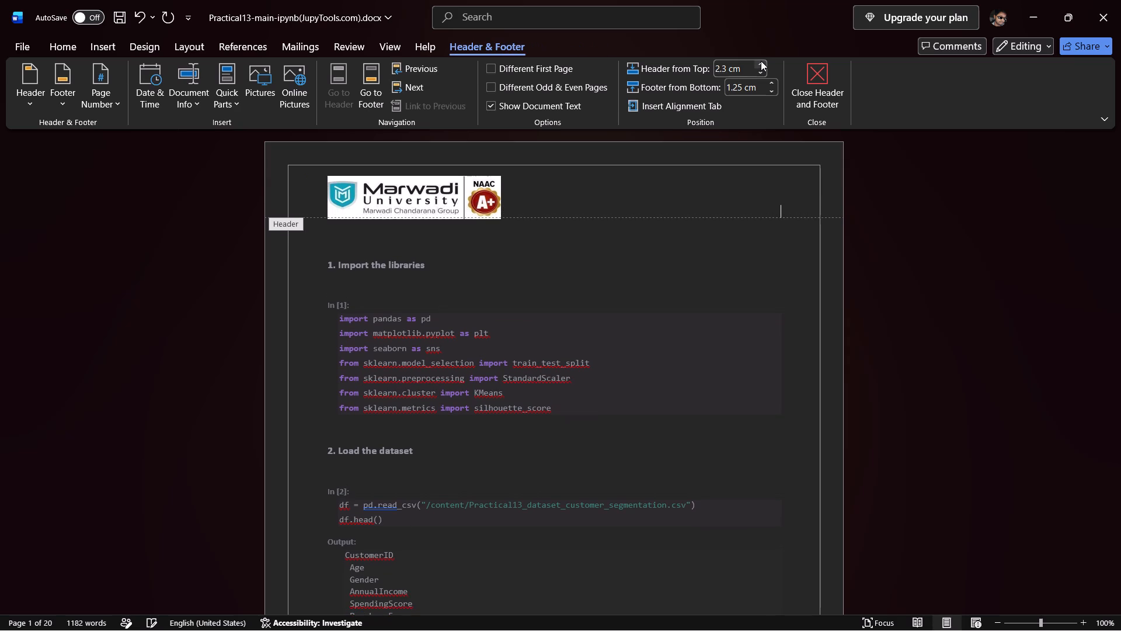
{"action": "double_click", "coordinate": [761, 61]}
Try to shift the pasted header logo up toward the page border's corner, changing its text wrapping.
{"action": "left_click", "coordinate": [411, 193]}
{"action": "left_click_drag", "start_coordinate": [411, 193], "coordinate": [406, 194]}
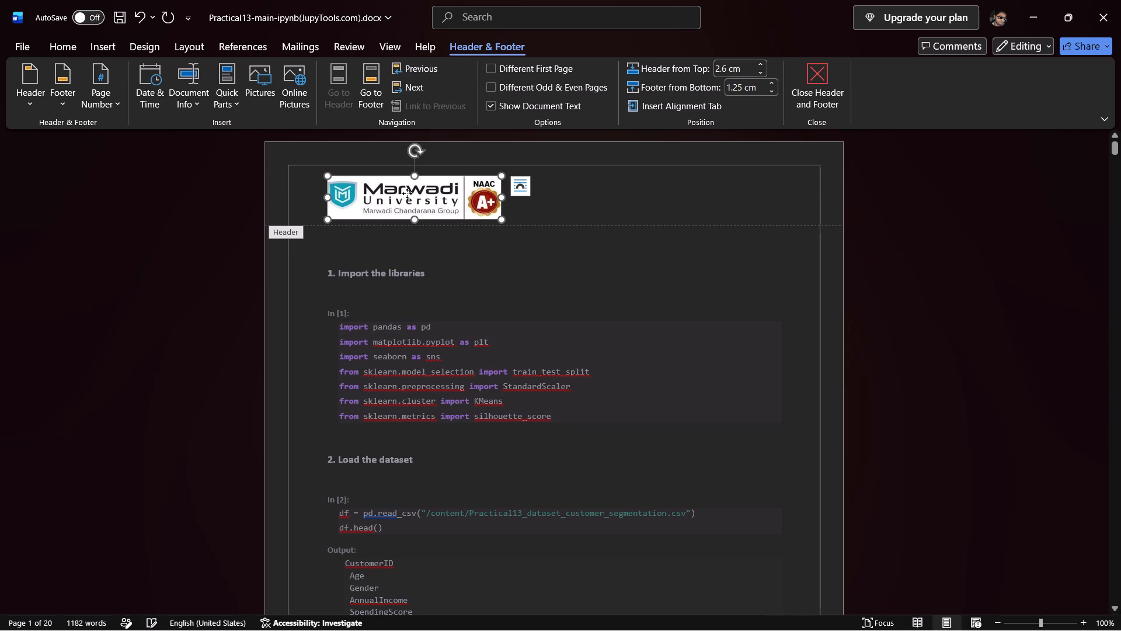
{"action": "left_click_drag", "start_coordinate": [406, 194], "coordinate": [398, 196]}
{"action": "left_click", "coordinate": [524, 177]}
{"action": "left_click", "coordinate": [596, 326]}
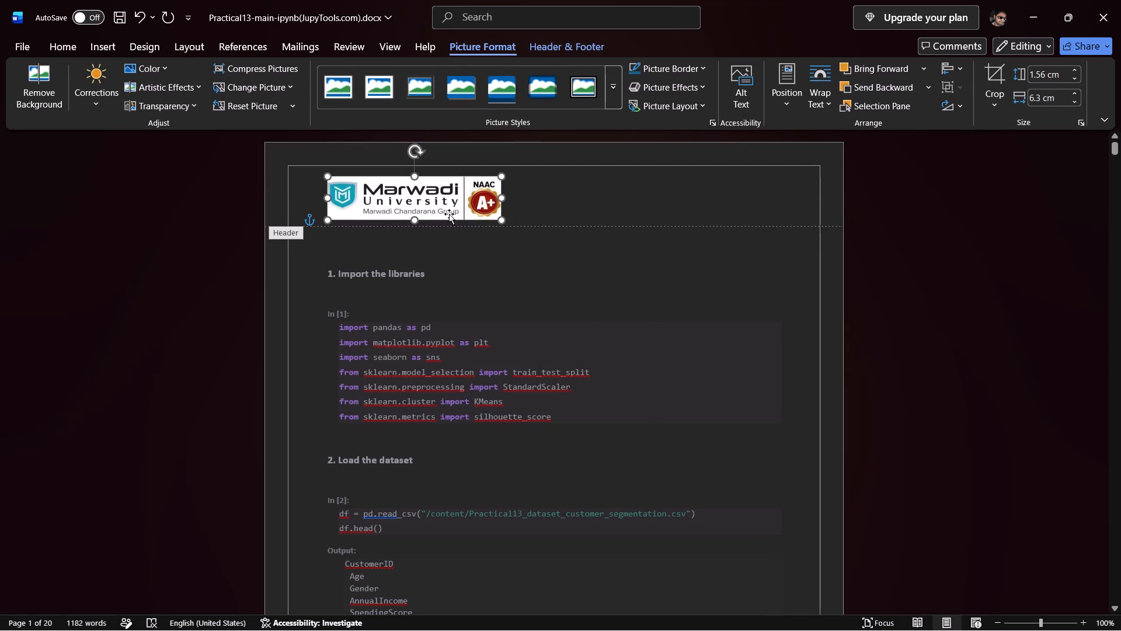
{"action": "left_click", "coordinate": [601, 314]}
{"action": "left_click_drag", "start_coordinate": [443, 182], "coordinate": [406, 174]}
{"action": "left_click", "coordinate": [518, 197]}
In practical-13.docx, set the header distance from the top to 0.8 cm on the Conclusion page.
{"action": "key", "text": "alt+Tab"}
{"action": "left_click", "coordinate": [691, 467]}
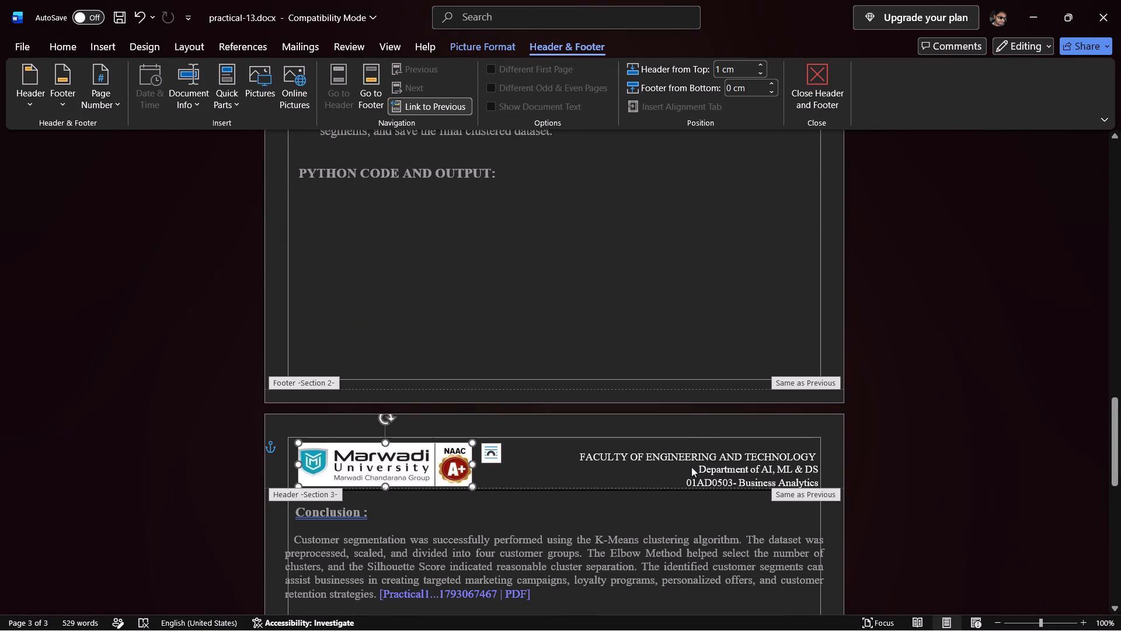
{"action": "left_click", "coordinate": [545, 446]}
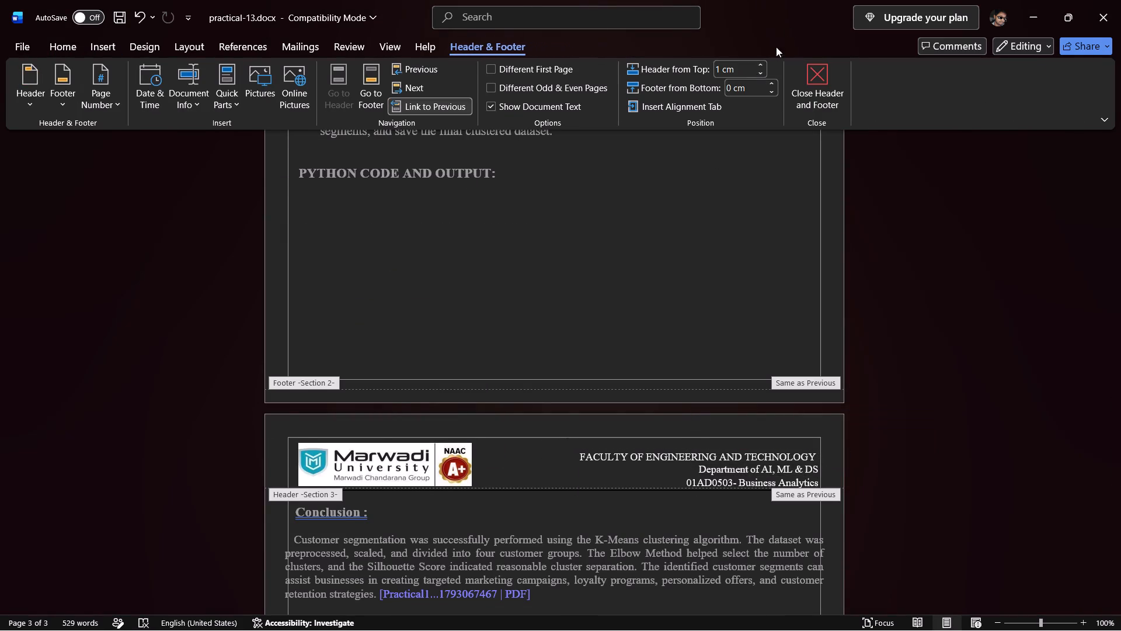
{"action": "left_click", "coordinate": [758, 62]}
{"action": "triple_click", "coordinate": [758, 62]}
{"action": "left_click", "coordinate": [758, 62]}
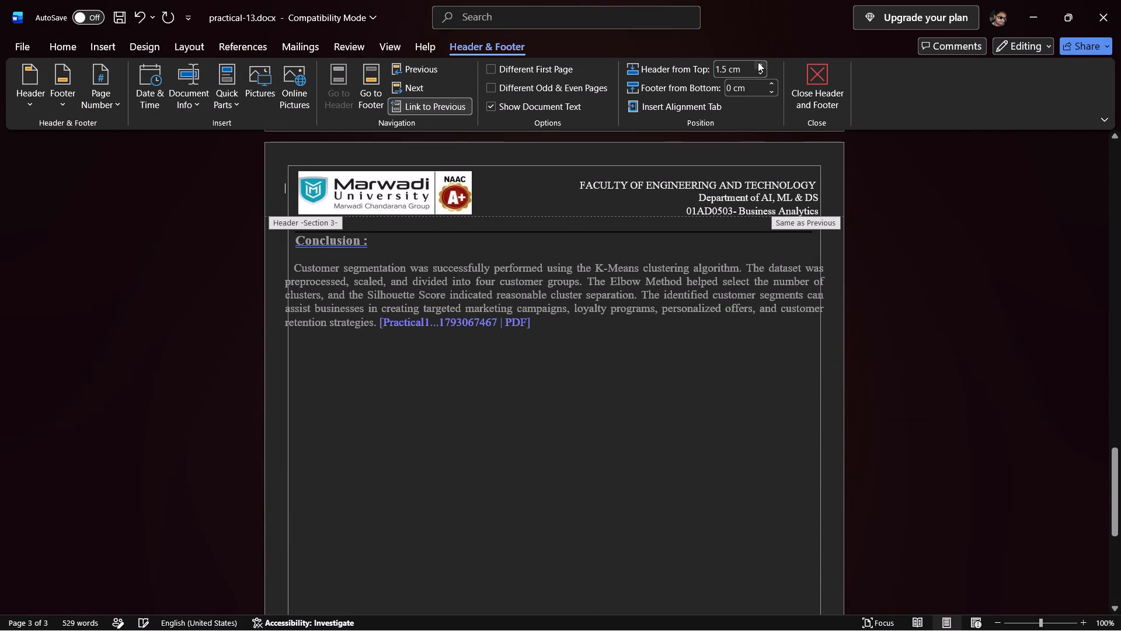
{"action": "triple_click", "coordinate": [760, 70]}
{"action": "triple_click", "coordinate": [760, 70]}
{"action": "left_click", "coordinate": [760, 70]}
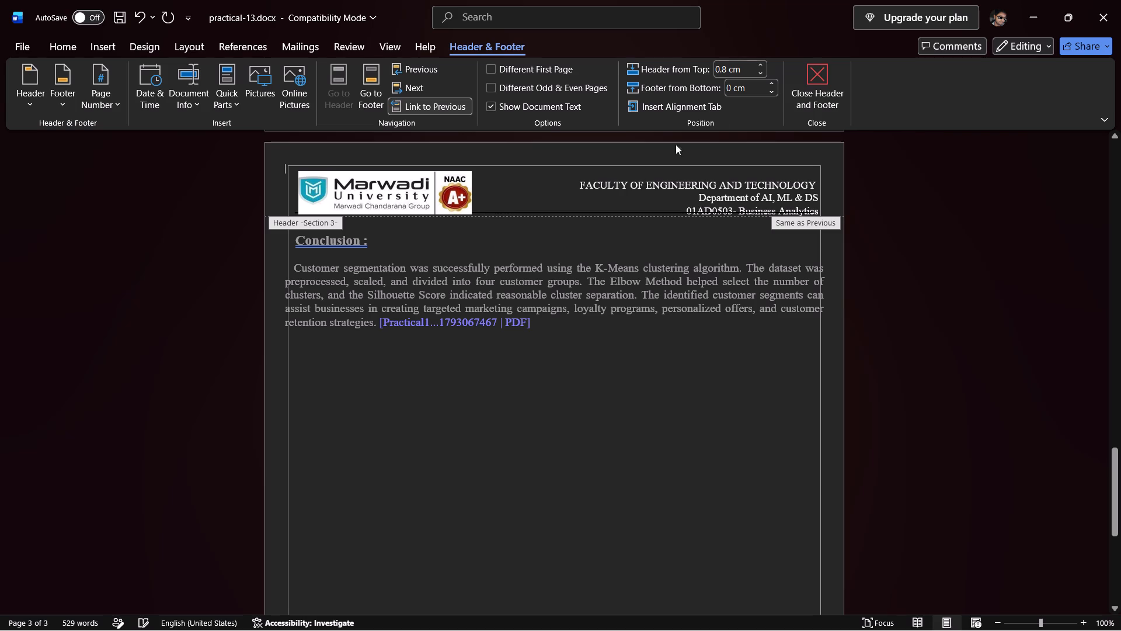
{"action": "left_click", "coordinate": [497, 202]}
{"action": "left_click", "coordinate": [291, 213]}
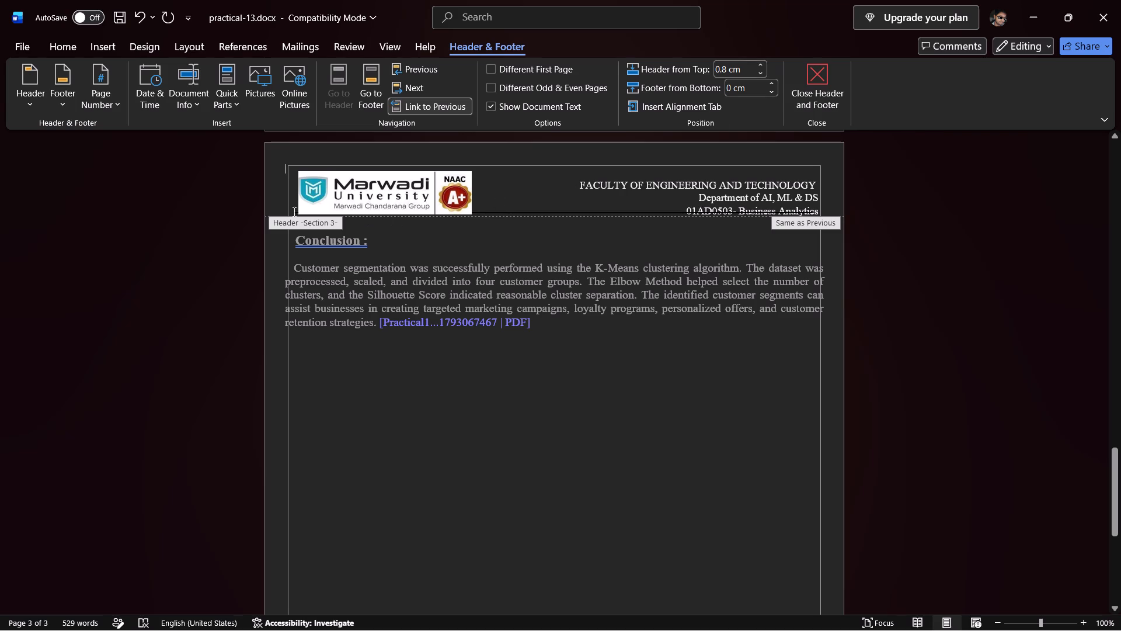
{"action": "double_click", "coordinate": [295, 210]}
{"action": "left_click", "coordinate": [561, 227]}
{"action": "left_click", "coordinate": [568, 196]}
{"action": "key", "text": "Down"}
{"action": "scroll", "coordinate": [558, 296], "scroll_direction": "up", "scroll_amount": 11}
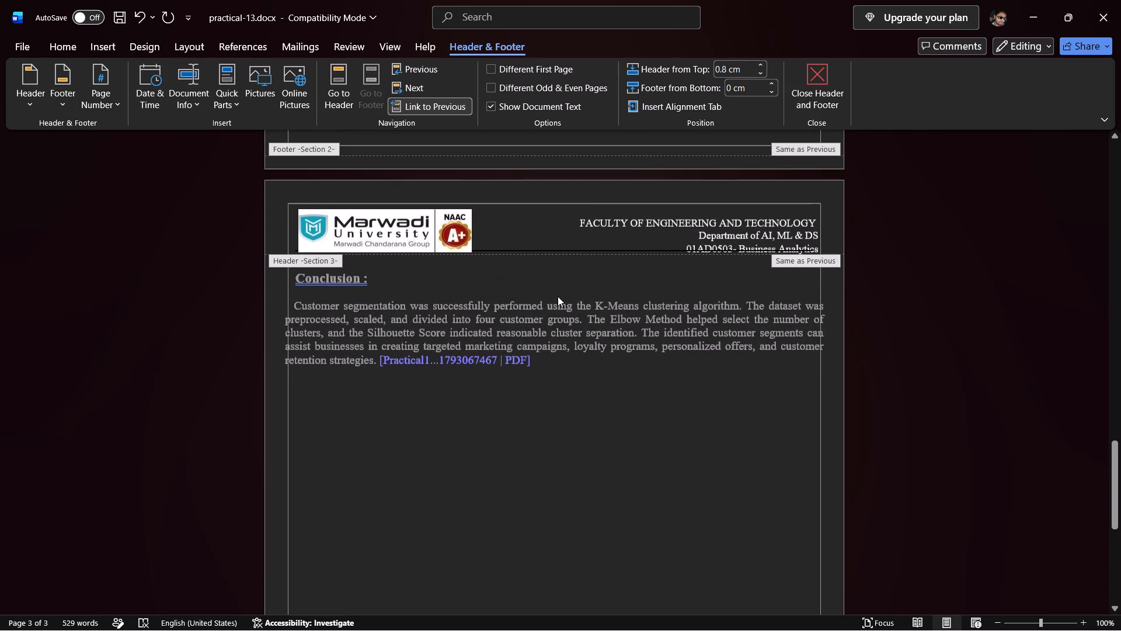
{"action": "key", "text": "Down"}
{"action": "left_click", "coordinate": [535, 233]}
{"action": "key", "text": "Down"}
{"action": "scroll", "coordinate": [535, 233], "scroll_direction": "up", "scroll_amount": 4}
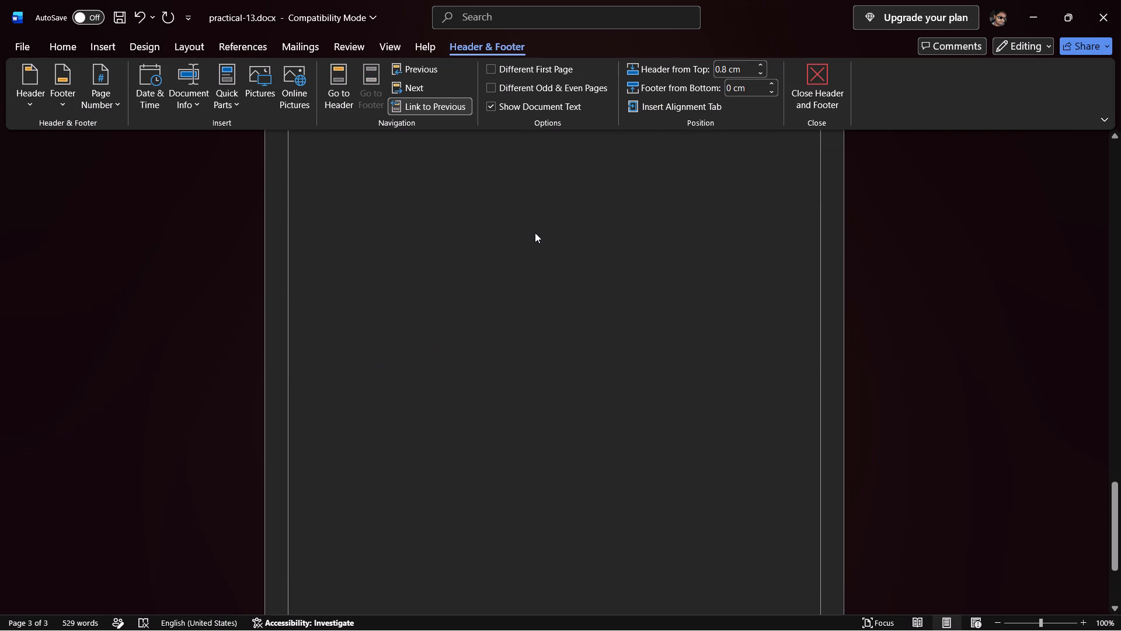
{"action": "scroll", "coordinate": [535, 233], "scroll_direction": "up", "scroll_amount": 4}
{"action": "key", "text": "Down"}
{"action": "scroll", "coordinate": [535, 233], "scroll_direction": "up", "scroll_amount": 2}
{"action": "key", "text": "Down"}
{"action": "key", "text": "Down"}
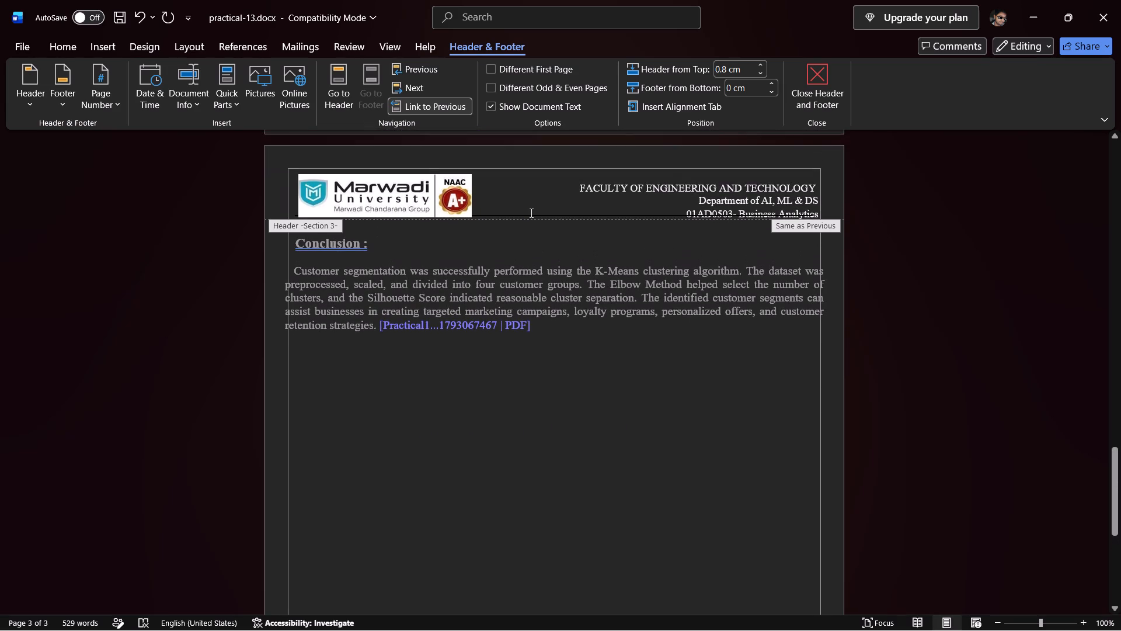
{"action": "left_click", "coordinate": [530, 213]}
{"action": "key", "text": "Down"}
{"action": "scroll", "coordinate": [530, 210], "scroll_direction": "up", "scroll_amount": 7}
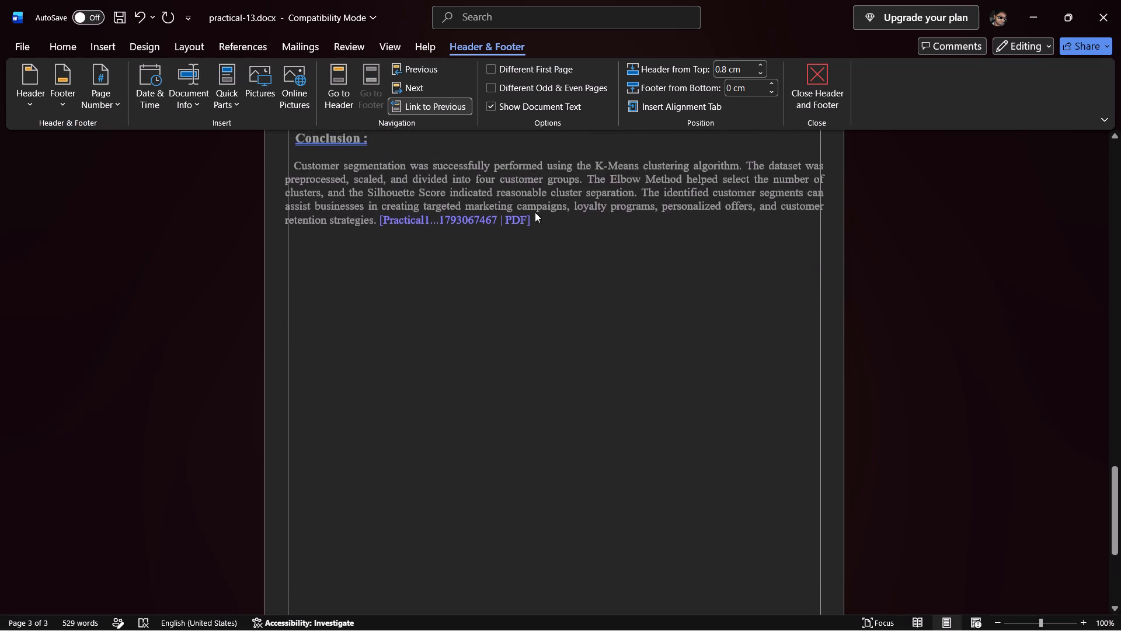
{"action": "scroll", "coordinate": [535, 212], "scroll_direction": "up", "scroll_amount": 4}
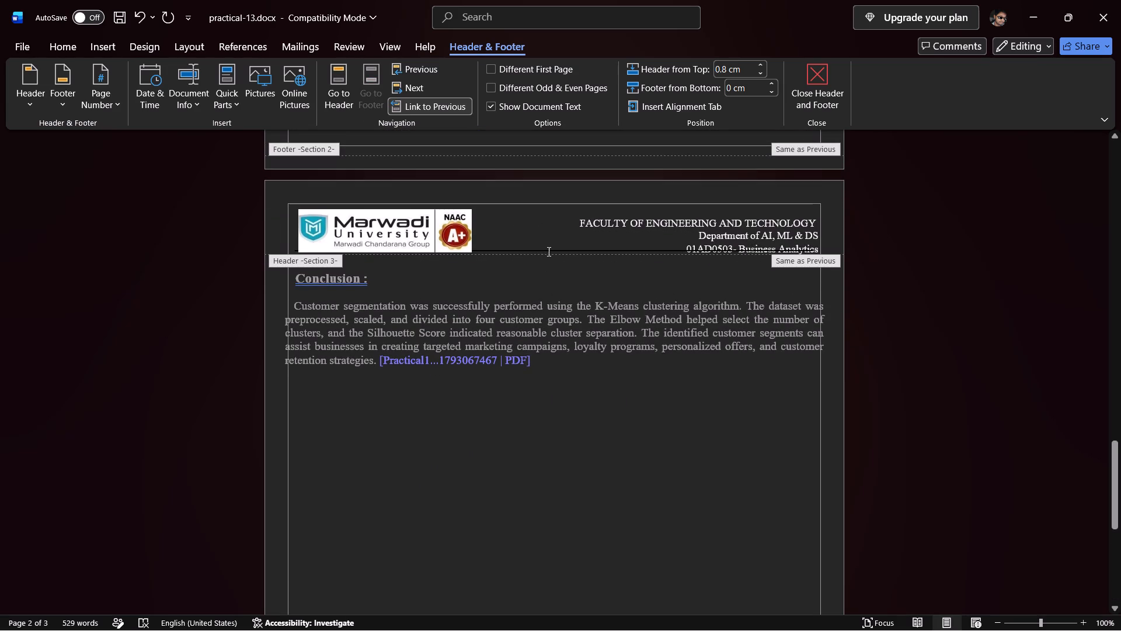
Cut the horizontal divider line out of the Conclusion page's header.
{"action": "left_click", "coordinate": [550, 250]}
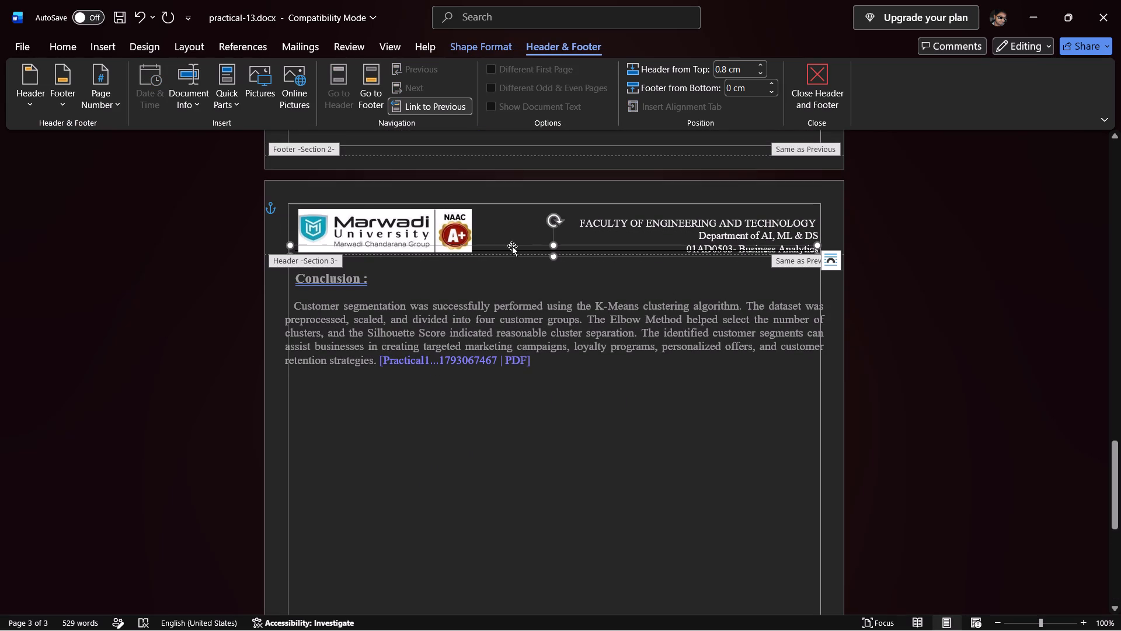
{"action": "right_click", "coordinate": [511, 248]}
{"action": "left_click", "coordinate": [537, 282]}
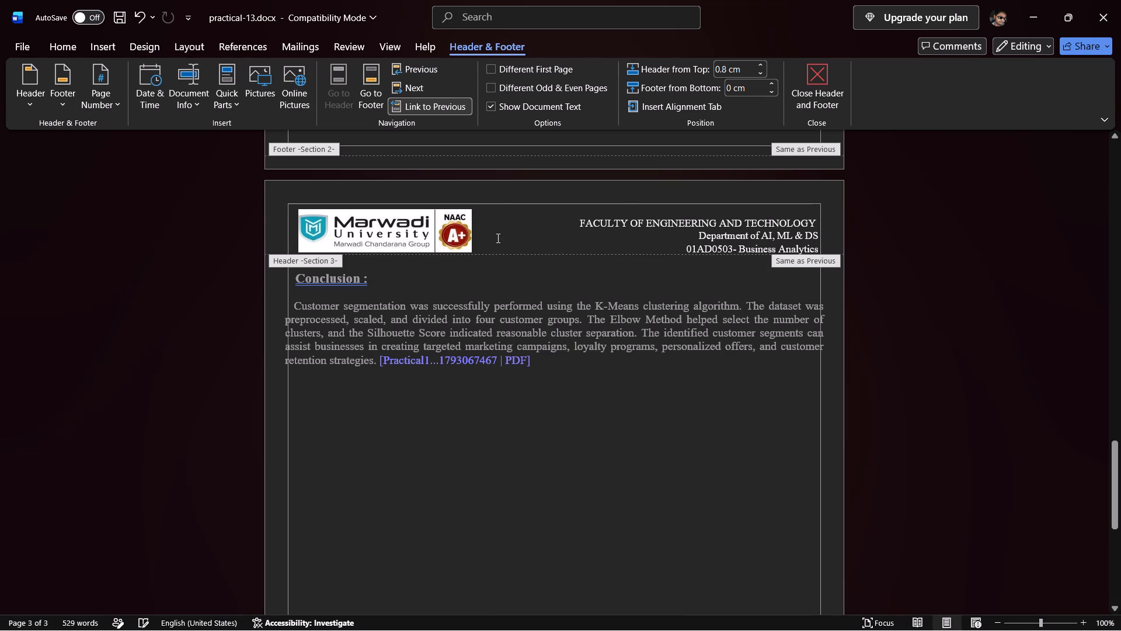
Extend the practical-13.docx header with blank lines, removing one extra line at the end.
{"action": "key", "text": "Return"}
{"action": "key", "text": "Return"}
{"action": "key", "text": "Return"}
{"action": "key", "text": "Return"}
{"action": "key", "text": "Return"}
{"action": "key", "text": "Return"}
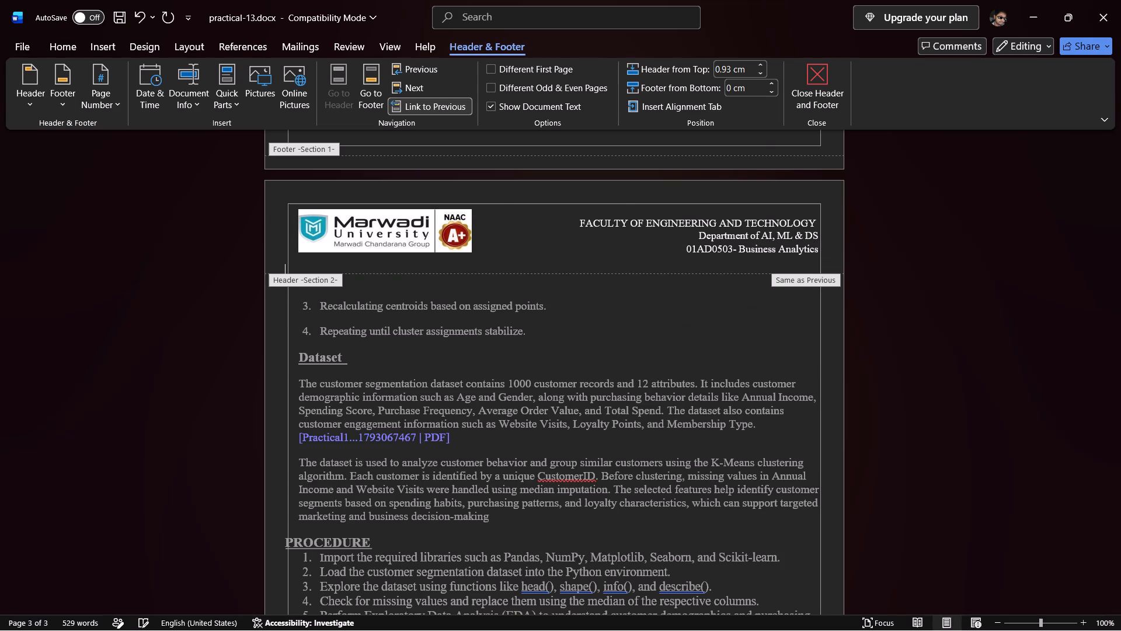
{"action": "key", "text": "BackSpace"}
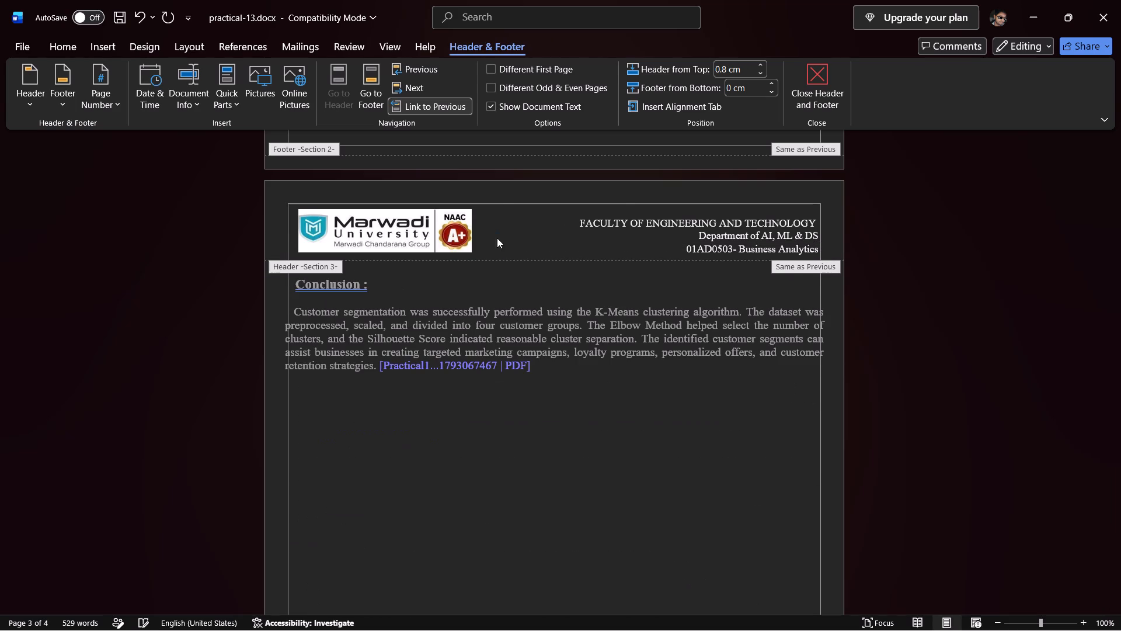
Paste the divider line back into the header and place it beneath the logo and department text, within the page border.
{"action": "key", "text": "ctrl+v"}
{"action": "left_click_drag", "start_coordinate": [520, 197], "coordinate": [513, 242]}
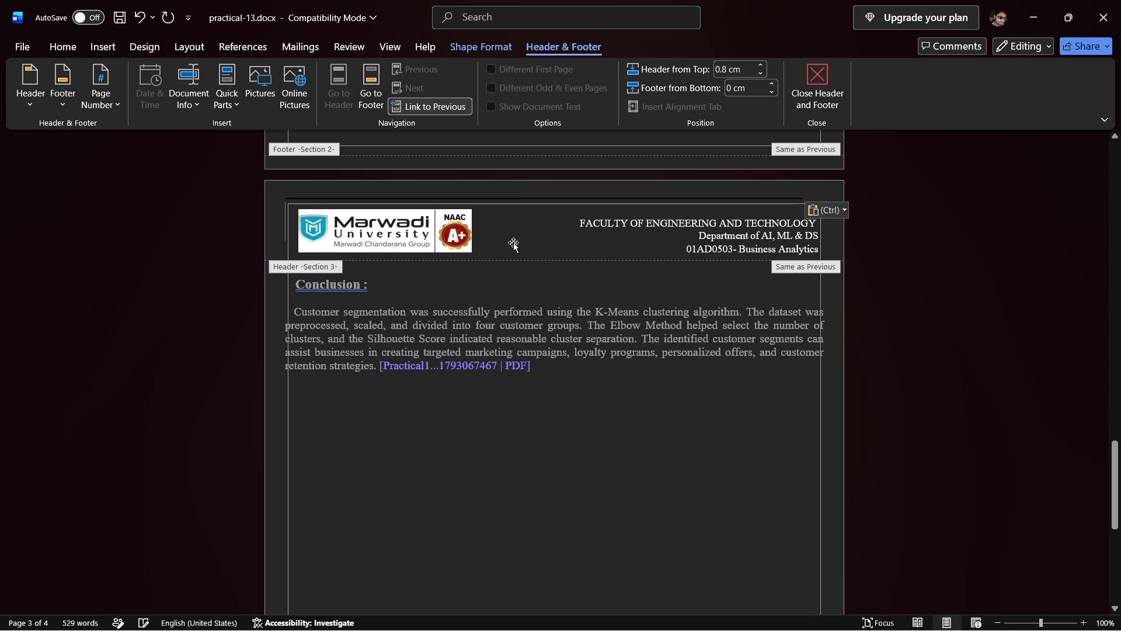
{"action": "left_click_drag", "start_coordinate": [513, 242], "coordinate": [514, 253]}
{"action": "left_click", "coordinate": [514, 249]}
{"action": "left_click", "coordinate": [519, 197]}
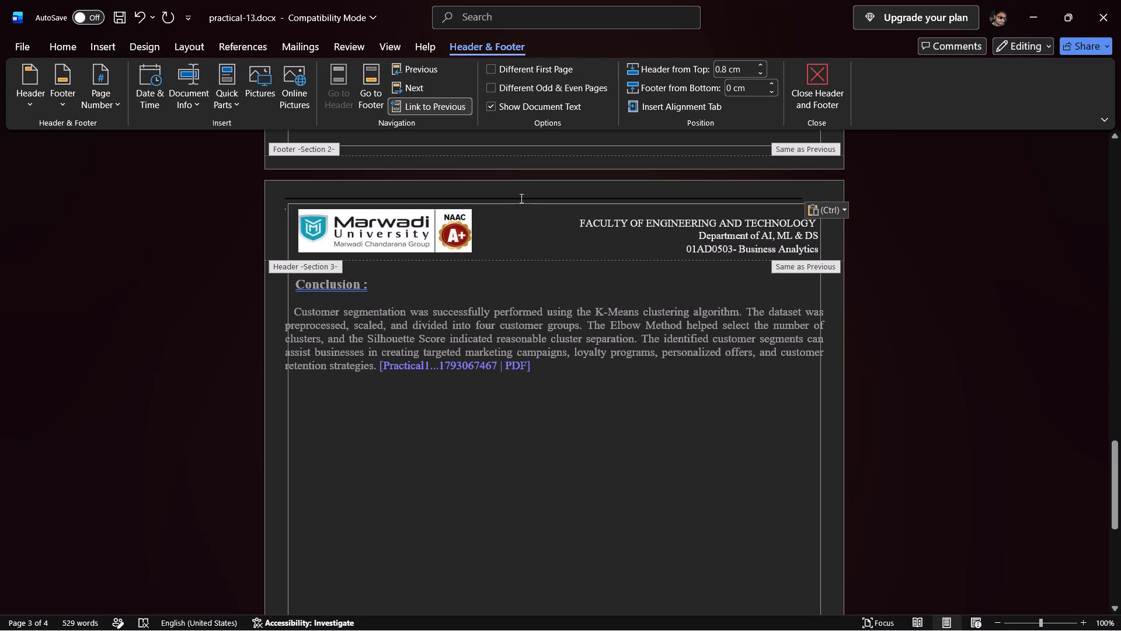
{"action": "left_click", "coordinate": [530, 199]}
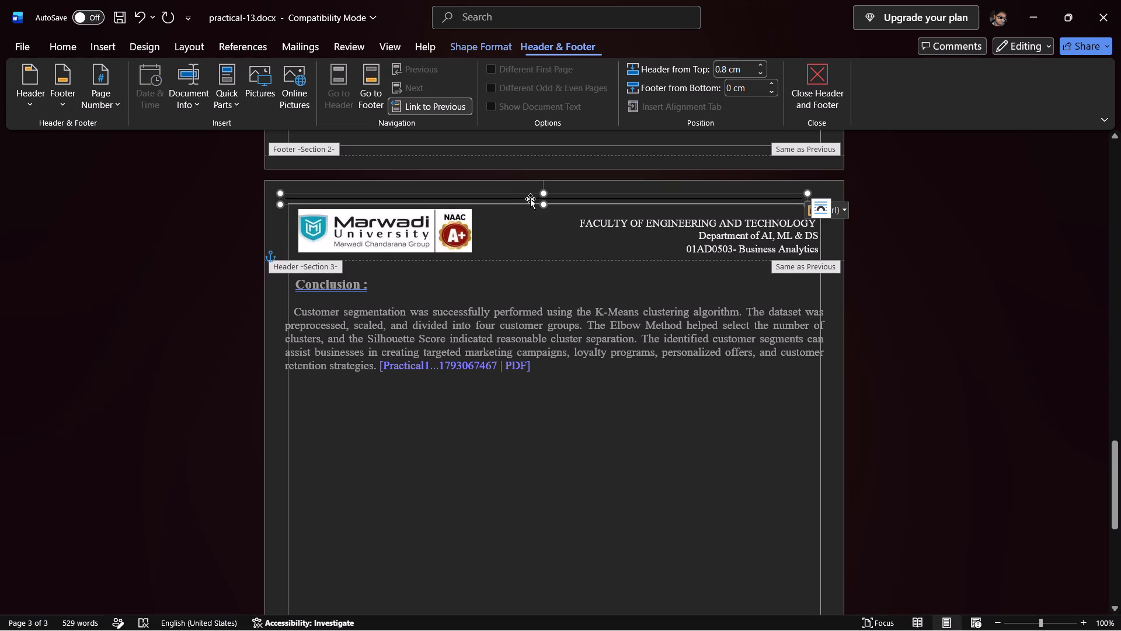
{"action": "left_click_drag", "start_coordinate": [530, 199], "coordinate": [535, 306]}
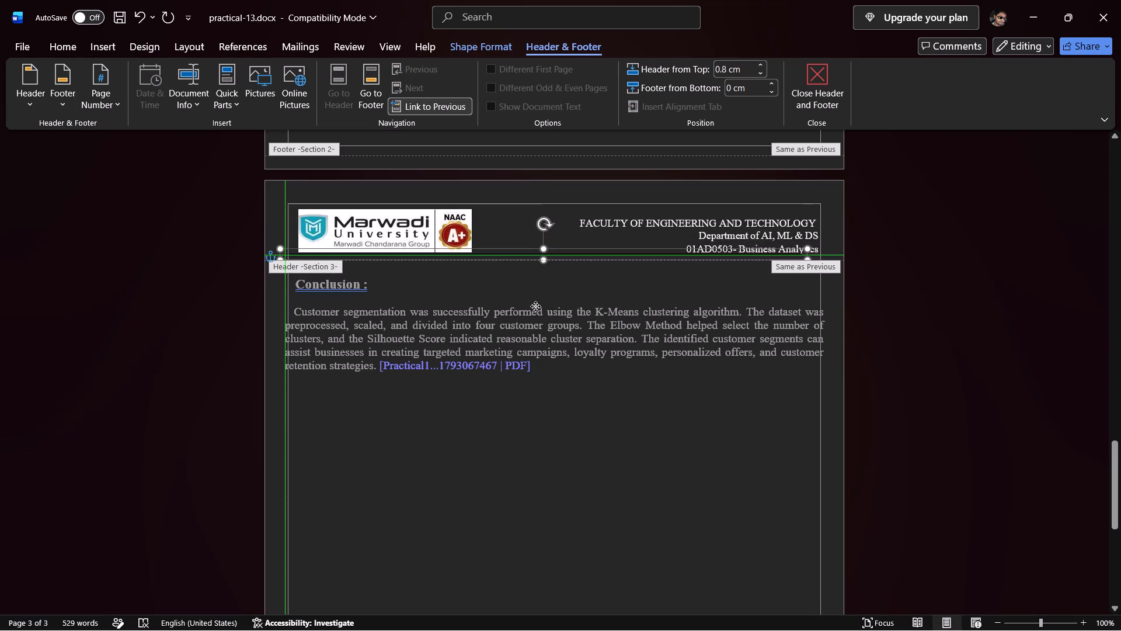
{"action": "left_click_drag", "start_coordinate": [535, 306], "coordinate": [539, 306]}
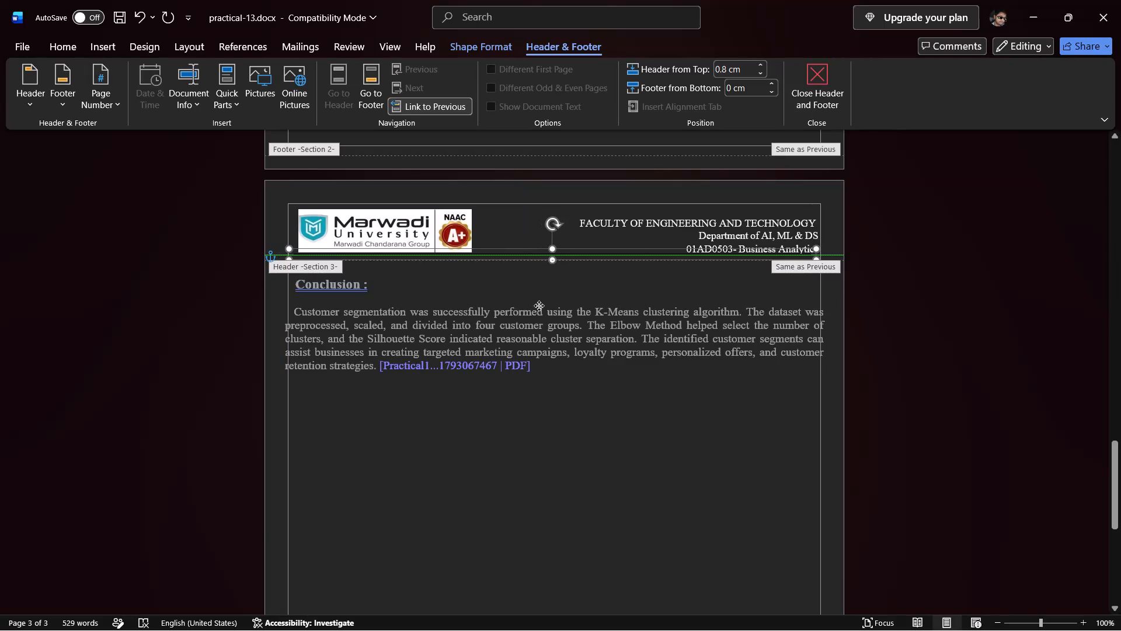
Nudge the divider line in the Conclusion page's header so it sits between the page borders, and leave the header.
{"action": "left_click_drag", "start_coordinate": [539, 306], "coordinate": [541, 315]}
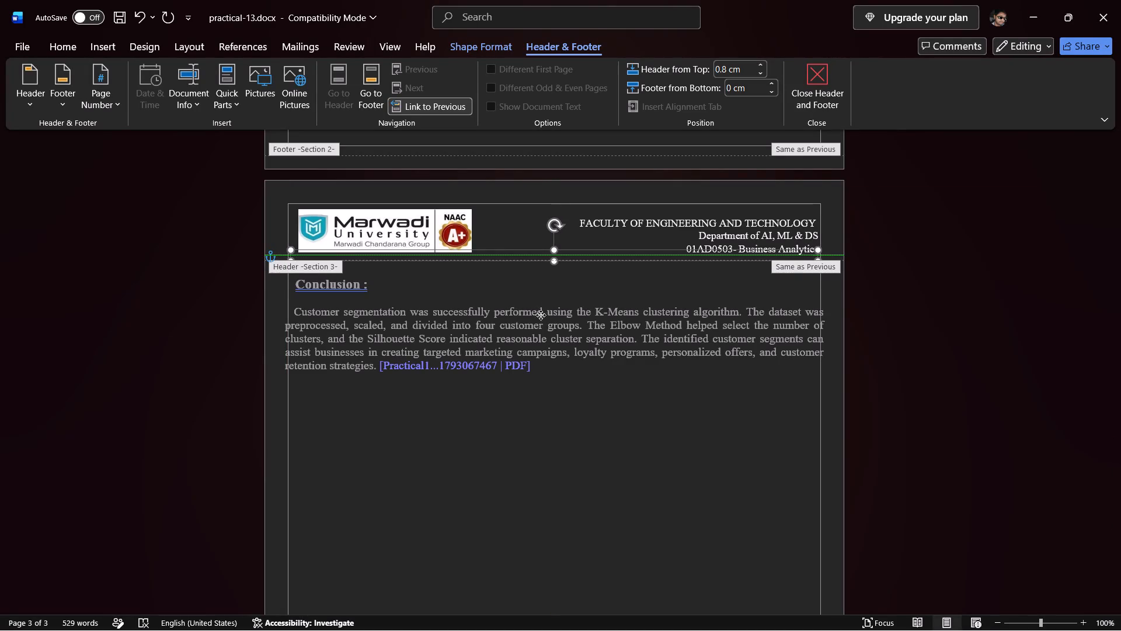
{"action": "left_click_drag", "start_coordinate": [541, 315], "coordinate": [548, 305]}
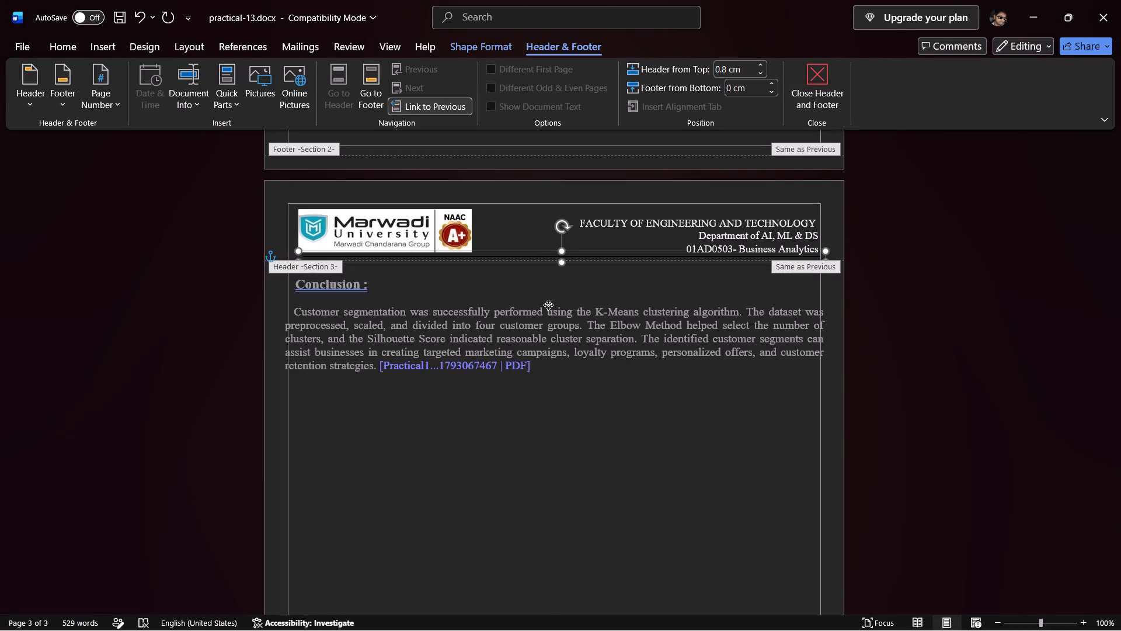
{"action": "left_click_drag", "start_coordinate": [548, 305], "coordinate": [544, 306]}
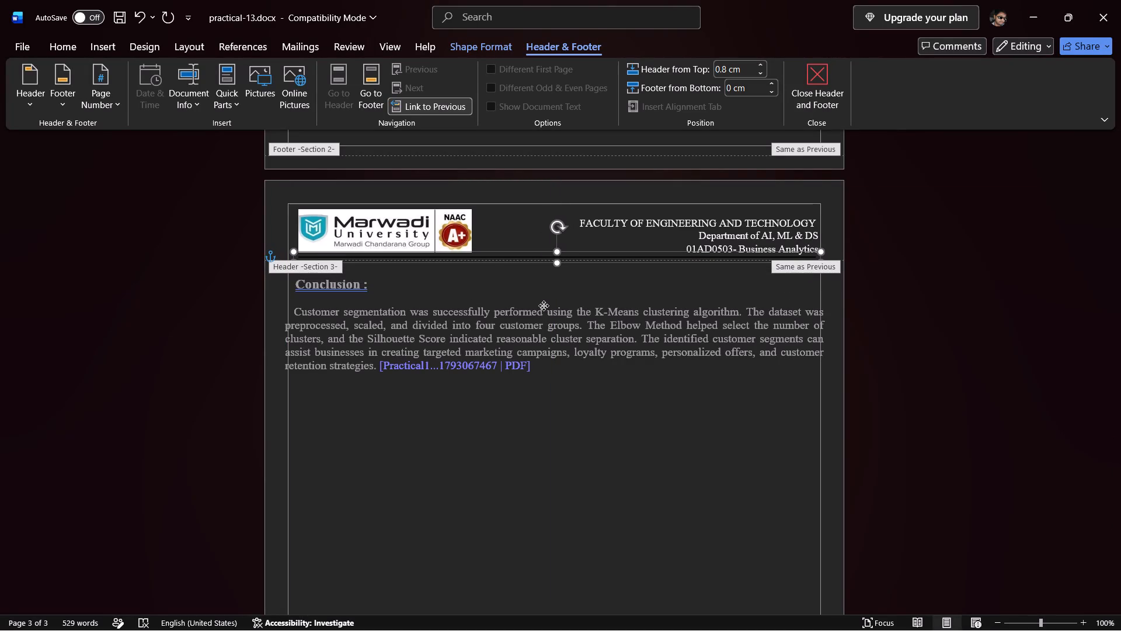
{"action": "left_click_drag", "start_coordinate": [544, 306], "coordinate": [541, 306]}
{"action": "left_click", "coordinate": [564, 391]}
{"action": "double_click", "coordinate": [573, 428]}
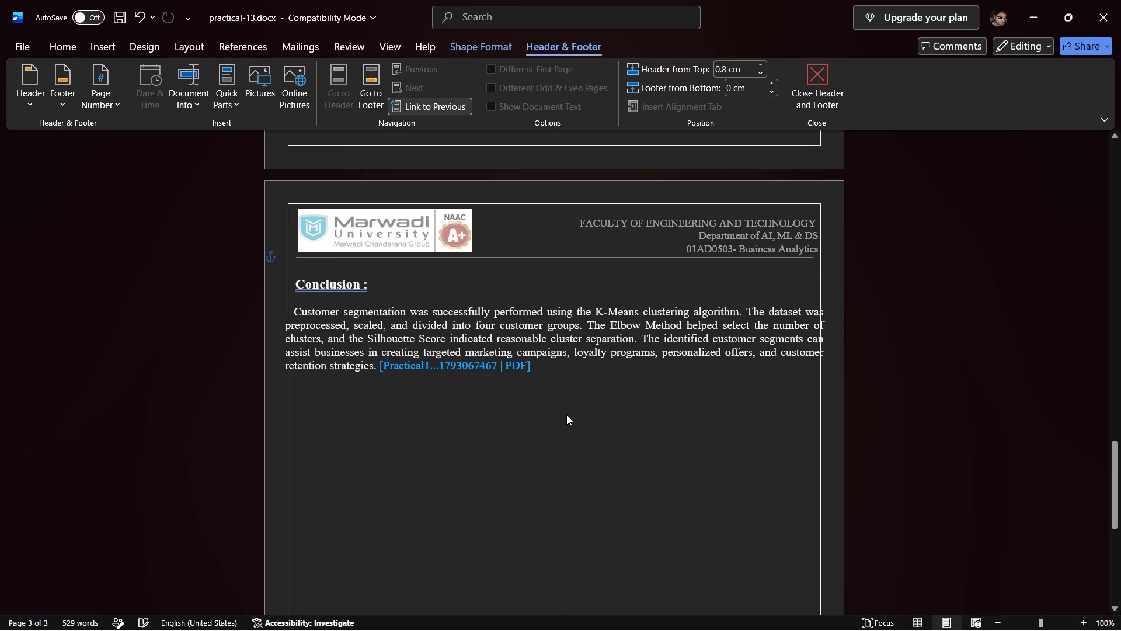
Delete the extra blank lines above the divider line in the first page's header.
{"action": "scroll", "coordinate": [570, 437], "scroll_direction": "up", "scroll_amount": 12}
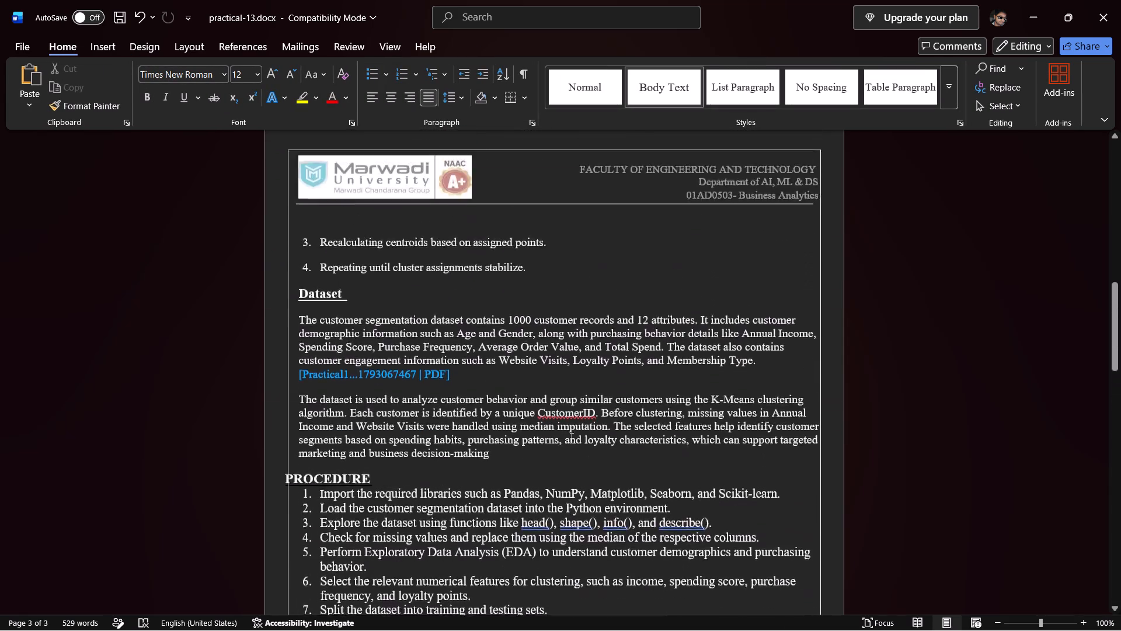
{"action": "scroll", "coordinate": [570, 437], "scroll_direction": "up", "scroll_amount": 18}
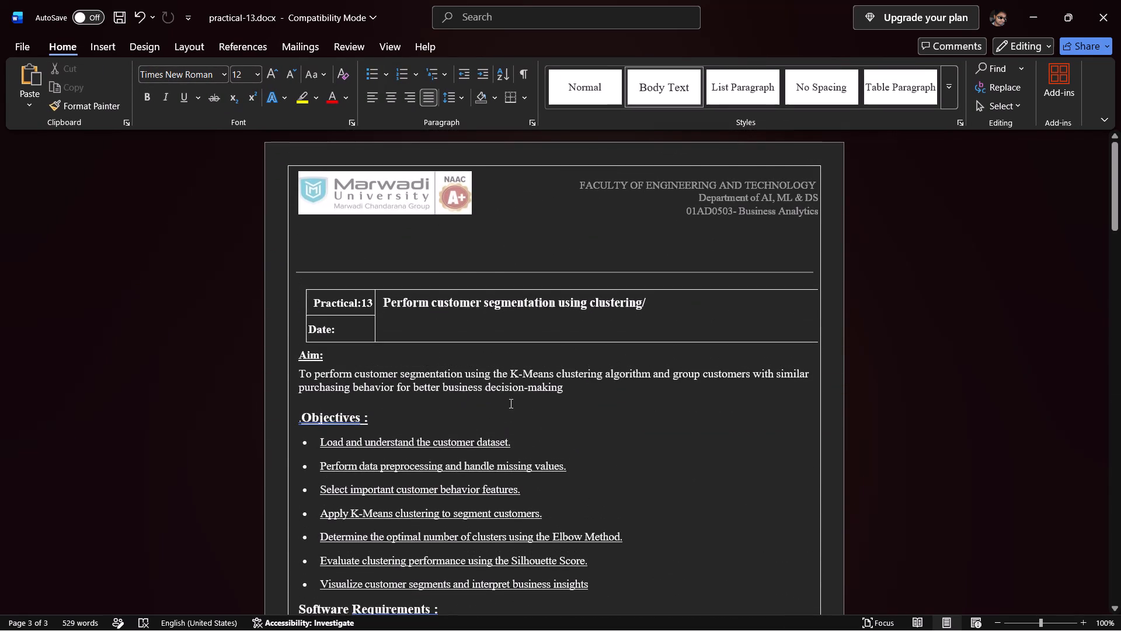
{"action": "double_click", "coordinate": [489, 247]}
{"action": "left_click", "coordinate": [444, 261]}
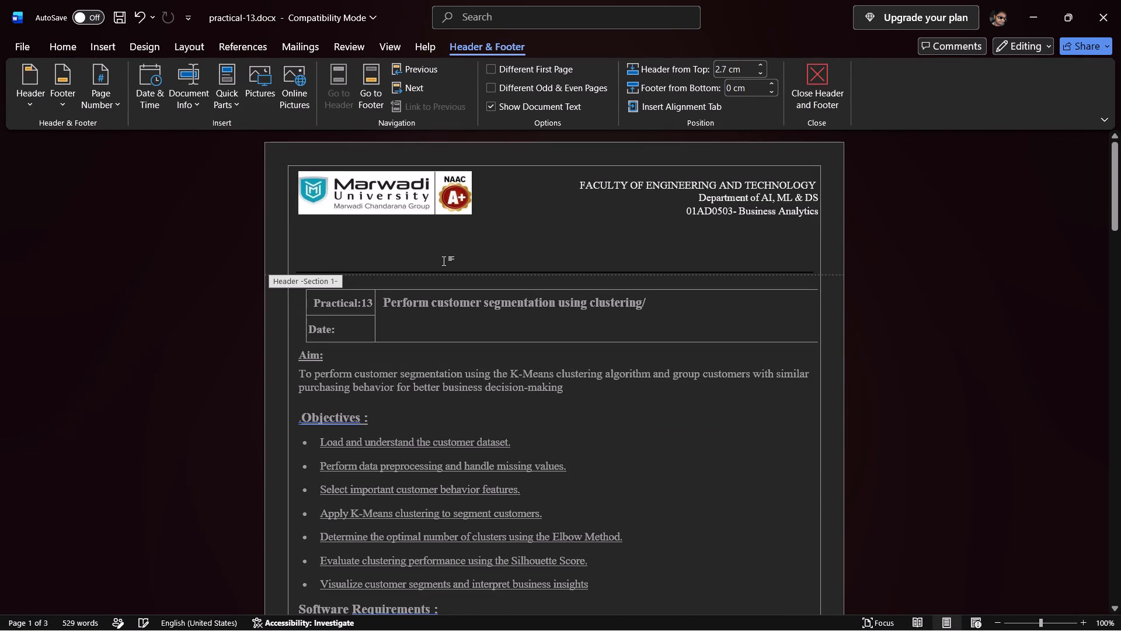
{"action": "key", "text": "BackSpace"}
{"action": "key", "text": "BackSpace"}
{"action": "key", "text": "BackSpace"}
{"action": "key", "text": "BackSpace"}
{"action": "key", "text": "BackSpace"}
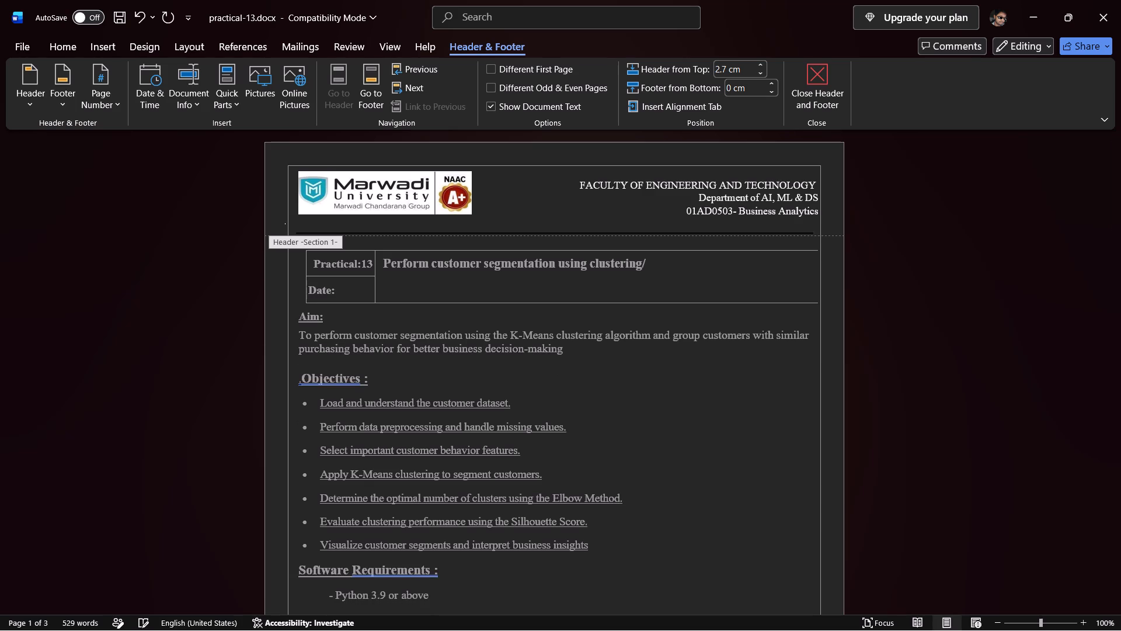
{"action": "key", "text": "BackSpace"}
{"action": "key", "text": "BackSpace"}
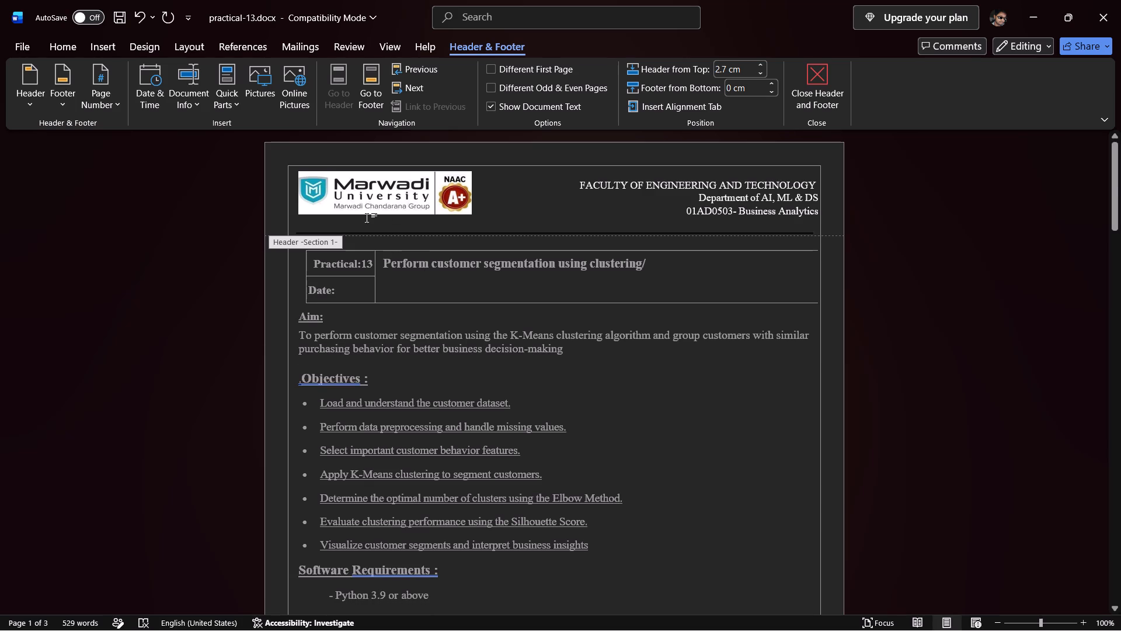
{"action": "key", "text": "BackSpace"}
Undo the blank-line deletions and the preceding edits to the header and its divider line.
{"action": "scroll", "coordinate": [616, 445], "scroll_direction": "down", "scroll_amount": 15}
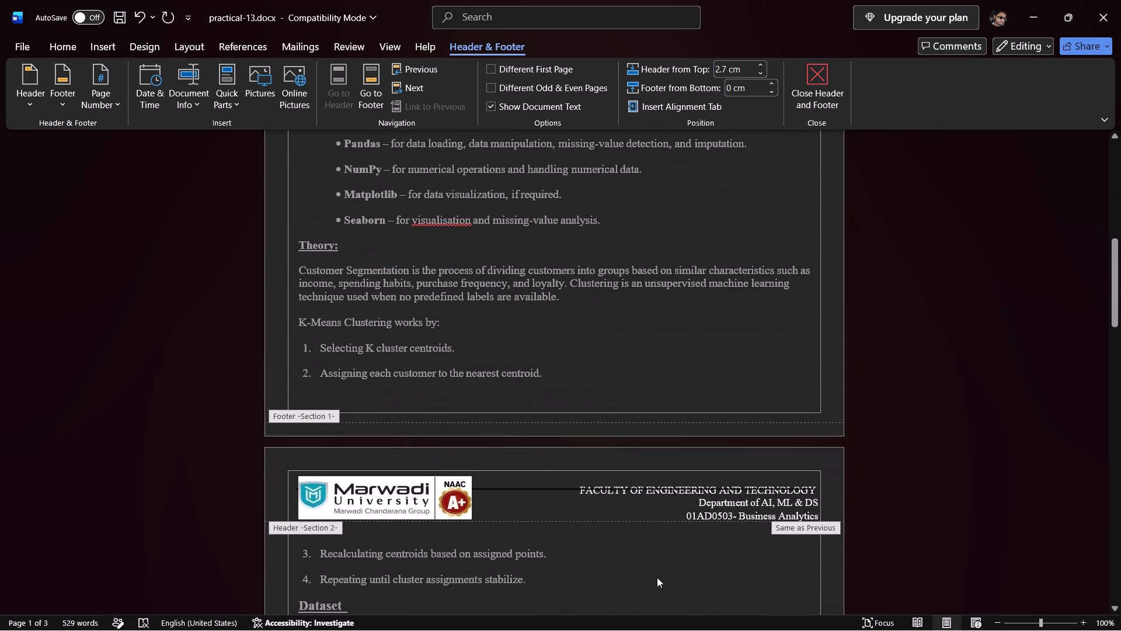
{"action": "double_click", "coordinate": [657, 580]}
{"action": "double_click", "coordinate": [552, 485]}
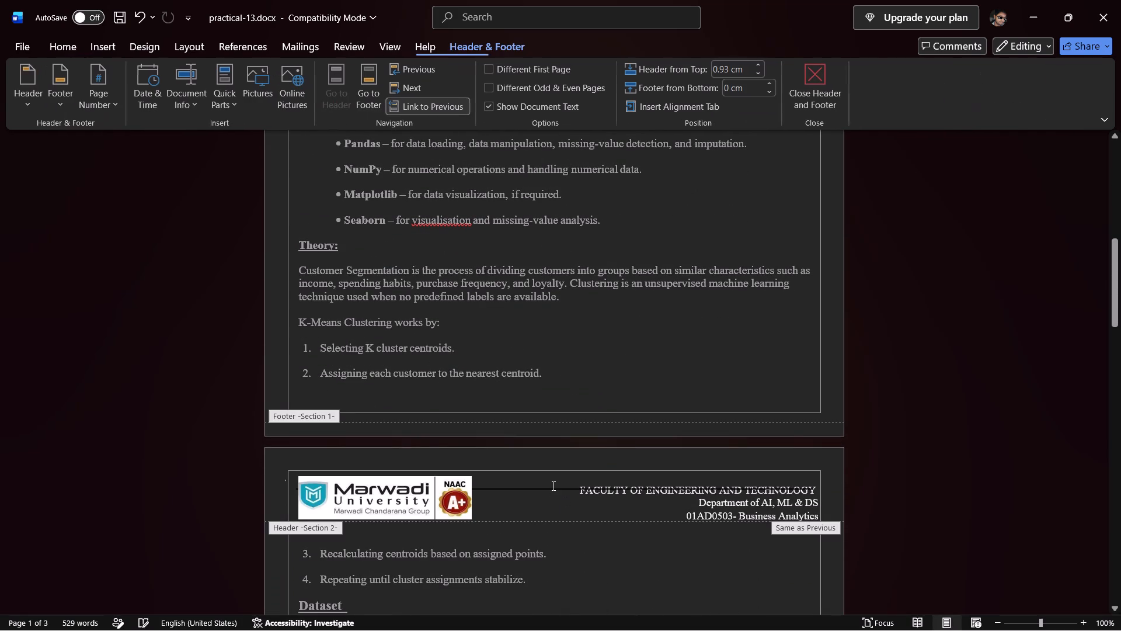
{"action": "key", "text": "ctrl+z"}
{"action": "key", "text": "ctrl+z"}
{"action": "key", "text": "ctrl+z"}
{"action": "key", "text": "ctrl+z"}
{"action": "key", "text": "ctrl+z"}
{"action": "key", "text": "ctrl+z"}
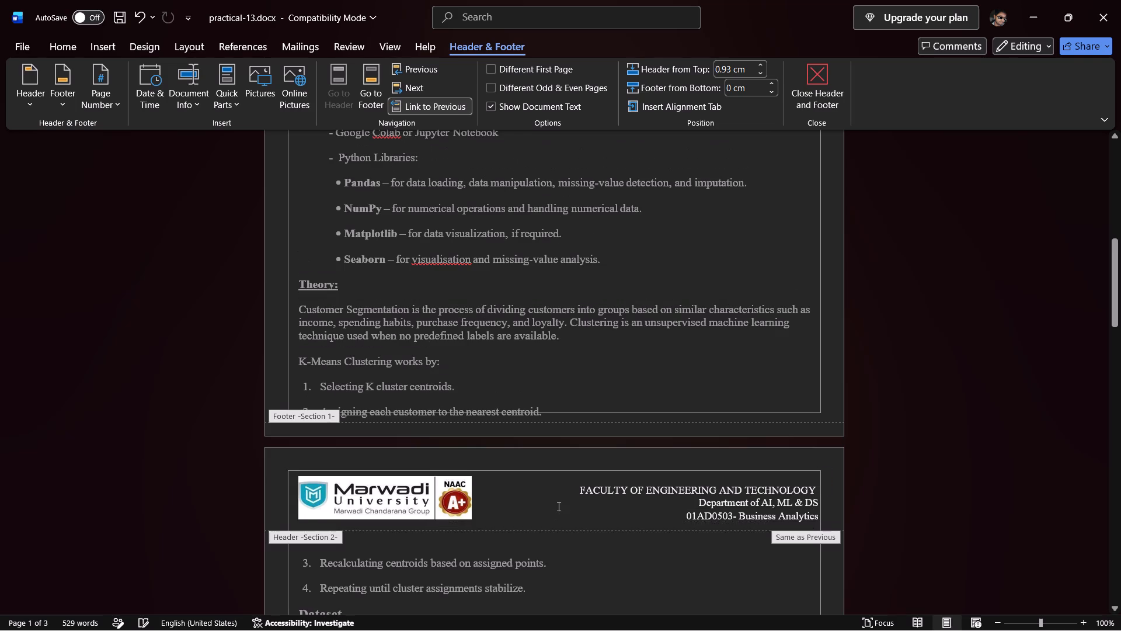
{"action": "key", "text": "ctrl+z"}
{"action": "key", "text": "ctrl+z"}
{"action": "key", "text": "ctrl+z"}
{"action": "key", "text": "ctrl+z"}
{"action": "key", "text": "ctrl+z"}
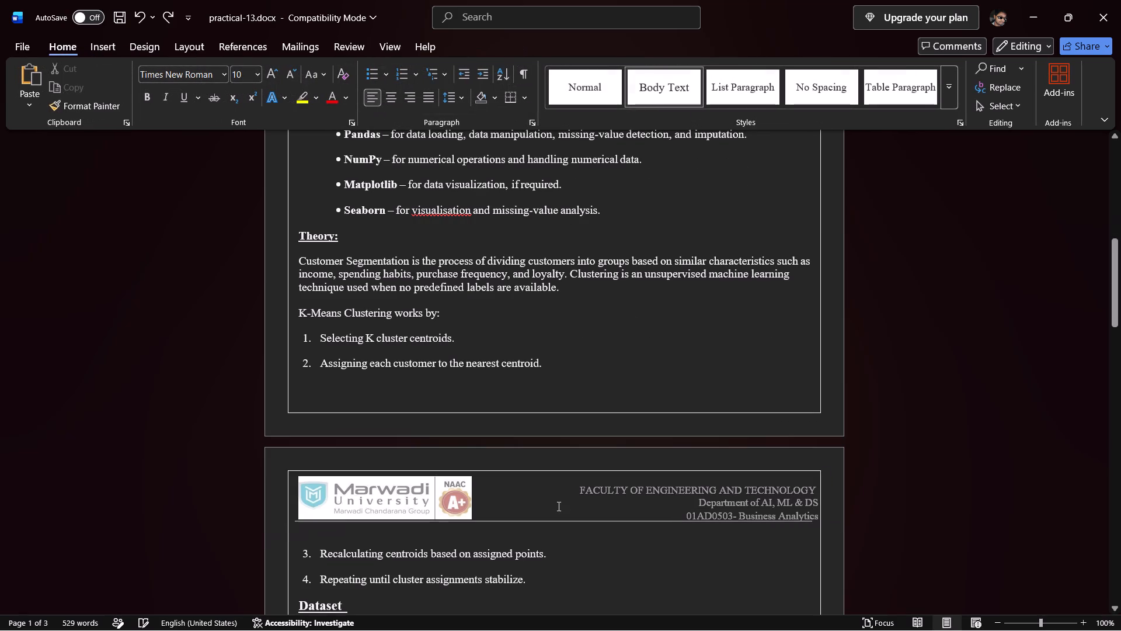
Examine the header and divider line placement on every page of practical-13.docx.
{"action": "double_click", "coordinate": [560, 571]}
{"action": "scroll", "coordinate": [564, 570], "scroll_direction": "up", "scroll_amount": 20}
{"action": "scroll", "coordinate": [564, 570], "scroll_direction": "up", "scroll_amount": 3}
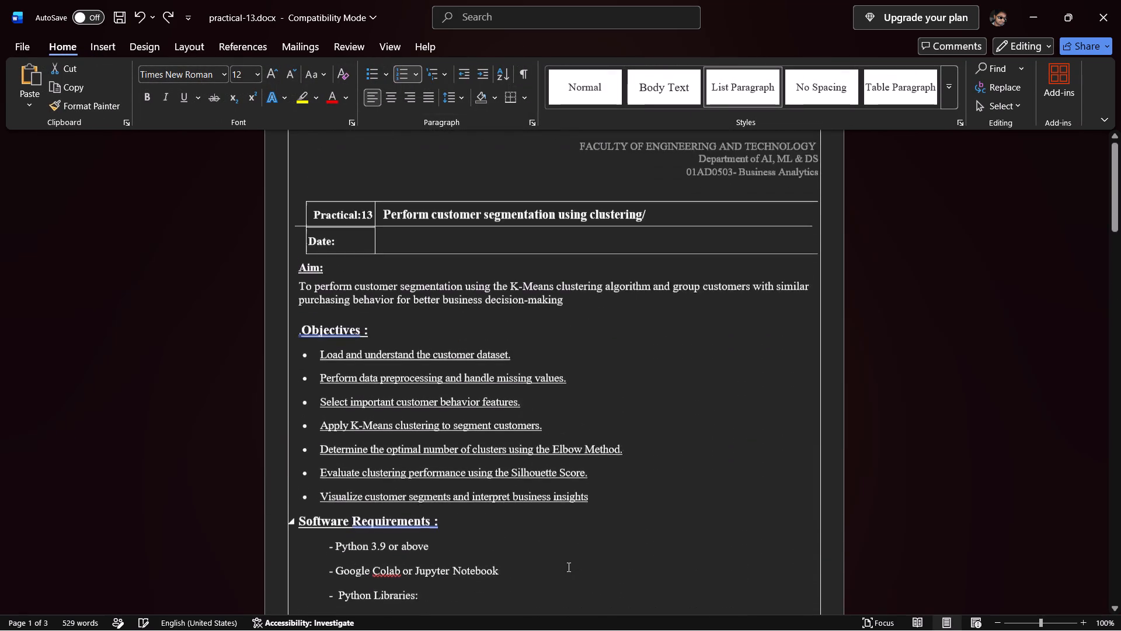
{"action": "scroll", "coordinate": [538, 441], "scroll_direction": "down", "scroll_amount": 14}
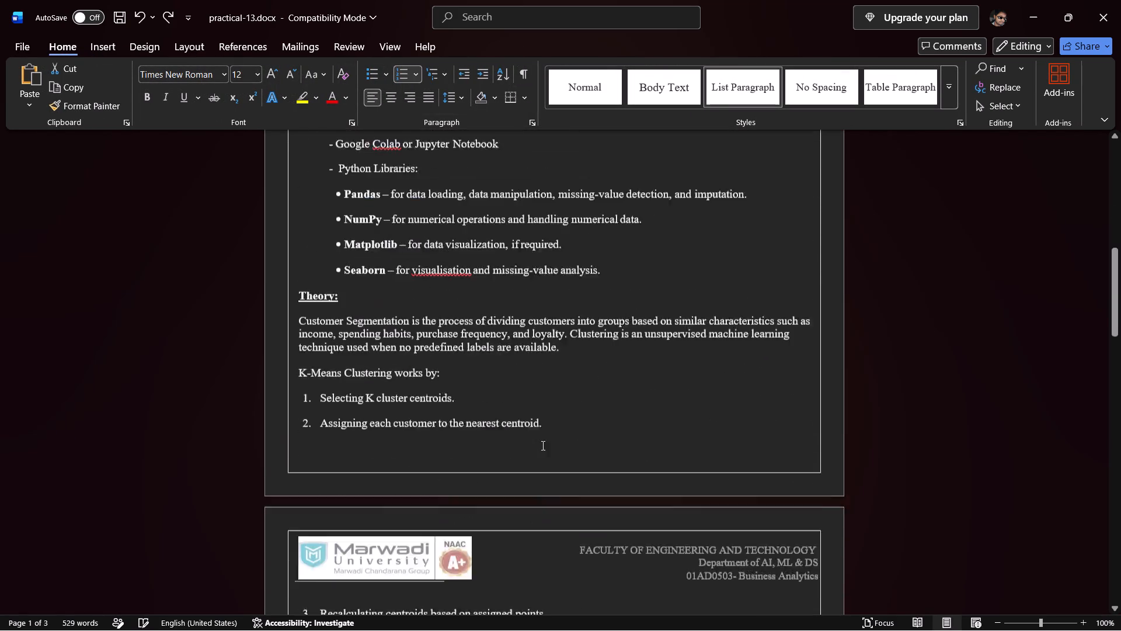
{"action": "scroll", "coordinate": [542, 445], "scroll_direction": "down", "scroll_amount": 17}
{"action": "scroll", "coordinate": [542, 445], "scroll_direction": "down", "scroll_amount": 20}
{"action": "scroll", "coordinate": [542, 445], "scroll_direction": "down", "scroll_amount": 2}
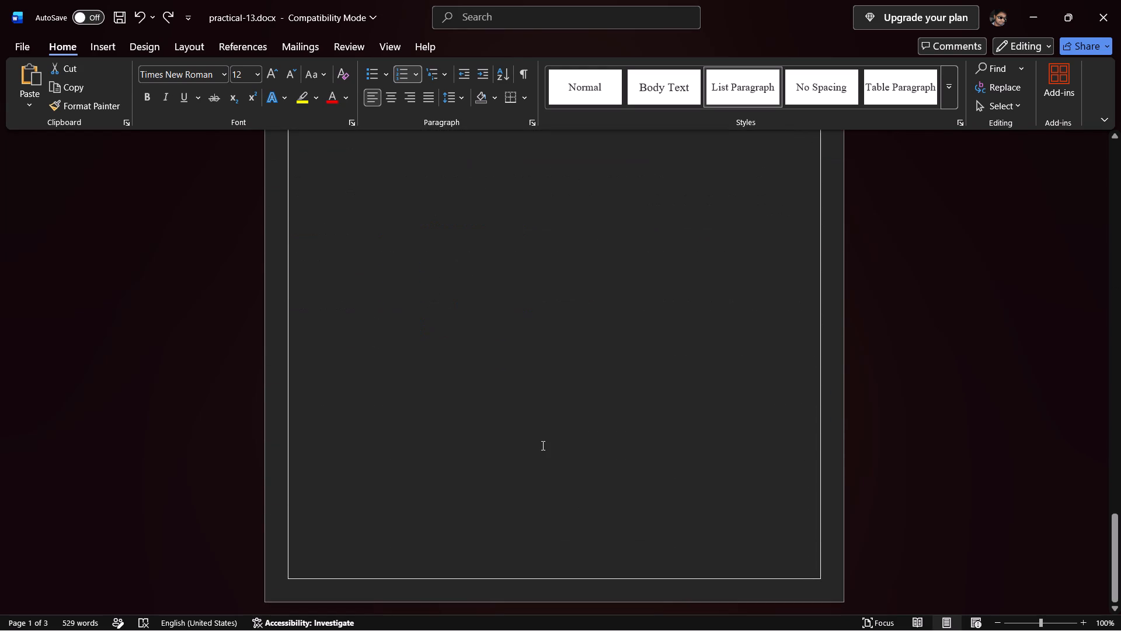
{"action": "scroll", "coordinate": [542, 445], "scroll_direction": "down", "scroll_amount": 3}
{"action": "scroll", "coordinate": [542, 445], "scroll_direction": "up", "scroll_amount": 16}
Move the first page's header divider line beneath the logo and department text, between the page borders and above the Practical:13 table.
{"action": "double_click", "coordinate": [495, 188]}
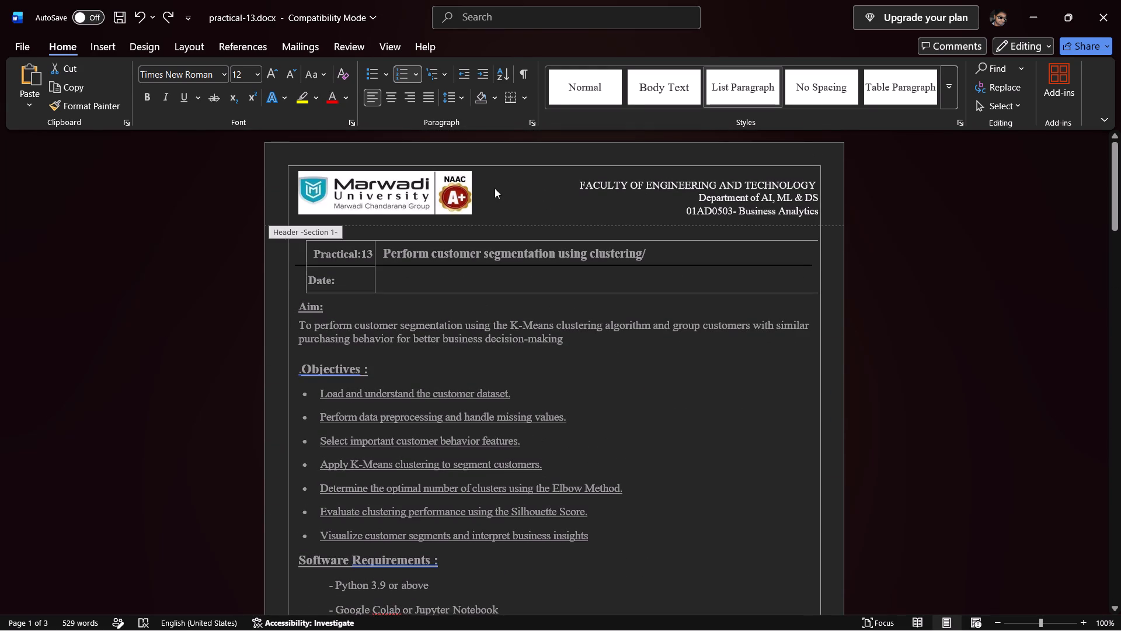
{"action": "left_click", "coordinate": [503, 265]}
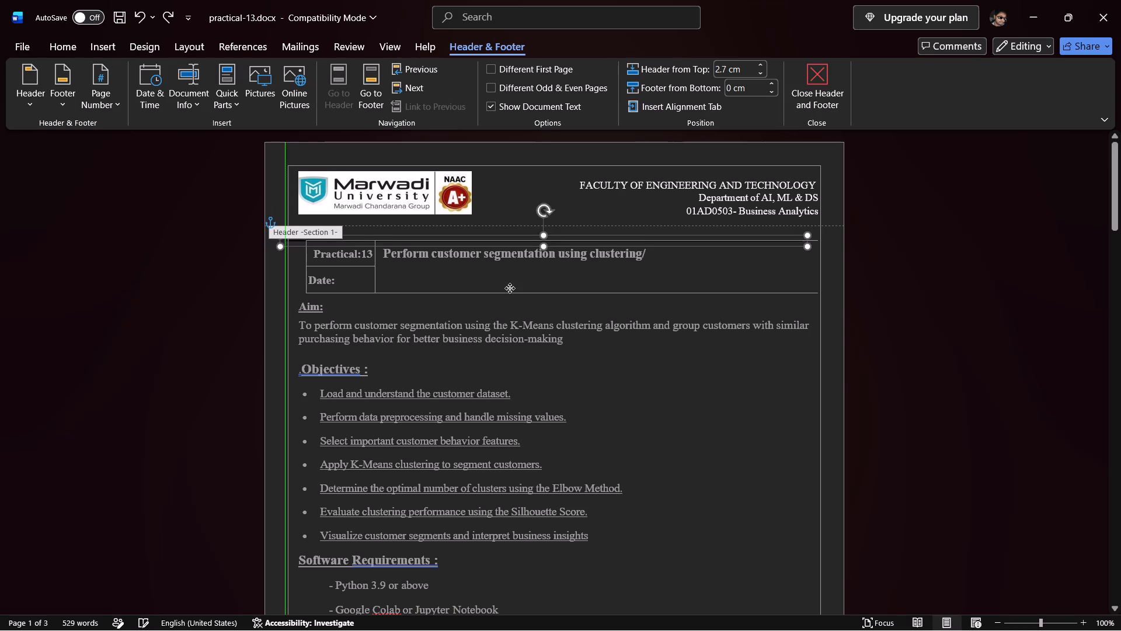
{"action": "double_click", "coordinate": [665, 432]}
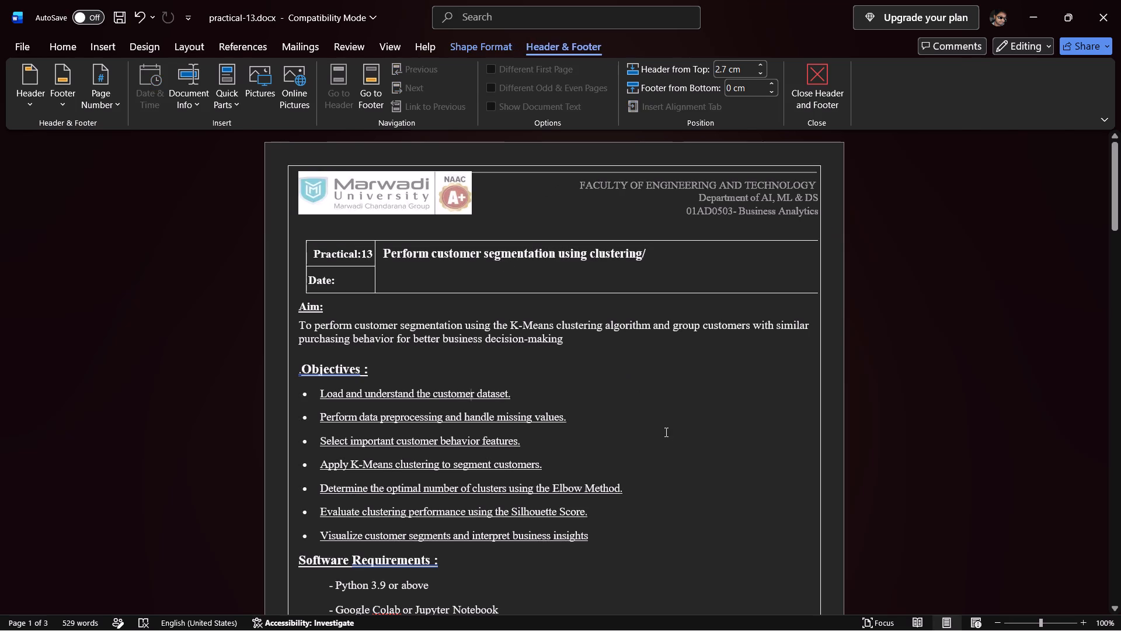
{"action": "scroll", "coordinate": [665, 432], "scroll_direction": "down", "scroll_amount": 2}
{"action": "scroll", "coordinate": [665, 432], "scroll_direction": "up", "scroll_amount": 7}
{"action": "double_click", "coordinate": [555, 223]}
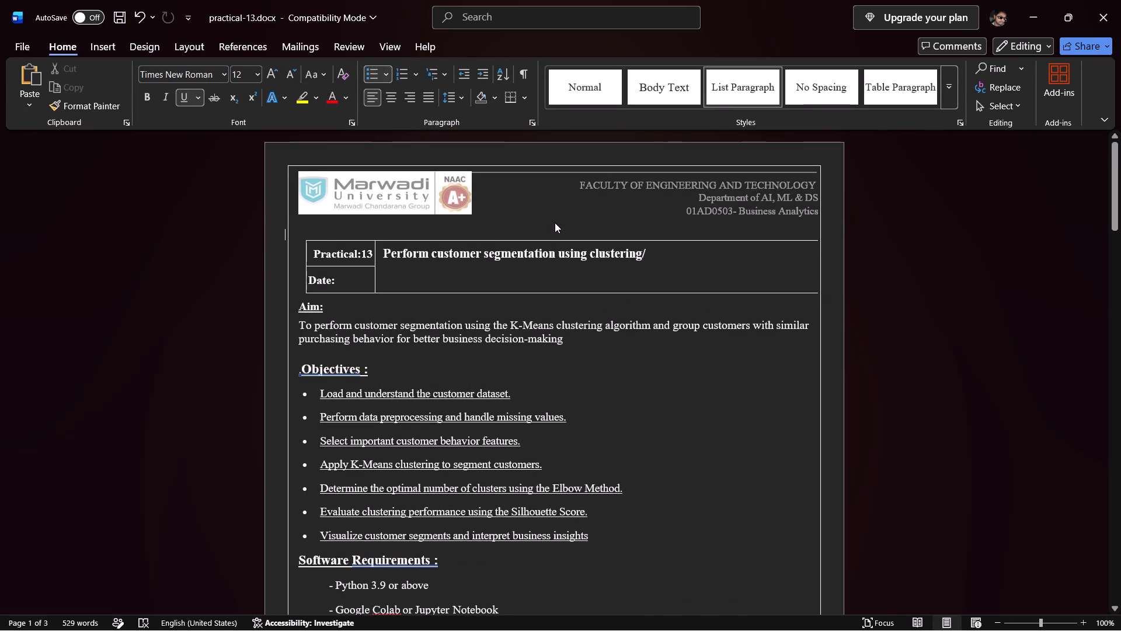
{"action": "left_click_drag", "start_coordinate": [545, 221], "coordinate": [548, 221]}
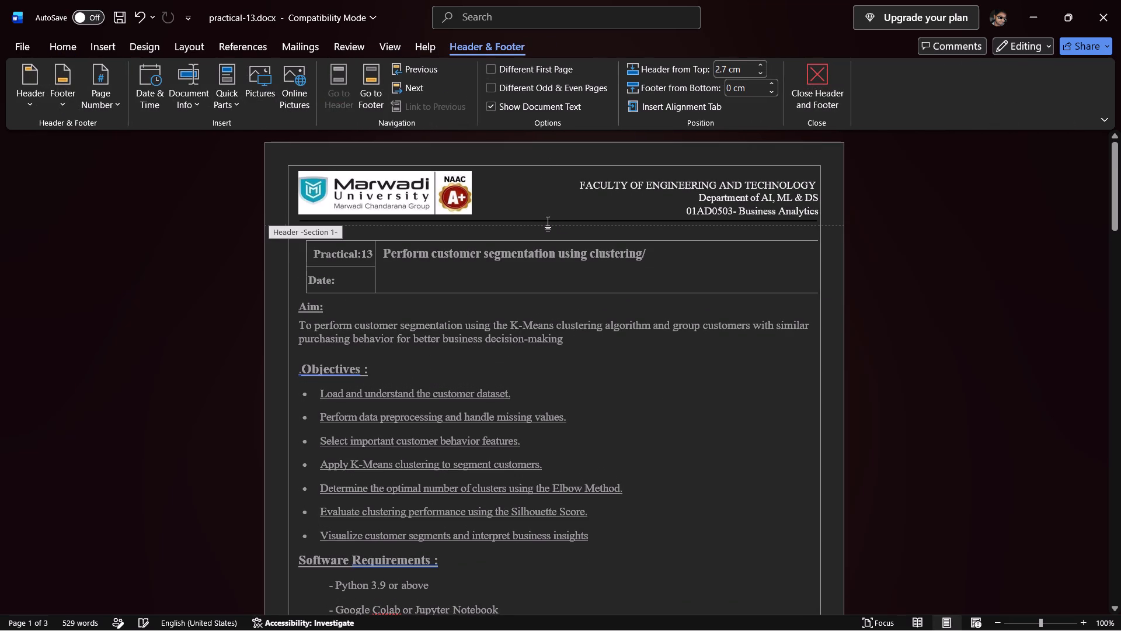
{"action": "left_click_drag", "start_coordinate": [548, 221], "coordinate": [551, 220]}
{"action": "double_click", "coordinate": [698, 403]}
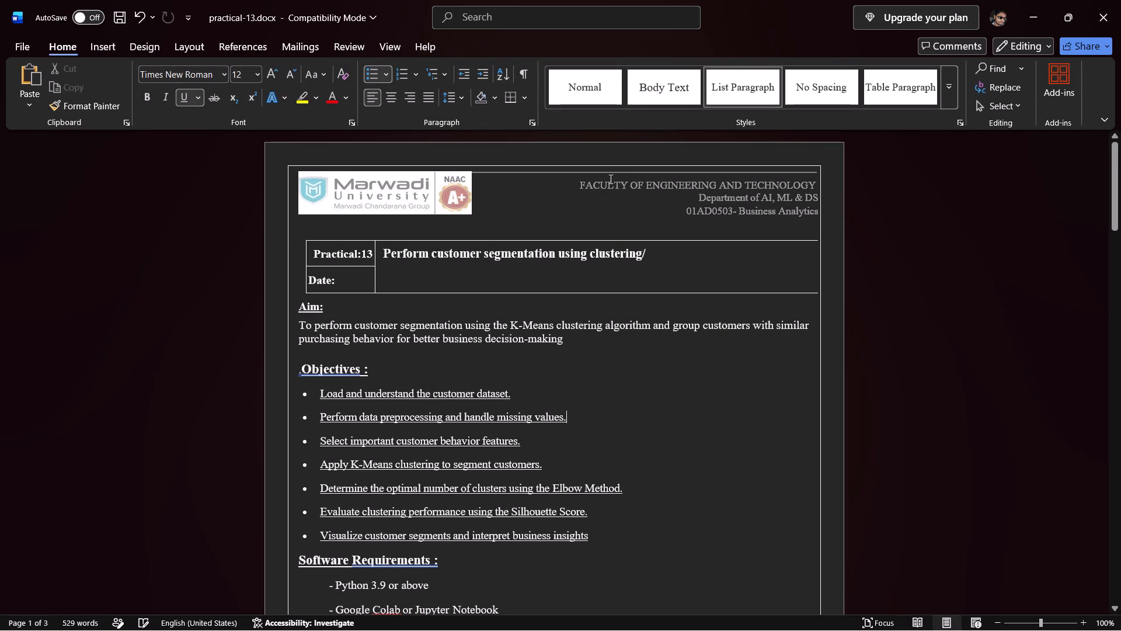
Check the divider line's placement in the headers across the document's pages.
{"action": "double_click", "coordinate": [609, 169]}
{"action": "scroll", "coordinate": [612, 310], "scroll_direction": "down", "scroll_amount": 7}
{"action": "scroll", "coordinate": [614, 311], "scroll_direction": "up", "scroll_amount": 9}
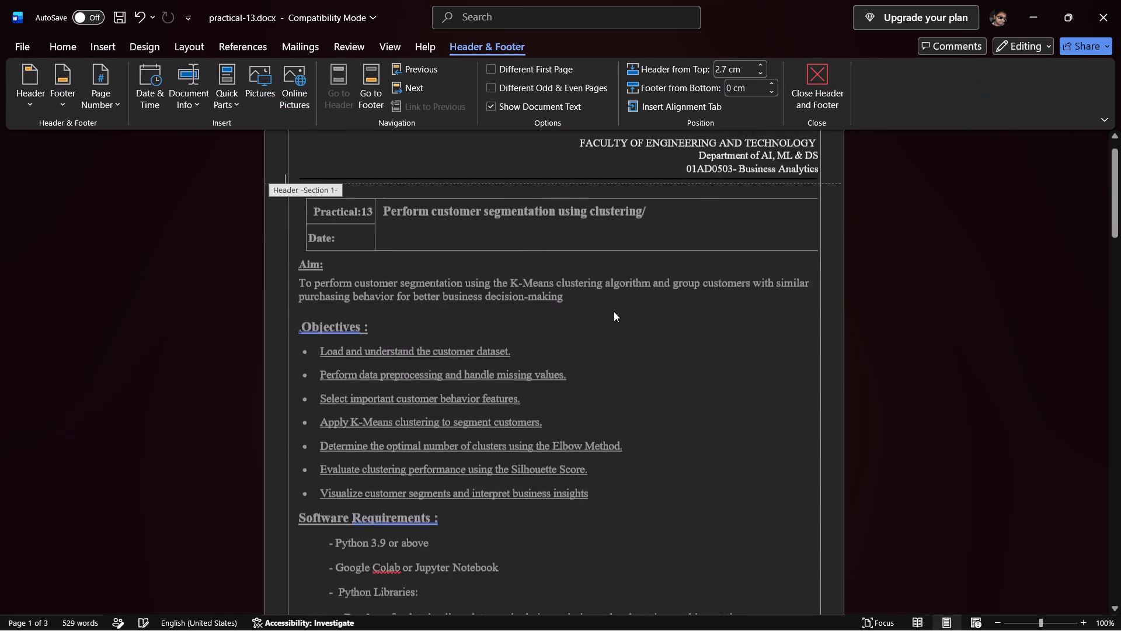
{"action": "scroll", "coordinate": [614, 311], "scroll_direction": "up", "scroll_amount": 2}
{"action": "scroll", "coordinate": [615, 312], "scroll_direction": "down", "scroll_amount": 7}
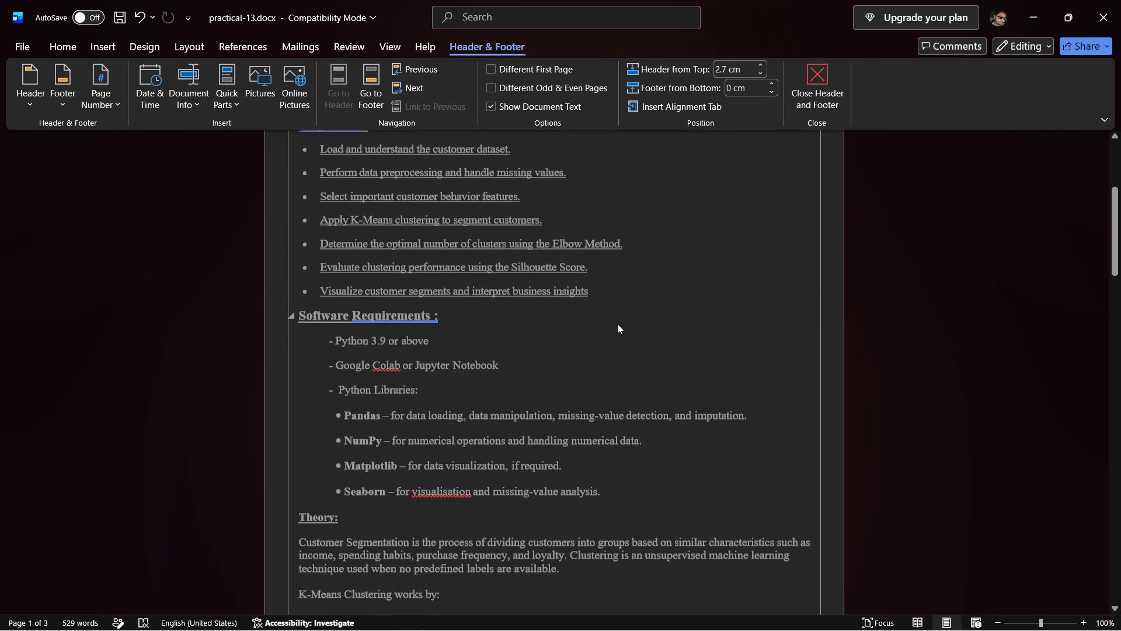
{"action": "double_click", "coordinate": [621, 330]}
{"action": "scroll", "coordinate": [621, 330], "scroll_direction": "up", "scroll_amount": 9}
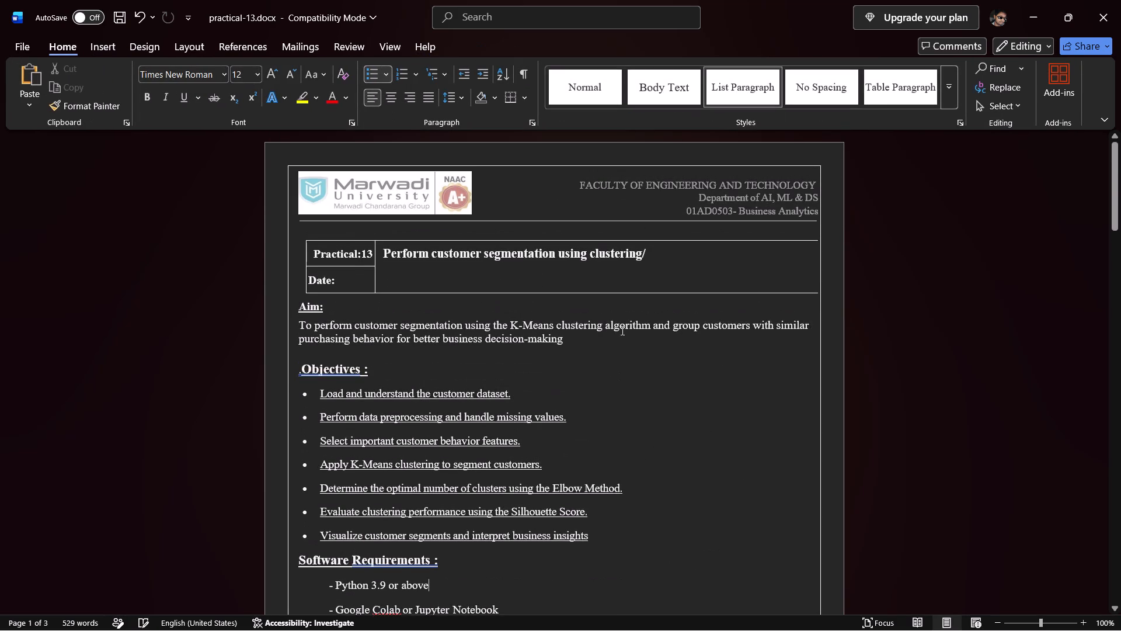
{"action": "scroll", "coordinate": [621, 330], "scroll_direction": "down", "scroll_amount": 18}
{"action": "scroll", "coordinate": [621, 330], "scroll_direction": "down", "scroll_amount": 17}
{"action": "scroll", "coordinate": [621, 330], "scroll_direction": "down", "scroll_amount": 8}
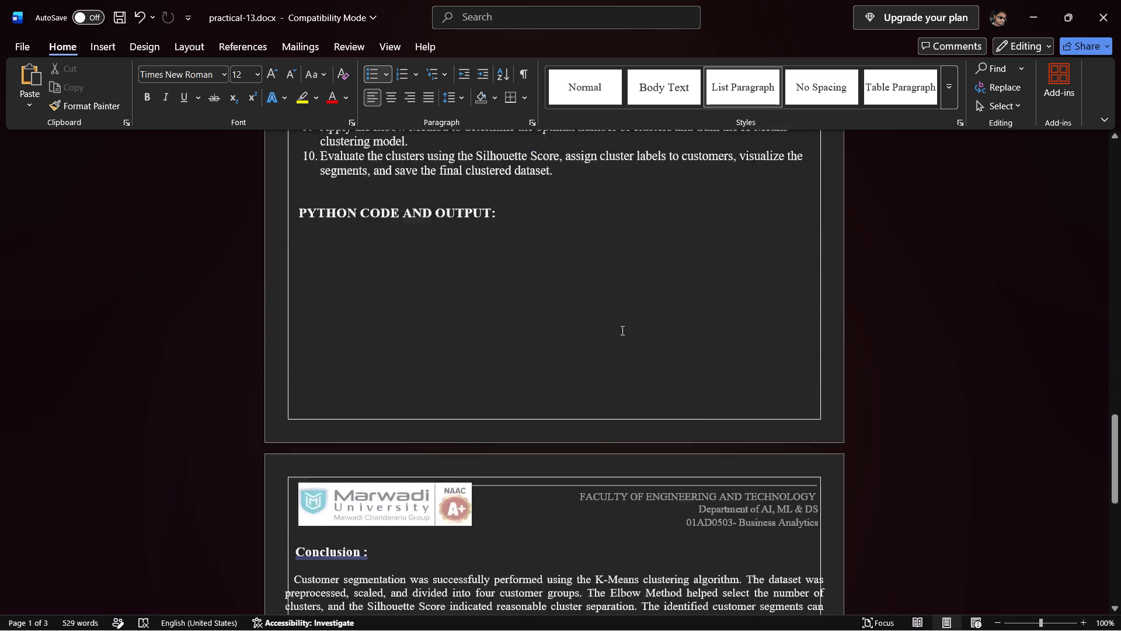
{"action": "scroll", "coordinate": [584, 374], "scroll_direction": "up", "scroll_amount": 6}
{"action": "scroll", "coordinate": [584, 374], "scroll_direction": "up", "scroll_amount": 16}
{"action": "scroll", "coordinate": [584, 374], "scroll_direction": "down", "scroll_amount": 14}
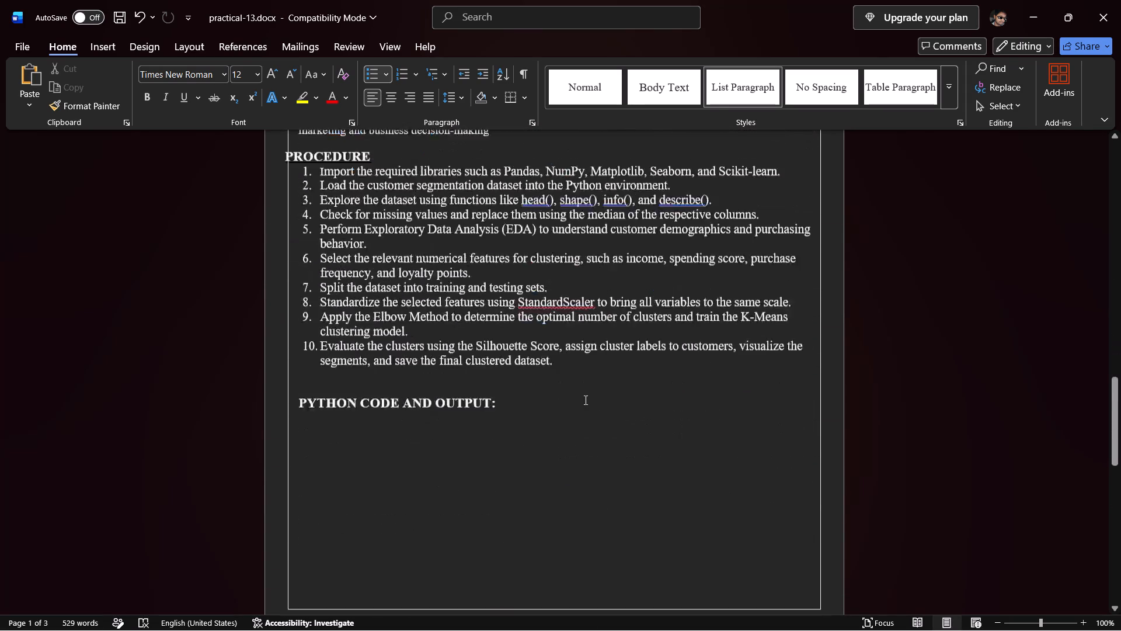
Add five blank lines to the Conclusion page's header, bringing the divider line beneath the logo and department text.
{"action": "scroll", "coordinate": [584, 400], "scroll_direction": "down", "scroll_amount": 8}
{"action": "double_click", "coordinate": [577, 359]}
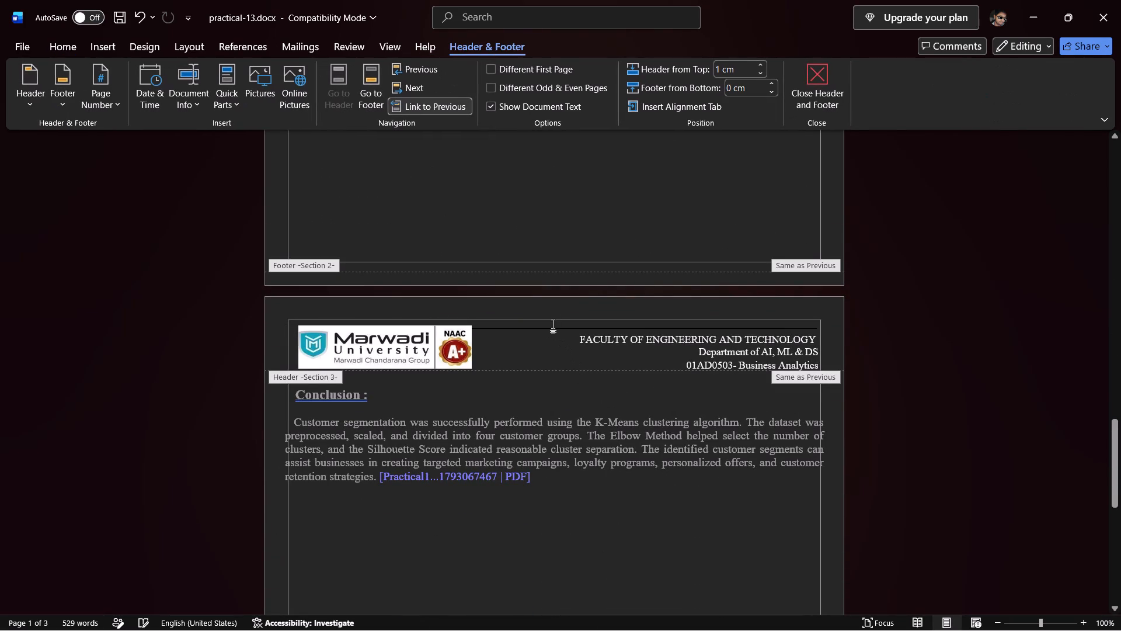
{"action": "key", "text": "Return"}
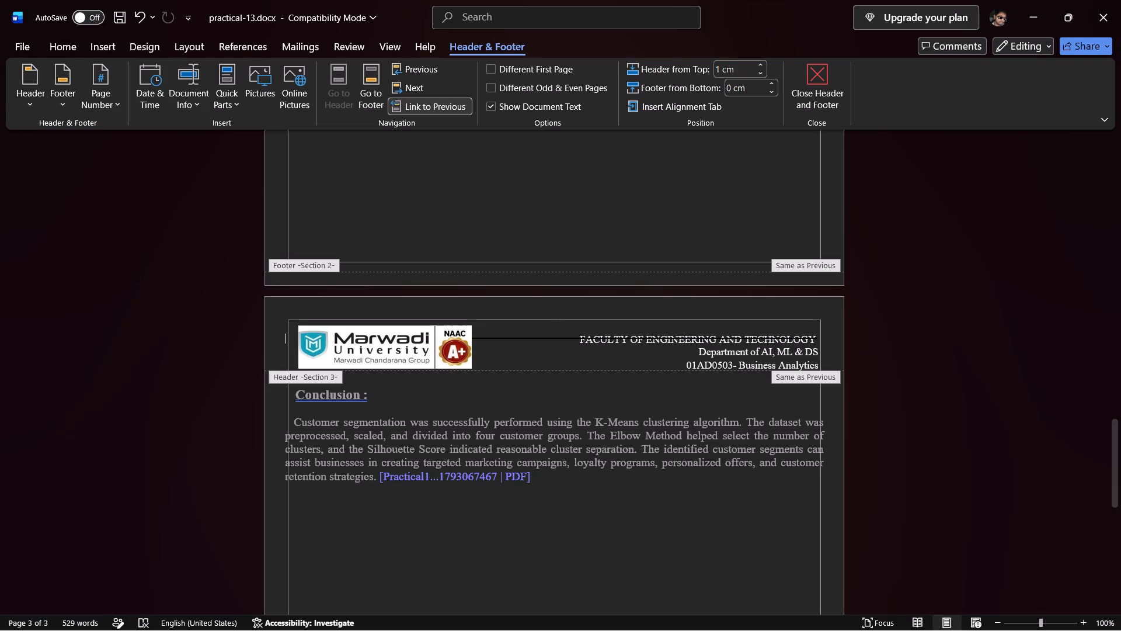
{"action": "key", "text": "Return"}
{"action": "key", "text": "Return"}
{"action": "key", "text": "Return"}
{"action": "key", "text": "Return"}
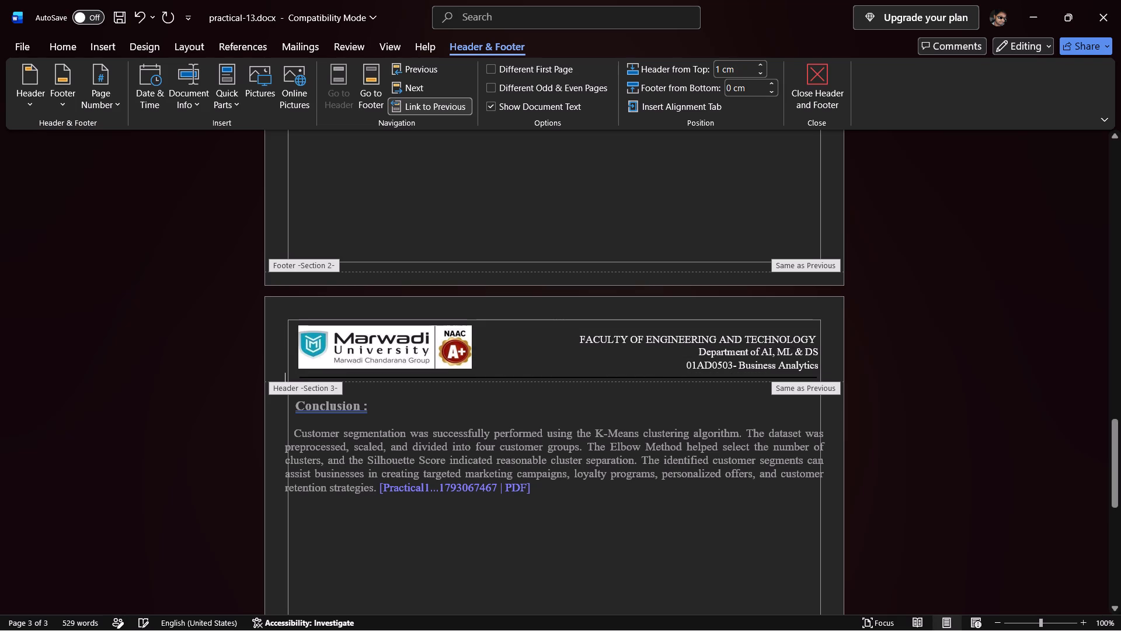
{"action": "double_click", "coordinate": [603, 412]}
Reduce the first page's Header from Top distance so the divider line sits just beneath the logo and department text.
{"action": "scroll", "coordinate": [594, 391], "scroll_direction": "up", "scroll_amount": 20}
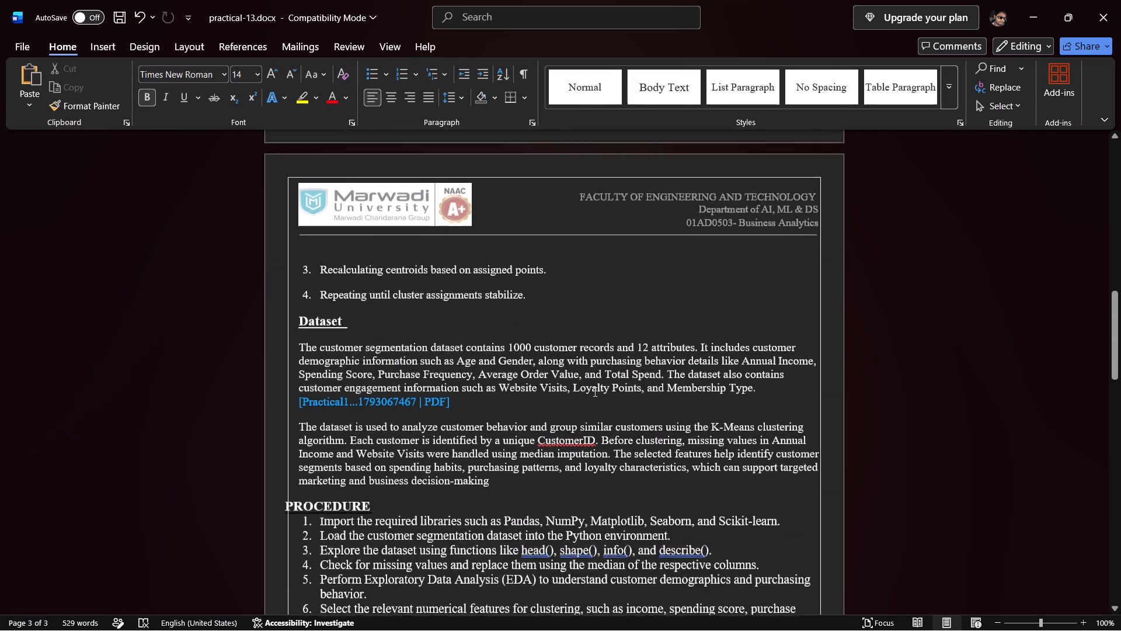
{"action": "scroll", "coordinate": [594, 391], "scroll_direction": "up", "scroll_amount": 20}
{"action": "scroll", "coordinate": [594, 391], "scroll_direction": "up", "scroll_amount": 8}
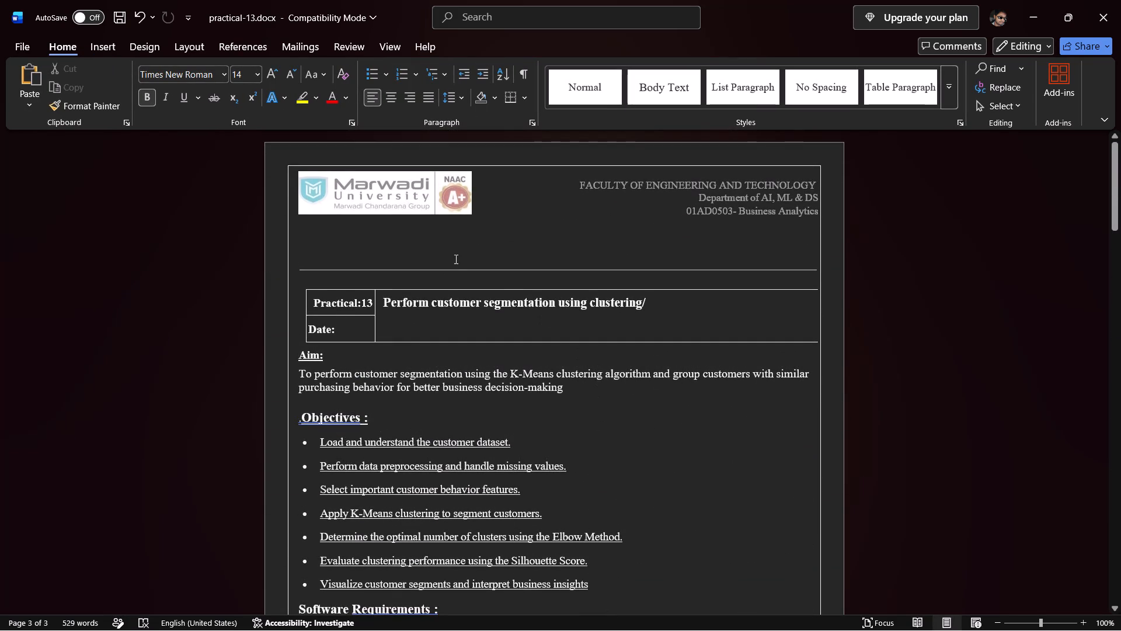
{"action": "double_click", "coordinate": [455, 259]}
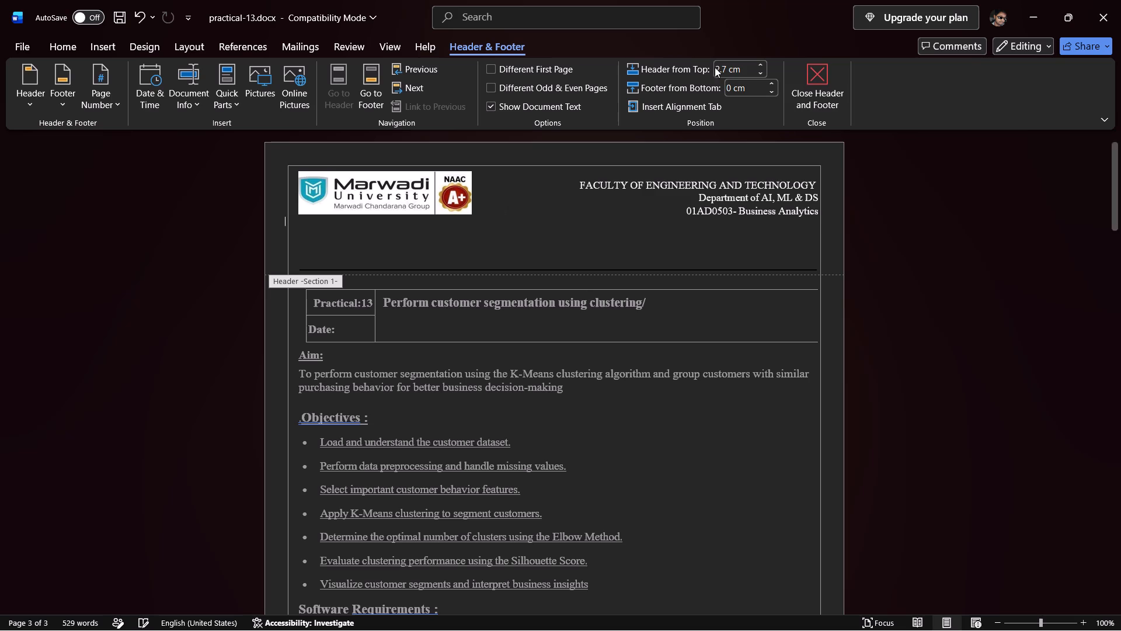
{"action": "double_click", "coordinate": [763, 64]}
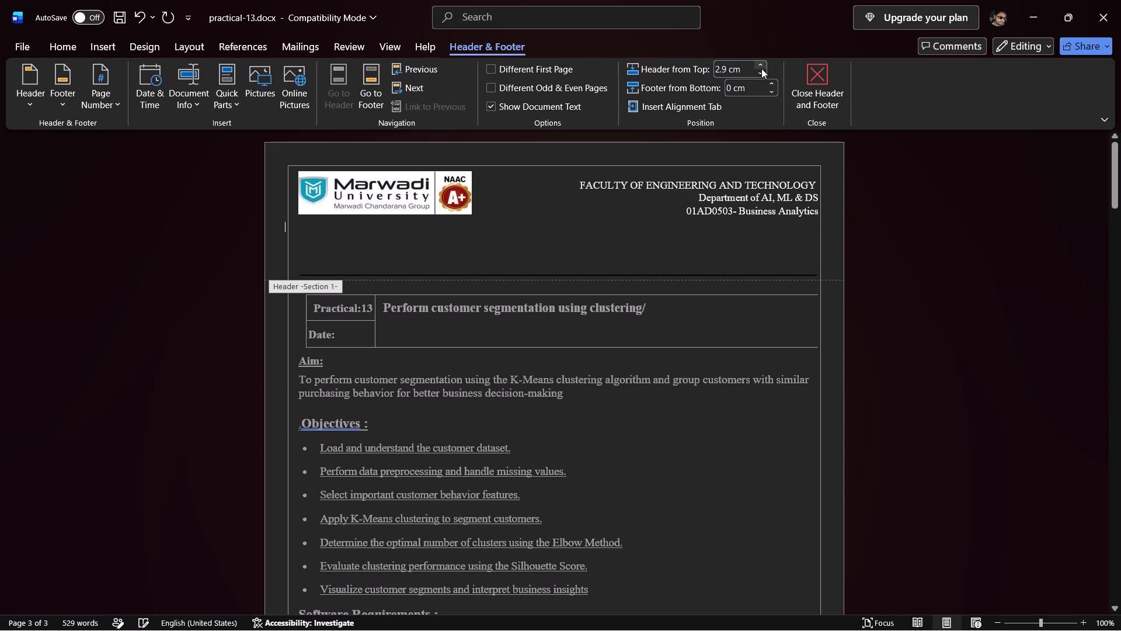
{"action": "left_click", "coordinate": [761, 68]}
{"action": "triple_click", "coordinate": [760, 73]}
{"action": "triple_click", "coordinate": [760, 73]}
{"action": "triple_click", "coordinate": [760, 73]}
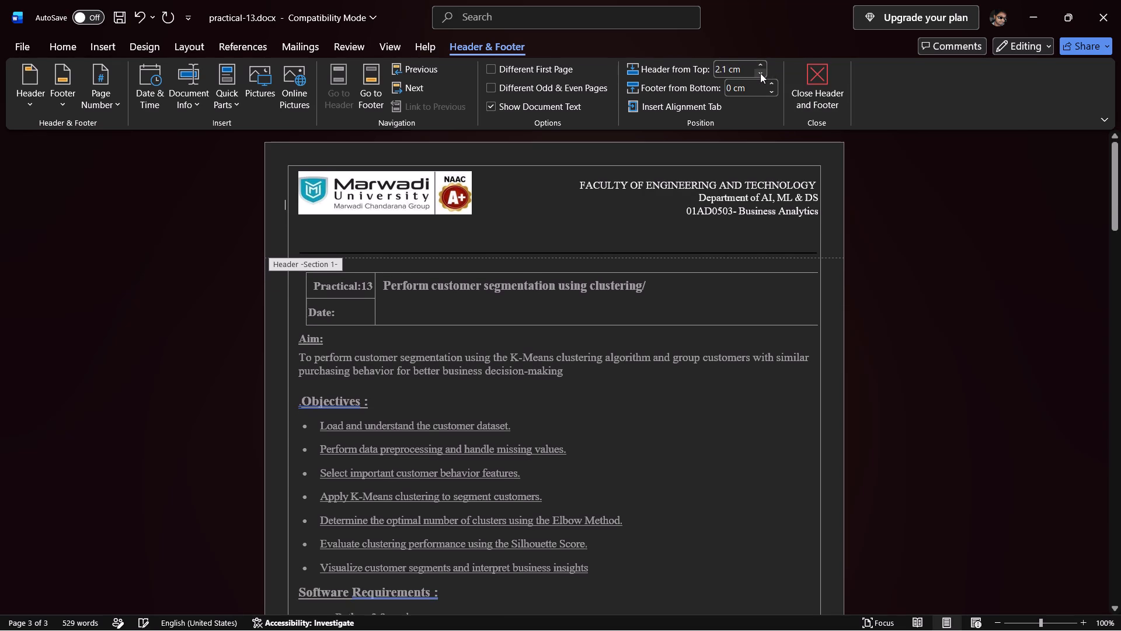
{"action": "triple_click", "coordinate": [760, 73]}
{"action": "triple_click", "coordinate": [760, 73]}
{"action": "triple_click", "coordinate": [760, 73]}
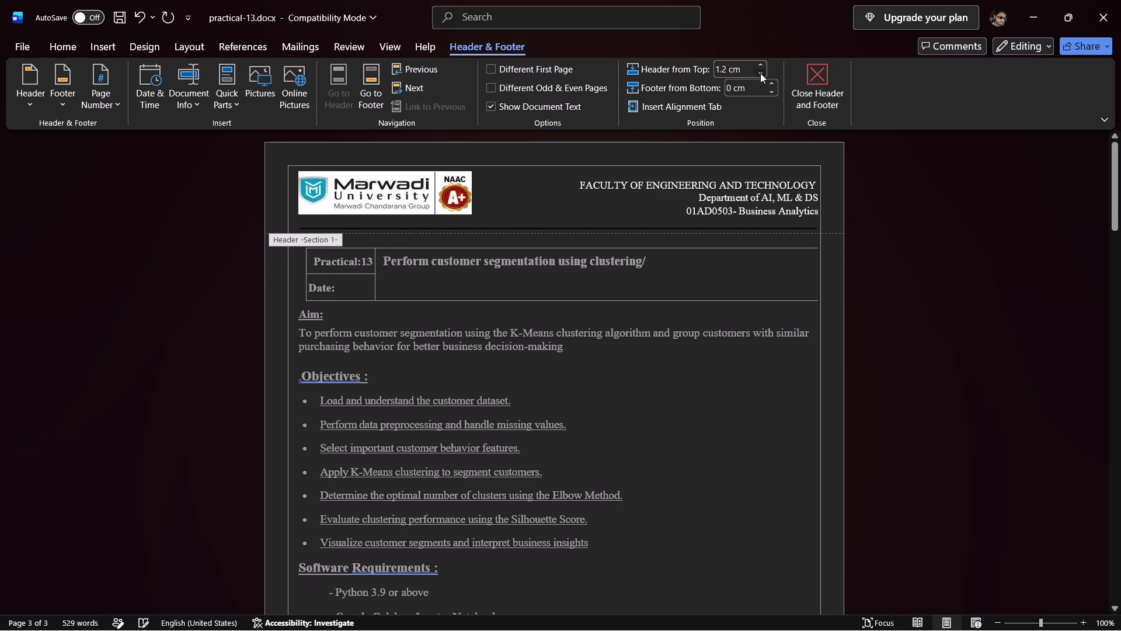
{"action": "left_click", "coordinate": [760, 73]}
{"action": "double_click", "coordinate": [706, 393]}
Check the header divider line's placement on the second page and the Conclusion page.
{"action": "scroll", "coordinate": [706, 393], "scroll_direction": "down", "scroll_amount": 16}
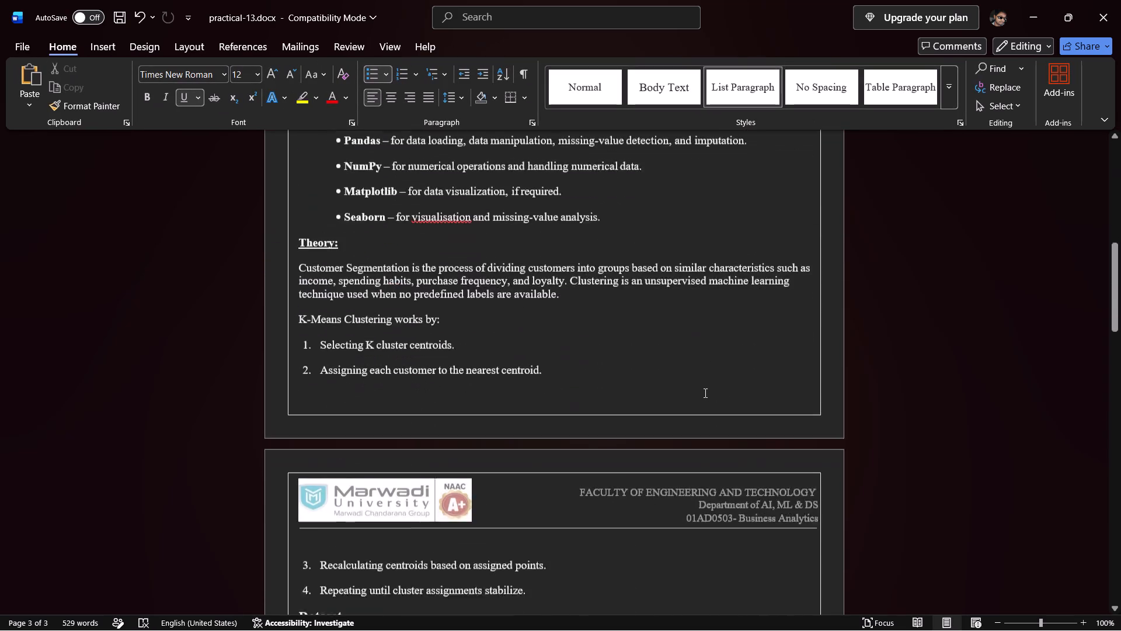
{"action": "scroll", "coordinate": [705, 392], "scroll_direction": "down", "scroll_amount": 6}
{"action": "scroll", "coordinate": [705, 392], "scroll_direction": "down", "scroll_amount": 16}
{"action": "scroll", "coordinate": [705, 392], "scroll_direction": "down", "scroll_amount": 5}
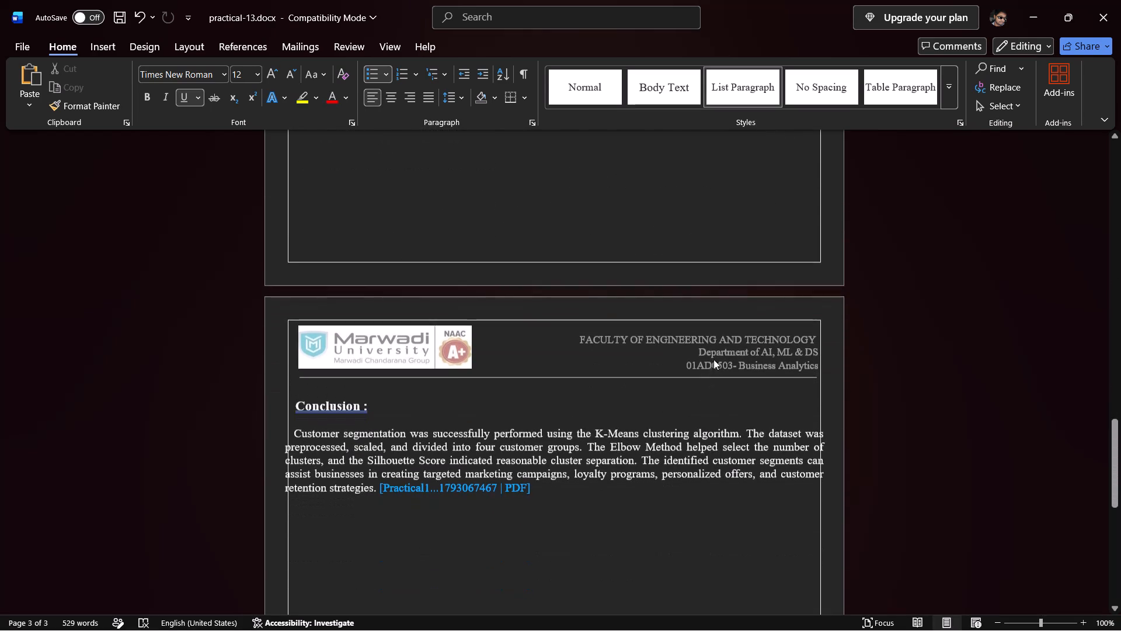
{"action": "left_click", "coordinate": [695, 493]}
{"action": "scroll", "coordinate": [666, 467], "scroll_direction": "up", "scroll_amount": 18}
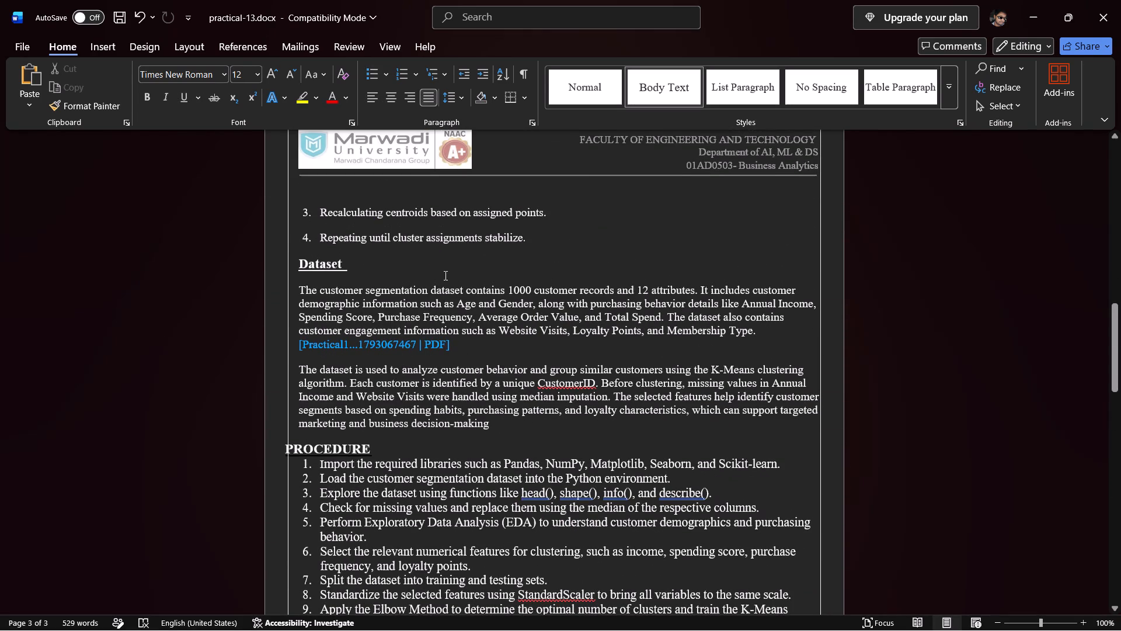
{"action": "left_click", "coordinate": [443, 269]}
Copy the faculty and department text box from practical-13.docx's header into the notebook document's header, aligned opposite the logo inside the border.
{"action": "key", "text": "alt+Tab"}
{"action": "key", "text": "alt+Tab"}
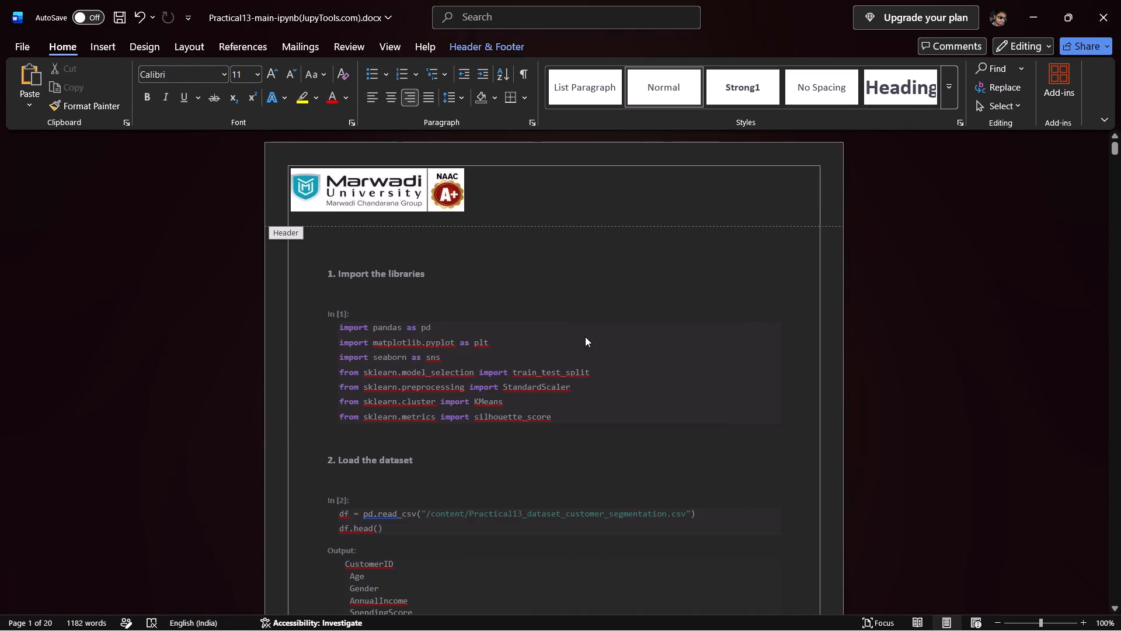
{"action": "scroll", "coordinate": [603, 309], "scroll_direction": "up", "scroll_amount": 5}
{"action": "double_click", "coordinate": [650, 325]}
{"action": "left_click", "coordinate": [631, 312]}
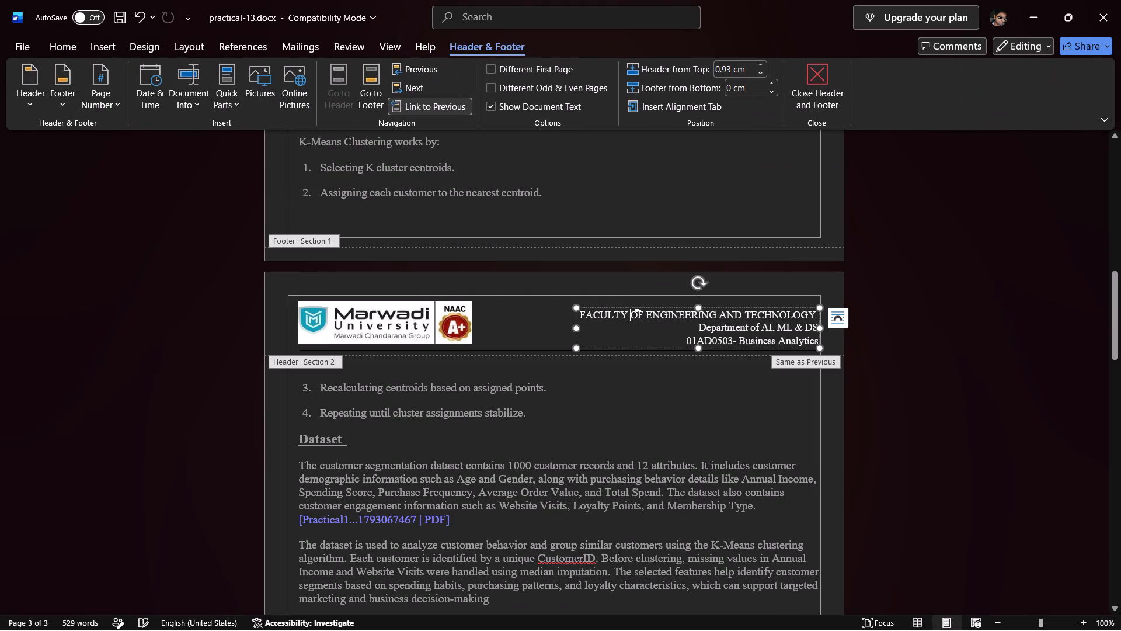
{"action": "right_click", "coordinate": [632, 307]}
{"action": "left_click", "coordinate": [668, 283]}
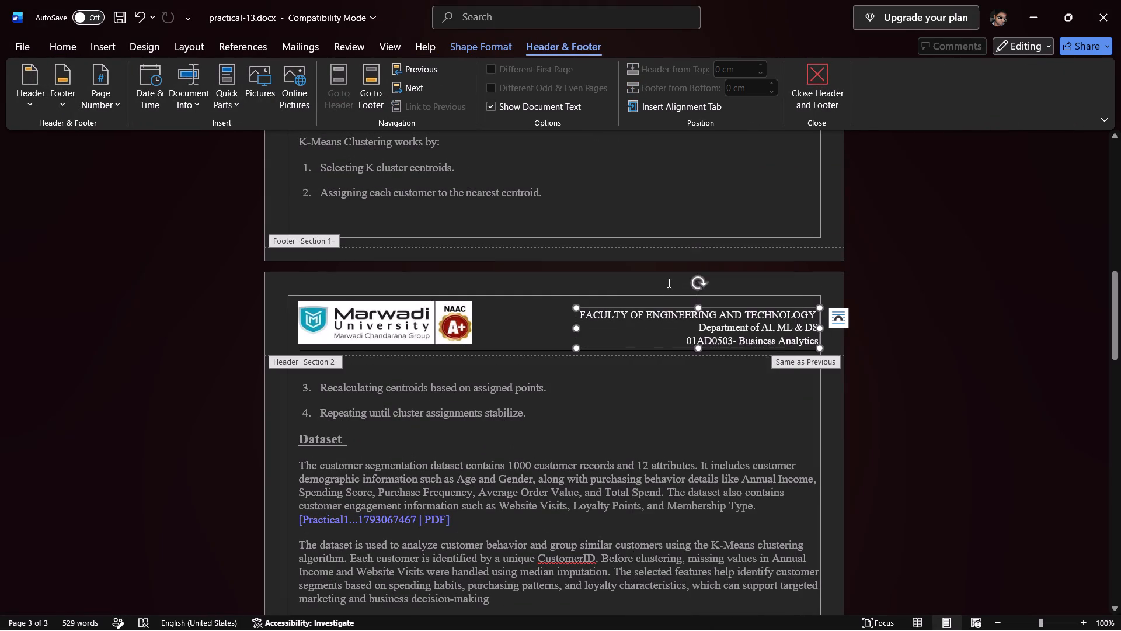
{"action": "key", "text": "alt+Tab"}
{"action": "key", "text": "ctrl+v"}
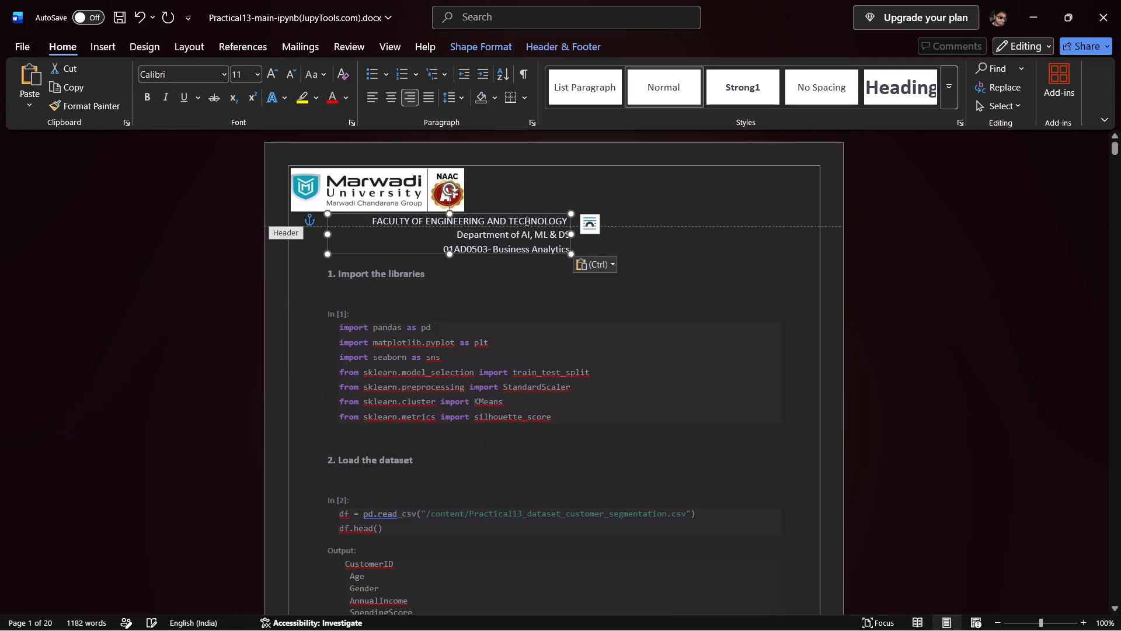
{"action": "left_click_drag", "start_coordinate": [523, 213], "coordinate": [751, 175]}
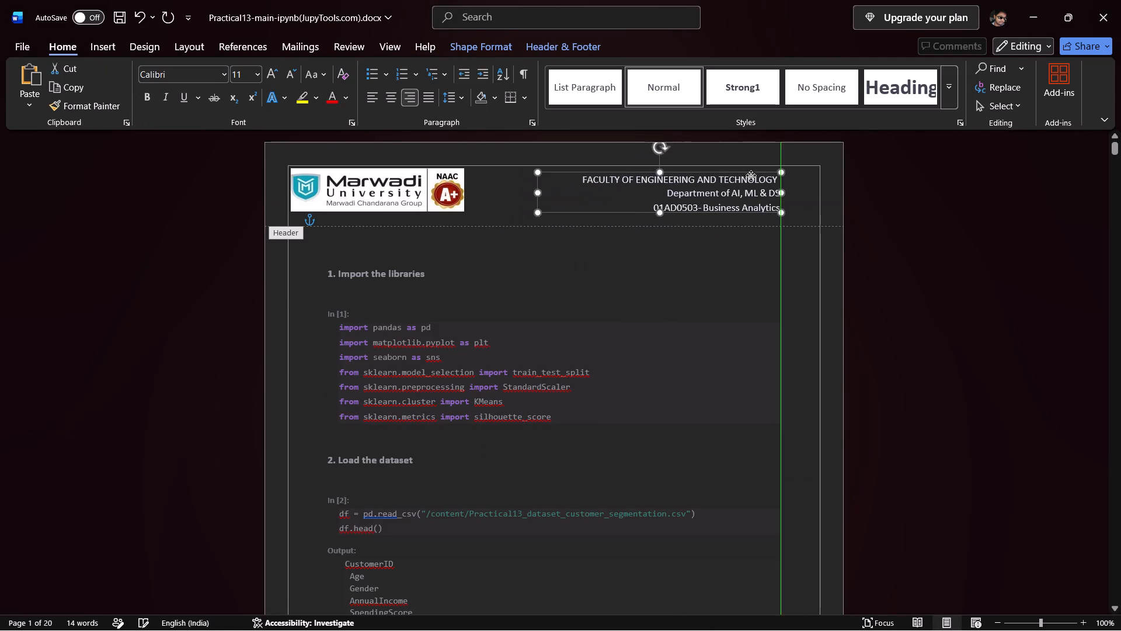
{"action": "left_click_drag", "start_coordinate": [751, 175], "coordinate": [769, 171]}
{"action": "left_click", "coordinate": [731, 242]}
{"action": "triple_click", "coordinate": [563, 251]}
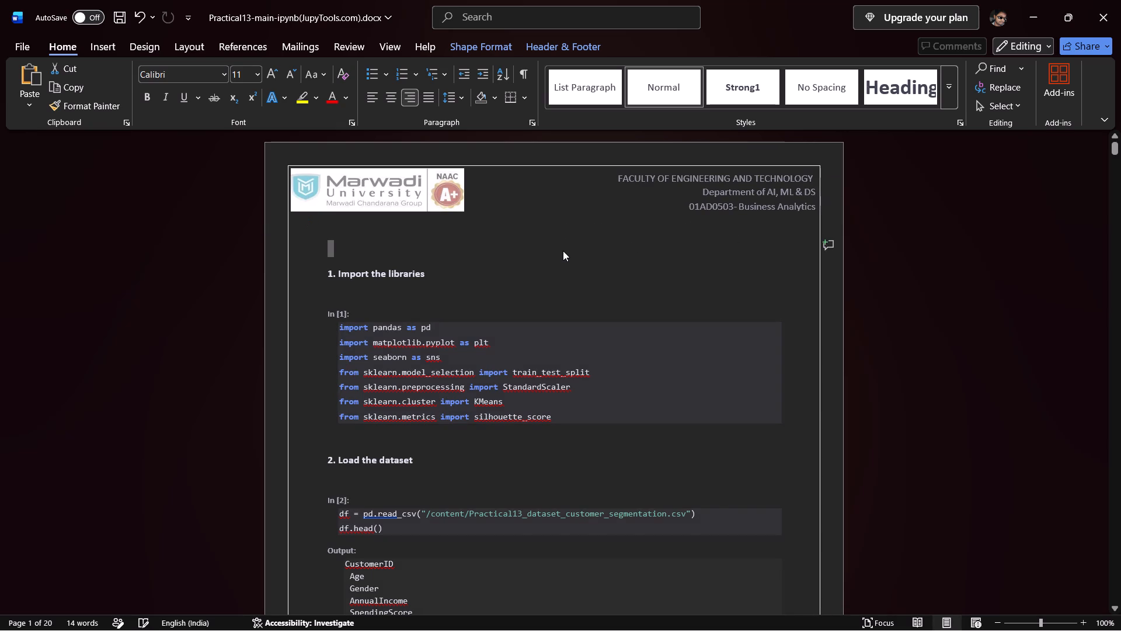
{"action": "left_click", "coordinate": [563, 251]}
Copy practical-13.docx's header divider line into the notebook document's header, placing it beneath the logo and department text between the page borders.
{"action": "key", "text": "alt+Tab"}
{"action": "left_click", "coordinate": [493, 351]}
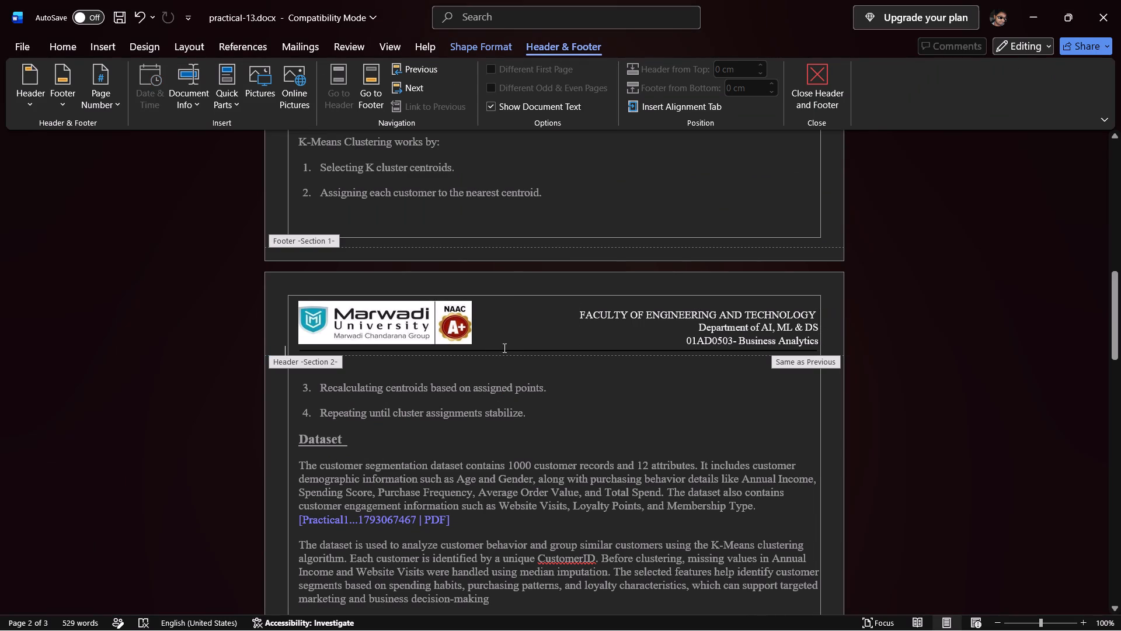
{"action": "left_click", "coordinate": [504, 349]}
{"action": "left_click", "coordinate": [517, 349]}
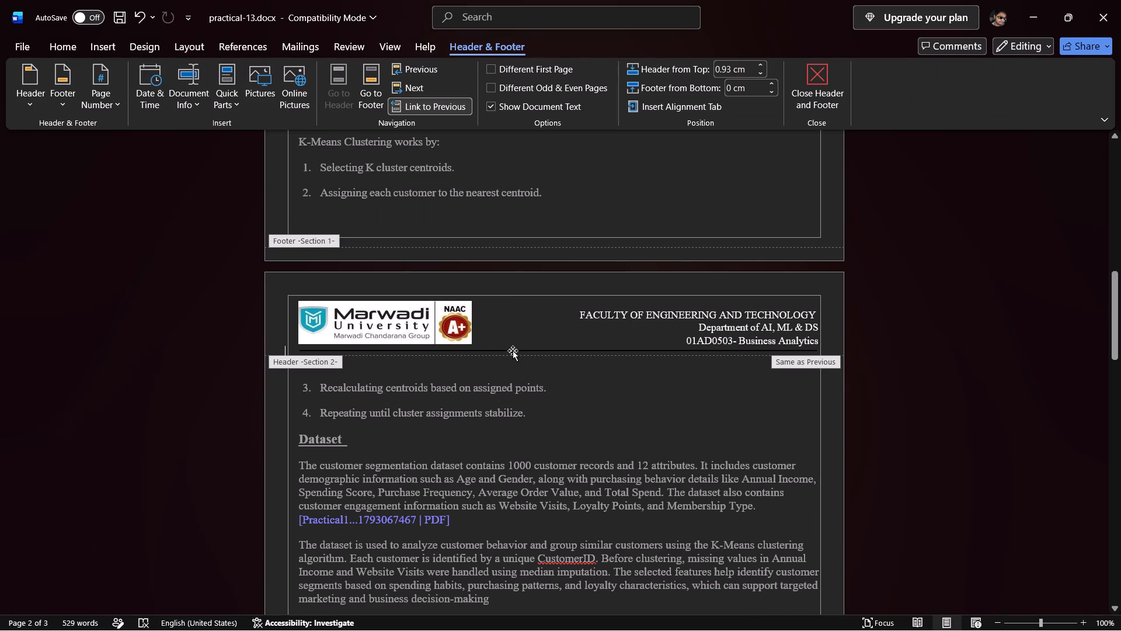
{"action": "left_click", "coordinate": [513, 351]}
{"action": "right_click", "coordinate": [513, 351]}
{"action": "left_click", "coordinate": [544, 324]}
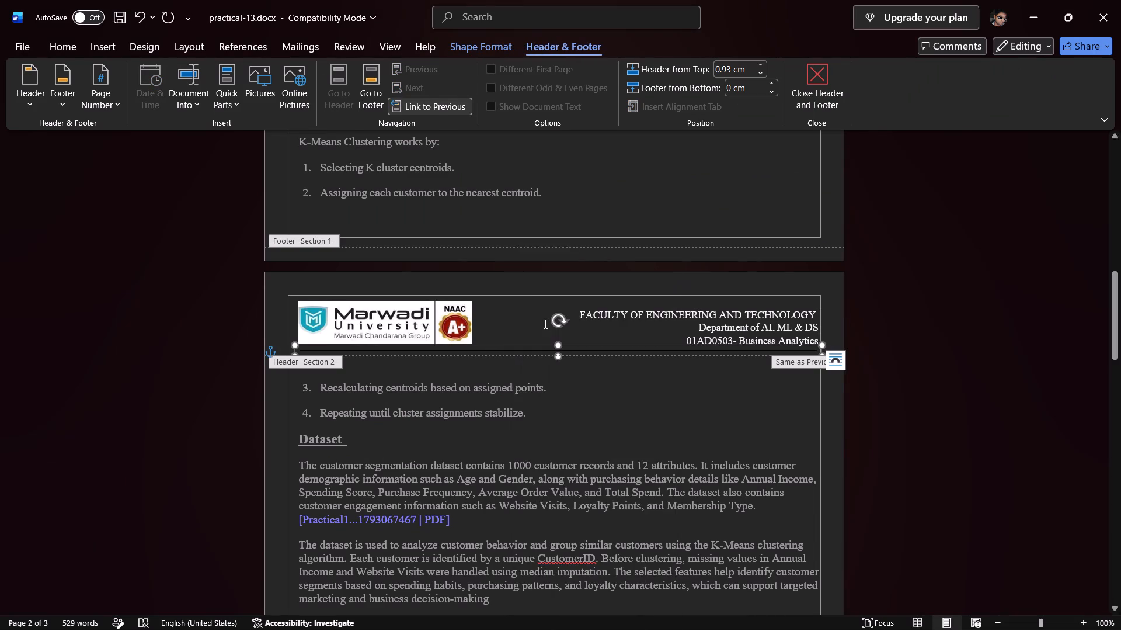
{"action": "key", "text": "alt+Tab"}
{"action": "double_click", "coordinate": [479, 209]}
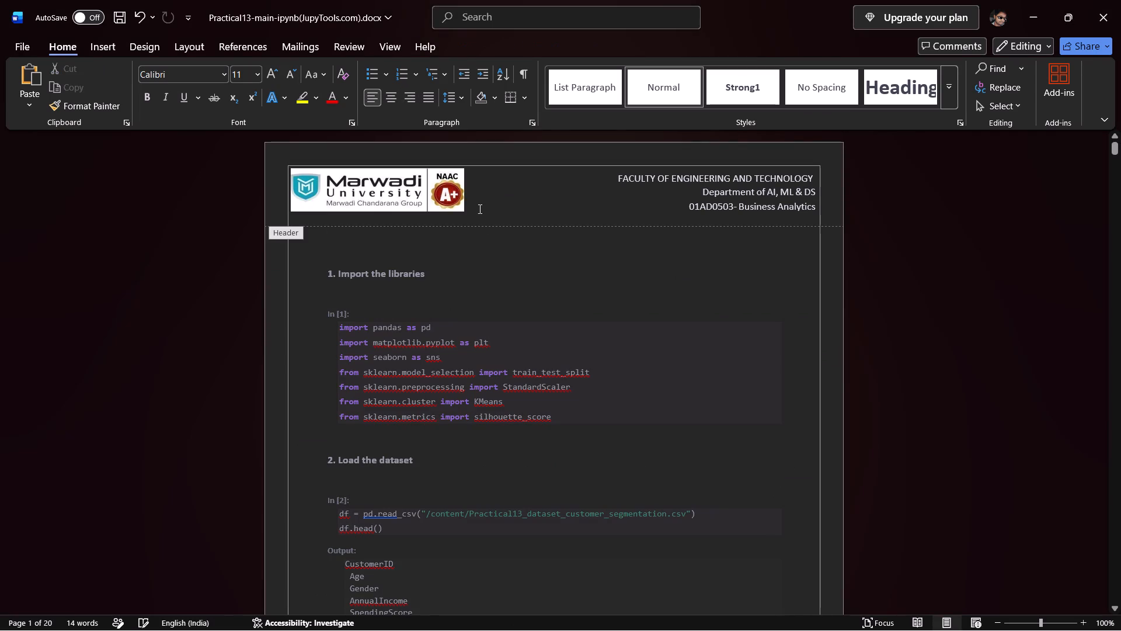
{"action": "key", "text": "ctrl+v"}
{"action": "left_click_drag", "start_coordinate": [523, 211], "coordinate": [523, 212]}
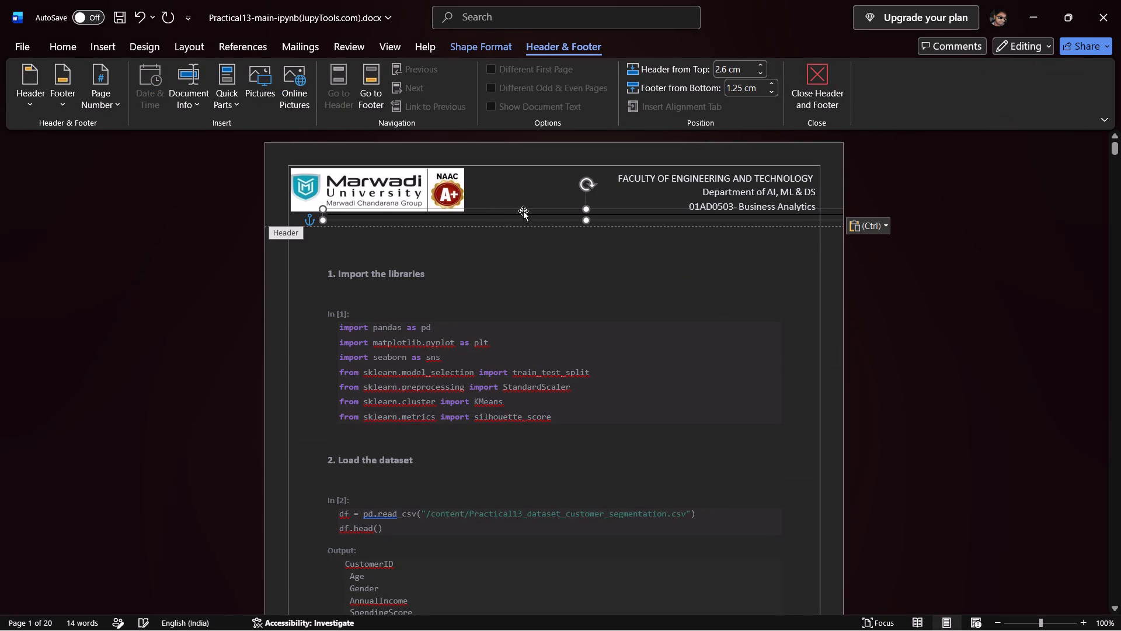
{"action": "left_click_drag", "start_coordinate": [523, 212], "coordinate": [493, 217]}
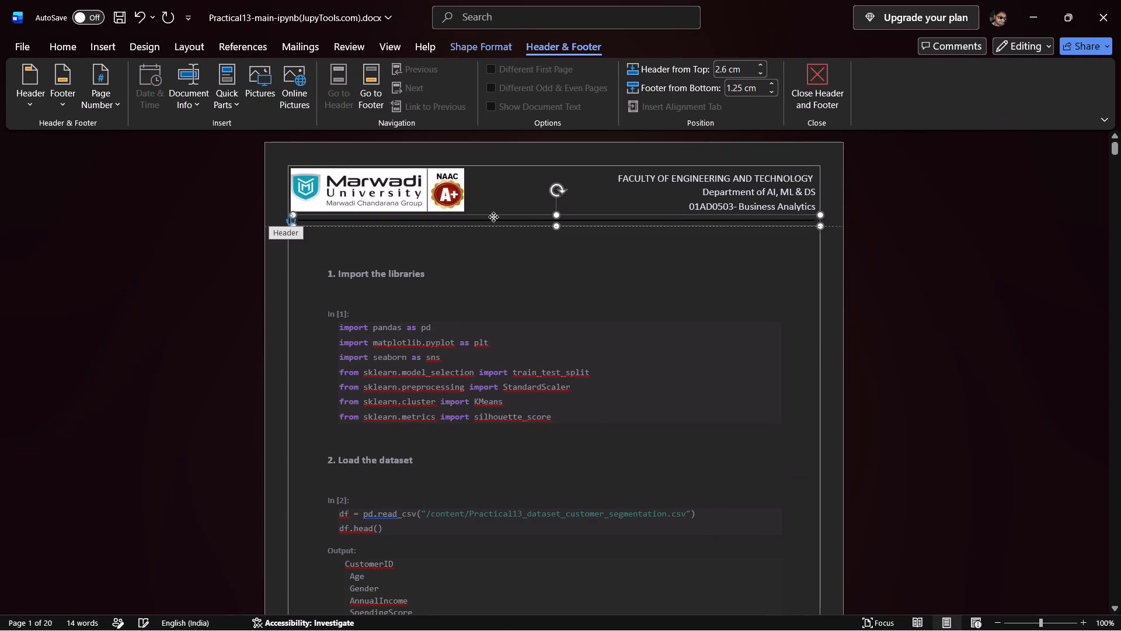
{"action": "left_click_drag", "start_coordinate": [493, 217], "coordinate": [495, 216]}
{"action": "double_click", "coordinate": [502, 271]}
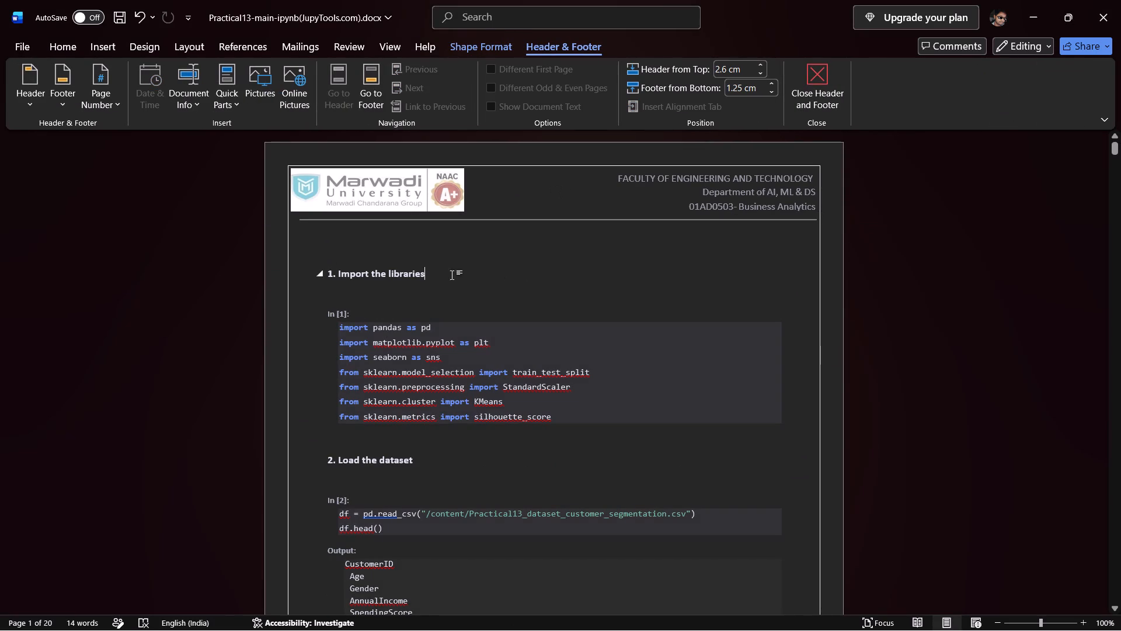
Delete the blank lines above and below the "1. Import the libraries" heading.
{"action": "left_click", "coordinate": [399, 266]}
{"action": "left_click", "coordinate": [333, 264]}
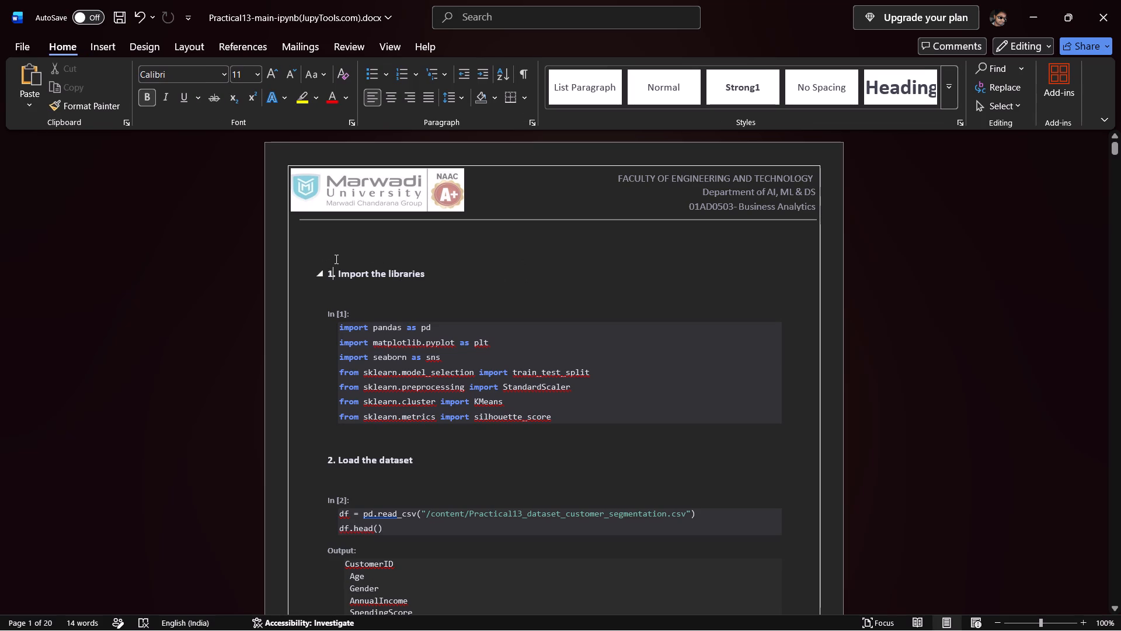
{"action": "key", "text": "Left"}
{"action": "key", "text": "BackSpace"}
{"action": "key", "text": "BackSpace"}
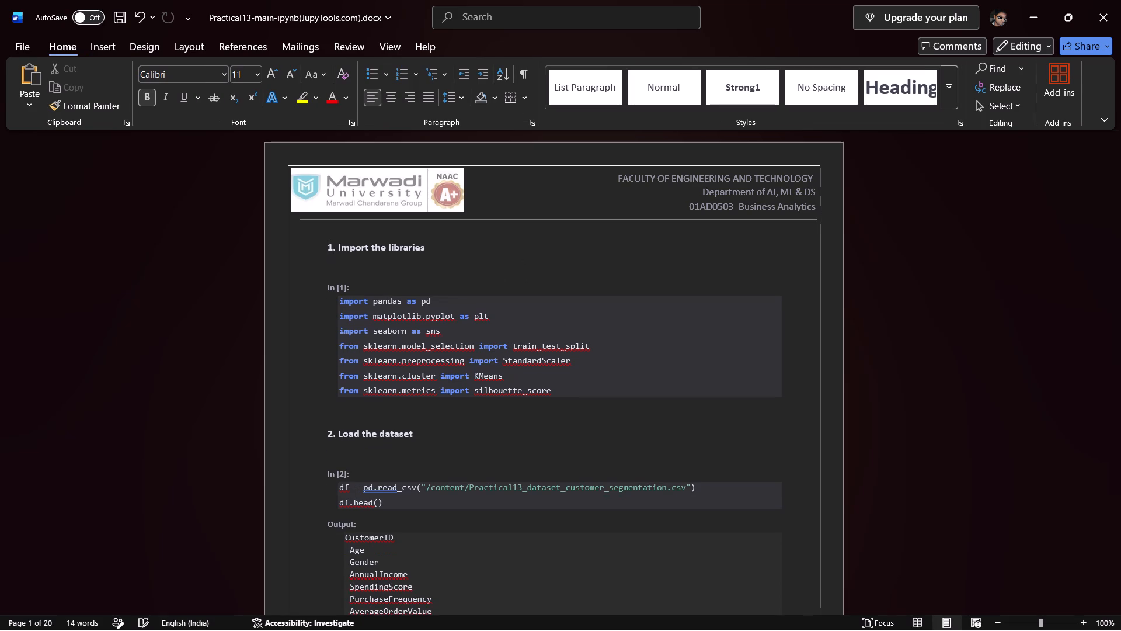
{"action": "key", "text": "BackSpace"}
{"action": "left_click", "coordinate": [330, 269]}
{"action": "key", "text": "BackSpace"}
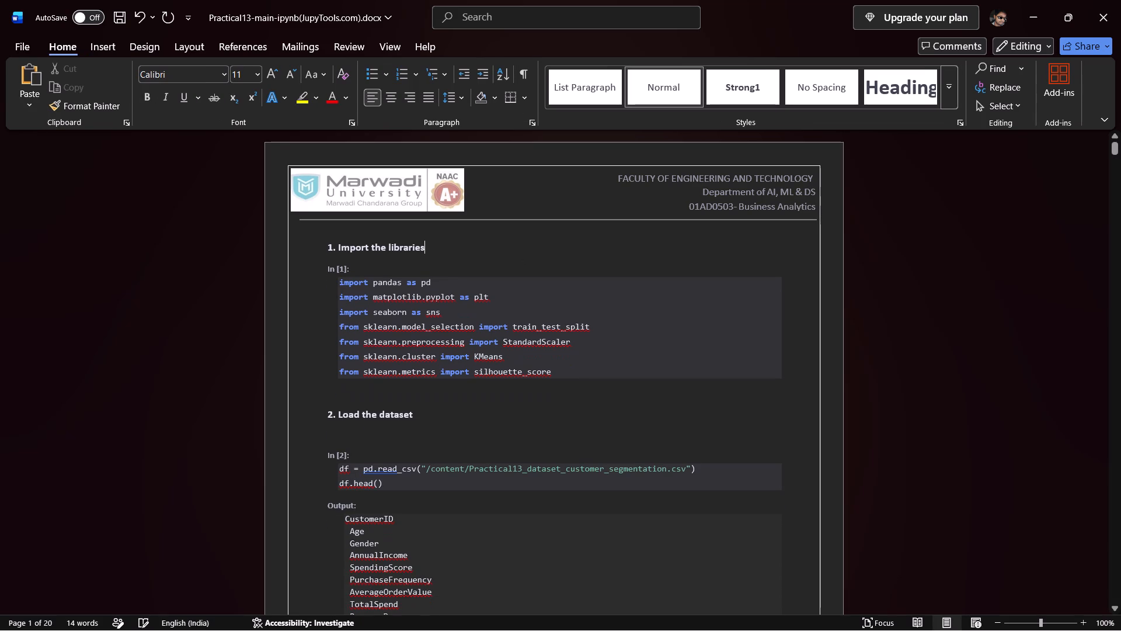
Delete the blank lines above and below the "2. Load the dataset" heading.
{"action": "left_click", "coordinate": [346, 399]}
{"action": "key", "text": "BackSpace"}
{"action": "key", "text": "ctrl+z"}
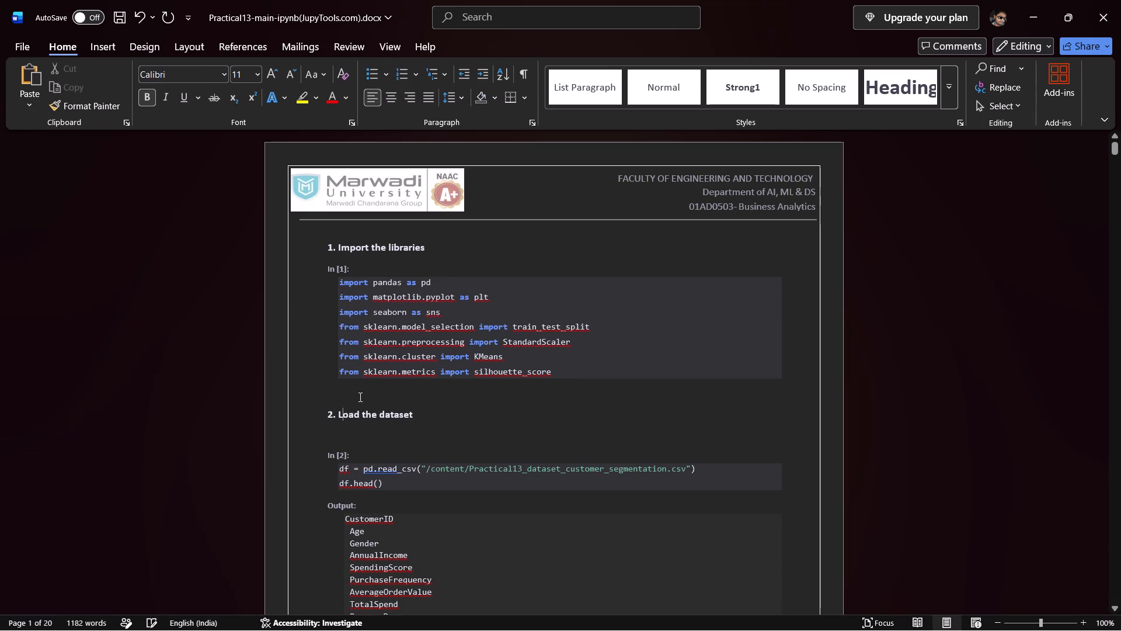
{"action": "left_click", "coordinate": [354, 398]}
{"action": "left_click", "coordinate": [339, 401]}
{"action": "double_click", "coordinate": [339, 397]}
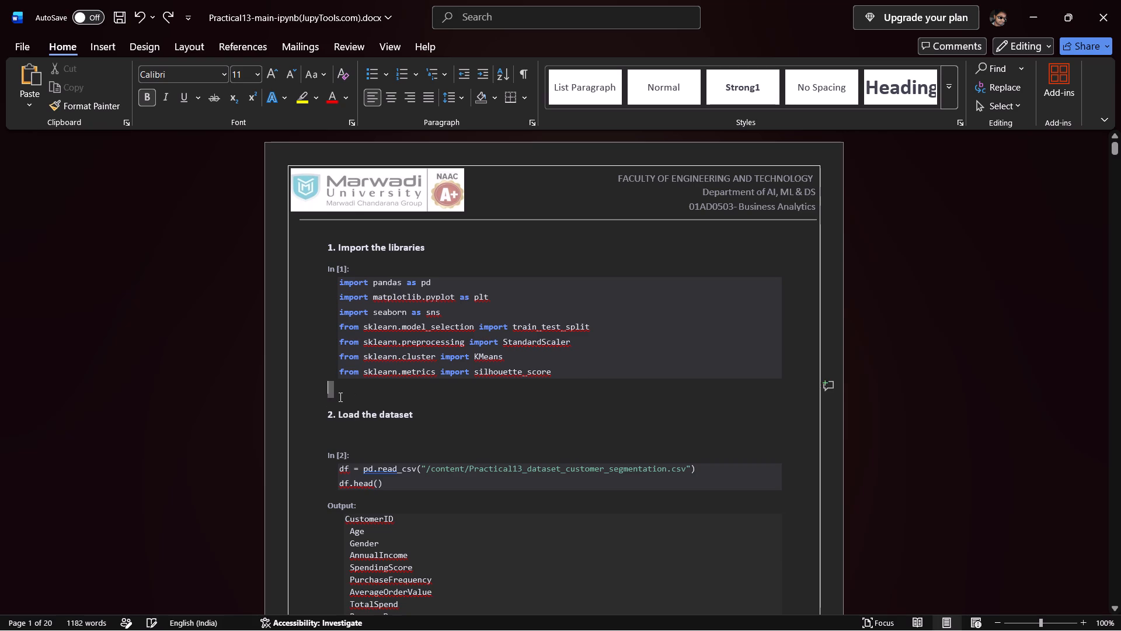
{"action": "left_click", "coordinate": [340, 396]}
{"action": "key", "text": "BackSpace"}
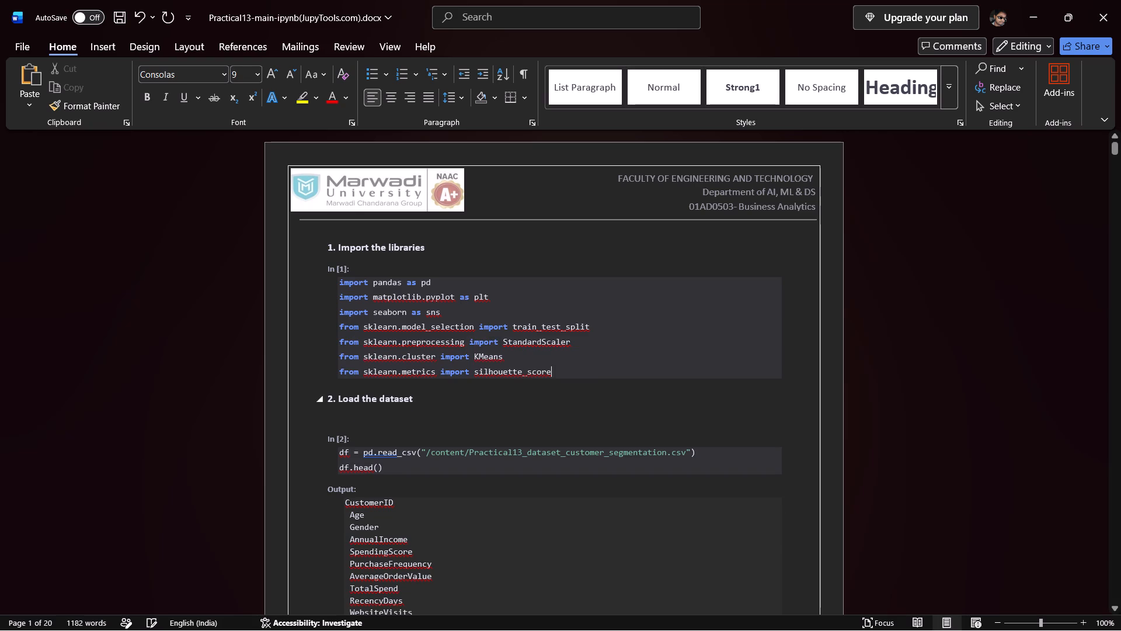
{"action": "left_click", "coordinate": [344, 417]}
{"action": "key", "text": "BackSpace"}
Delete the blank lines between MembershipType and row 0 in the df.head() output.
{"action": "scroll", "coordinate": [332, 425], "scroll_direction": "down", "scroll_amount": 6}
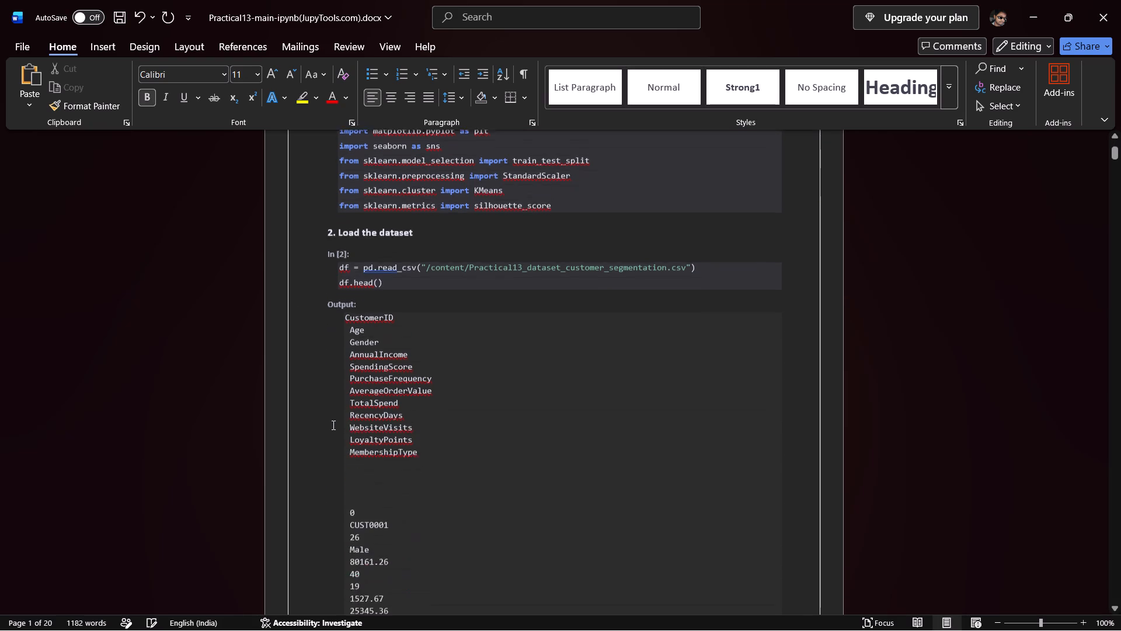
{"action": "scroll", "coordinate": [332, 425], "scroll_direction": "down", "scroll_amount": 6}
{"action": "scroll", "coordinate": [333, 422], "scroll_direction": "up", "scroll_amount": 3}
{"action": "left_click", "coordinate": [372, 348]}
{"action": "key", "text": "BackSpace"}
{"action": "key", "text": "BackSpace"}
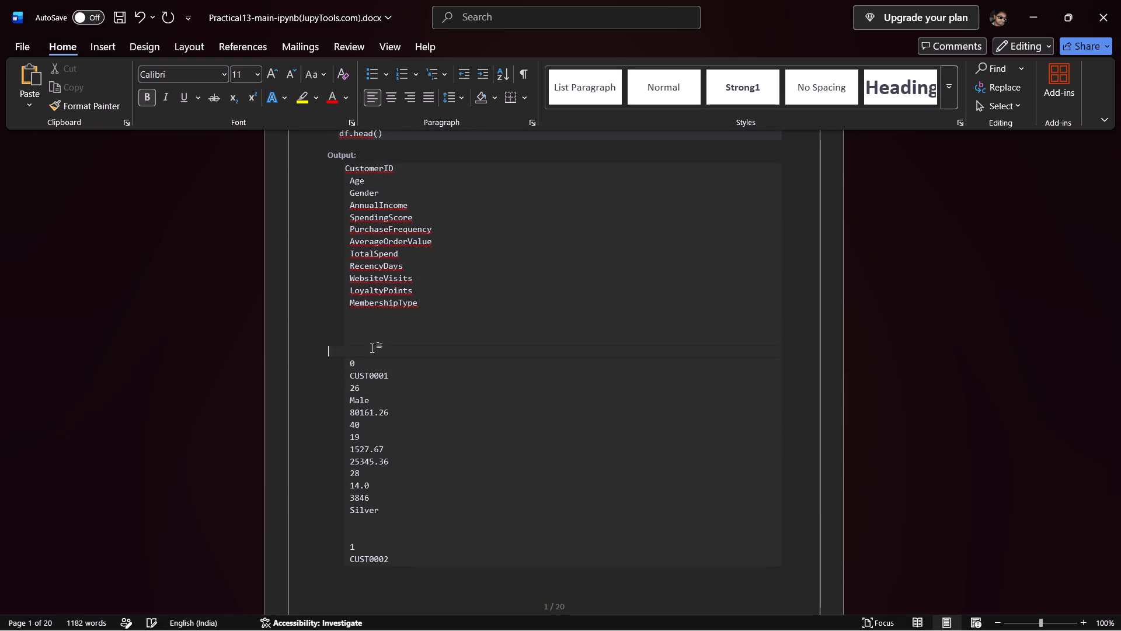
{"action": "key", "text": "BackSpace"}
{"action": "key", "text": "BackSpace"}
{"action": "key", "text": "BackSpace"}
{"action": "key", "text": "BackSpace"}
{"action": "key", "text": "BackSpace"}
{"action": "key", "text": "BackSpace"}
{"action": "key", "text": "BackSpace"}
{"action": "key", "text": "BackSpace"}
{"action": "key", "text": "BackSpace"}
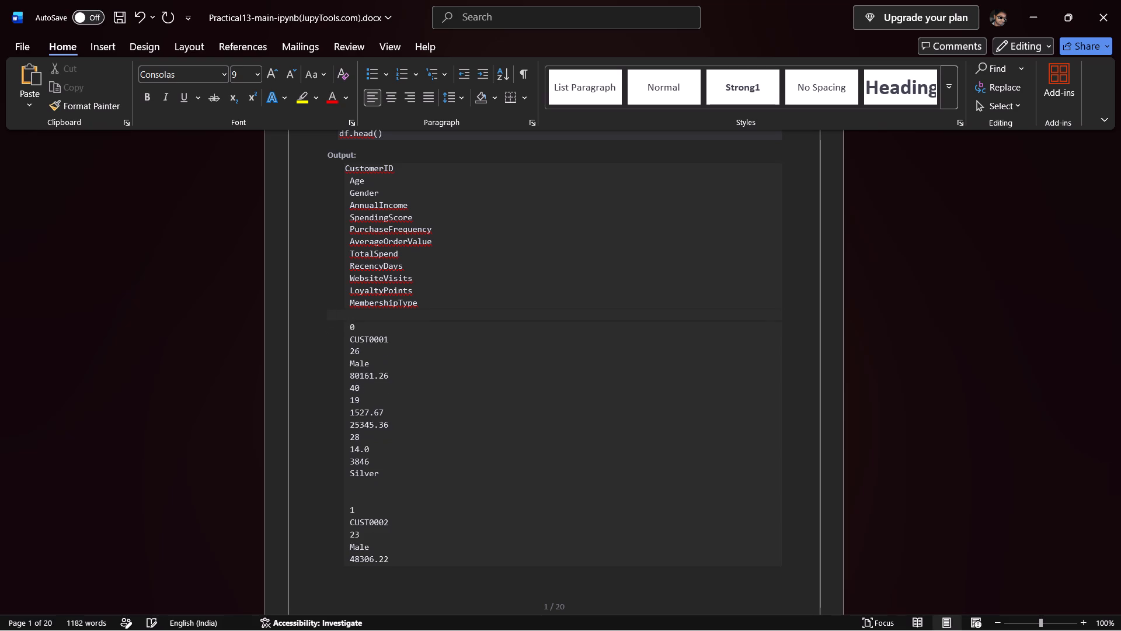
{"action": "key", "text": "BackSpace"}
Reduce the gap between Silver and row 1 in the df.head() output to one blank line.
{"action": "scroll", "coordinate": [367, 393], "scroll_direction": "down", "scroll_amount": 5}
{"action": "left_click", "coordinate": [370, 307]}
{"action": "key", "text": "BackSpace"}
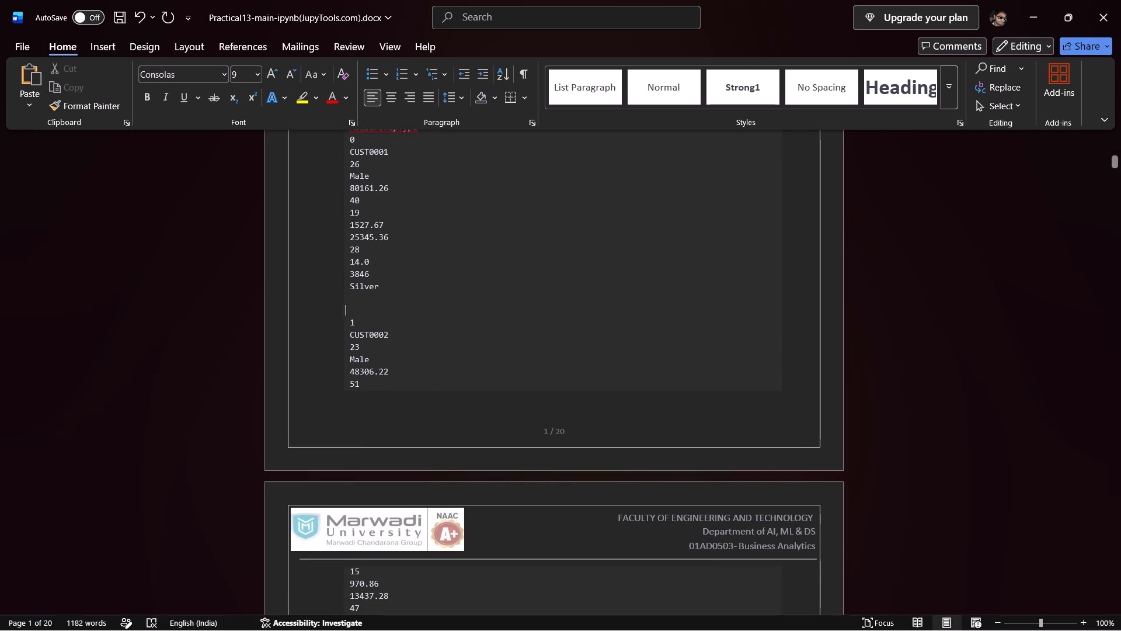
{"action": "key", "text": "BackSpace"}
{"action": "key", "text": "BackSpace"}
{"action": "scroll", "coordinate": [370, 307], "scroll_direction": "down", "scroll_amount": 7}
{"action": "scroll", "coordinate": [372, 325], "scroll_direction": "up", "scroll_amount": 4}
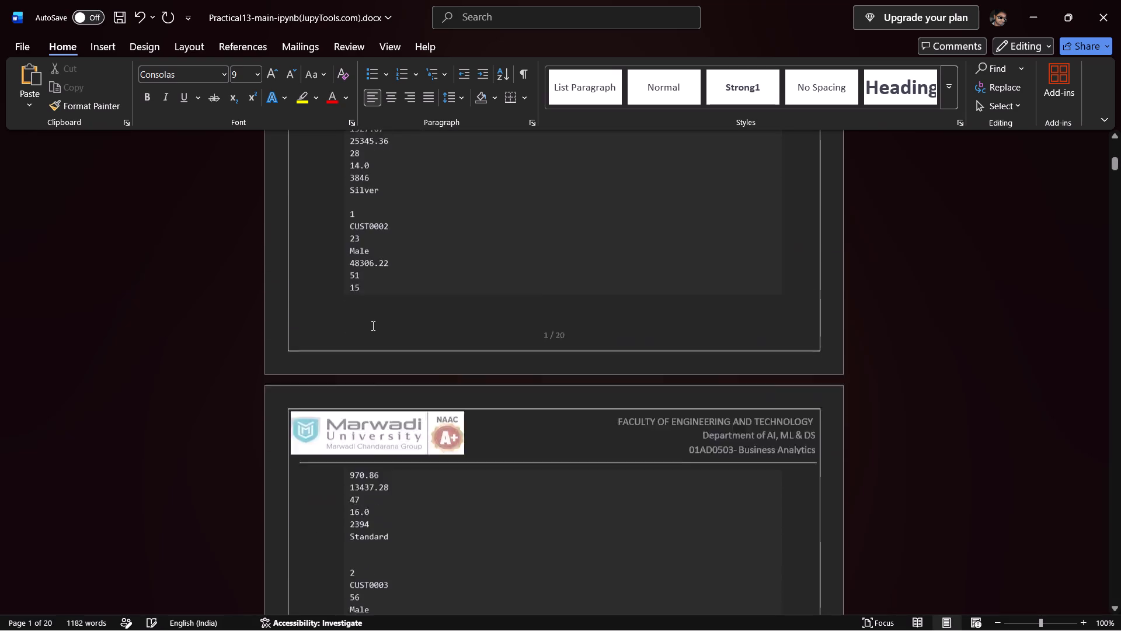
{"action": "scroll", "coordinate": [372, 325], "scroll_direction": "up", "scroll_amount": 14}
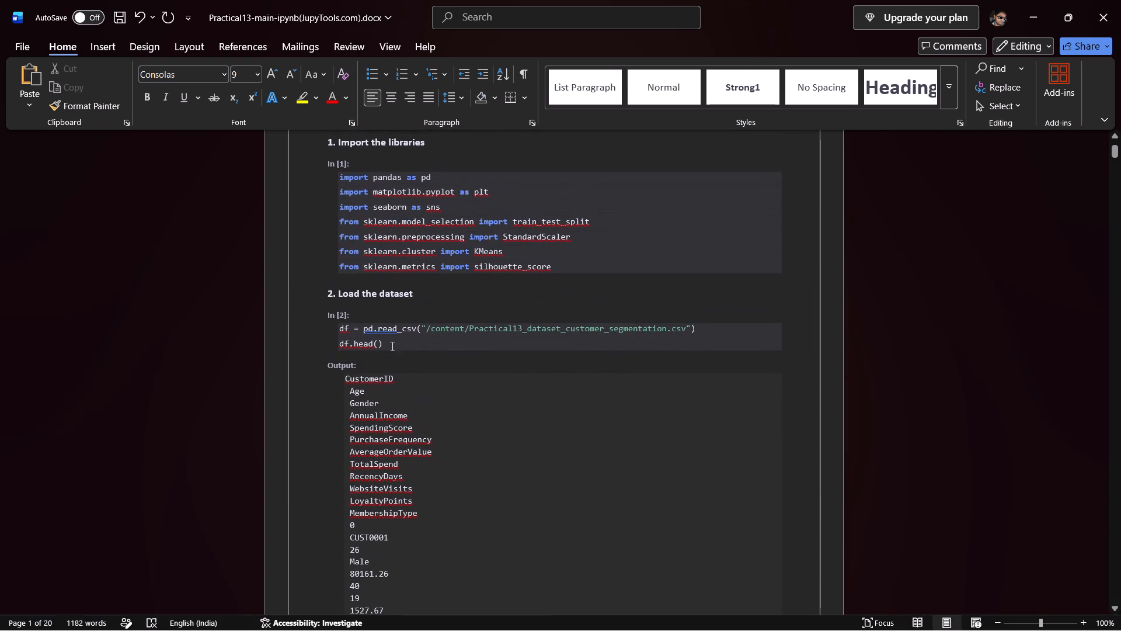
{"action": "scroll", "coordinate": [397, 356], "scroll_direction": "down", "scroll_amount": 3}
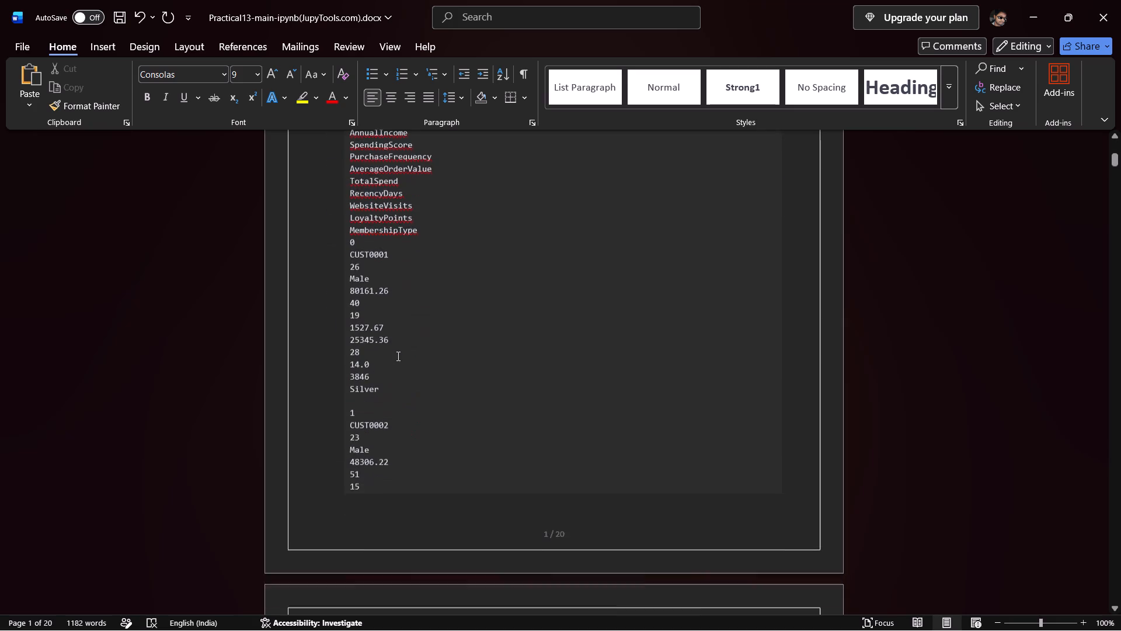
Delete data rows 0 through 4 from the df.head() output, keeping only the column names.
{"action": "scroll", "coordinate": [397, 356], "scroll_direction": "down", "scroll_amount": 3}
{"action": "scroll", "coordinate": [397, 356], "scroll_direction": "up", "scroll_amount": 2}
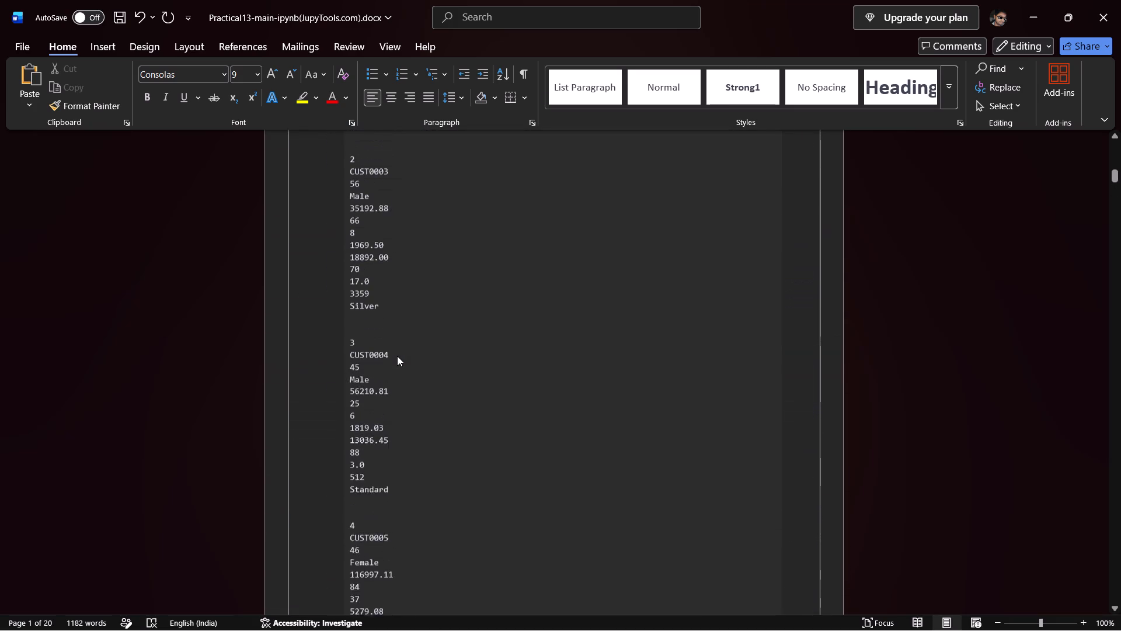
{"action": "scroll", "coordinate": [397, 356], "scroll_direction": "up", "scroll_amount": 2}
{"action": "scroll", "coordinate": [397, 356], "scroll_direction": "down", "scroll_amount": 3}
{"action": "scroll", "coordinate": [409, 402], "scroll_direction": "up", "scroll_amount": 8}
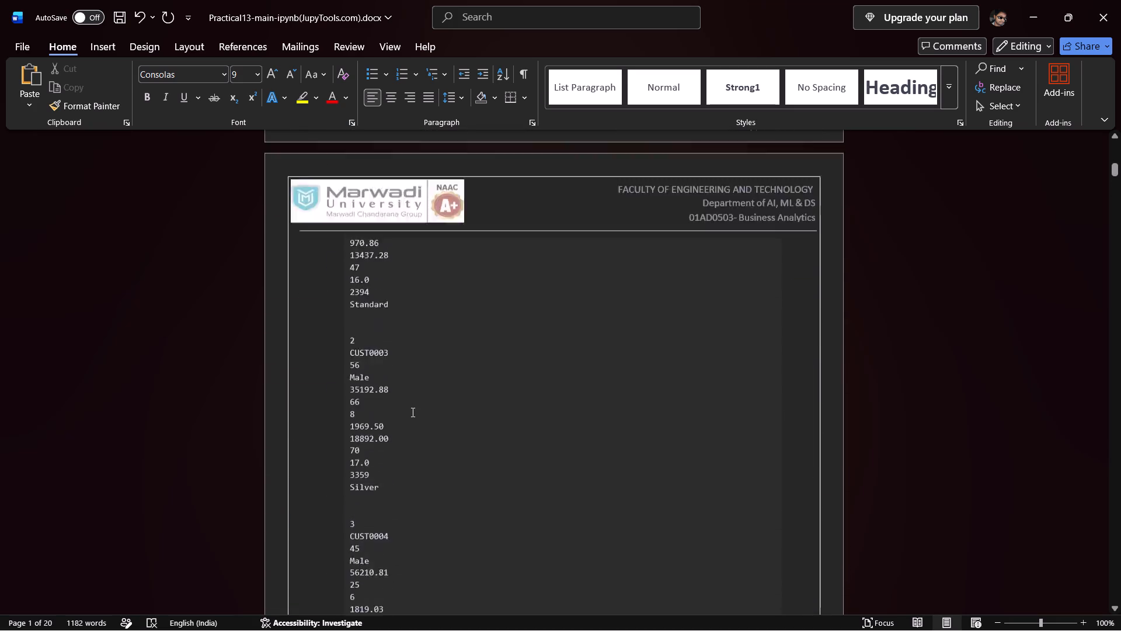
{"action": "scroll", "coordinate": [412, 412], "scroll_direction": "up", "scroll_amount": 13}
{"action": "left_click_drag", "start_coordinate": [367, 518], "coordinate": [333, 319]}
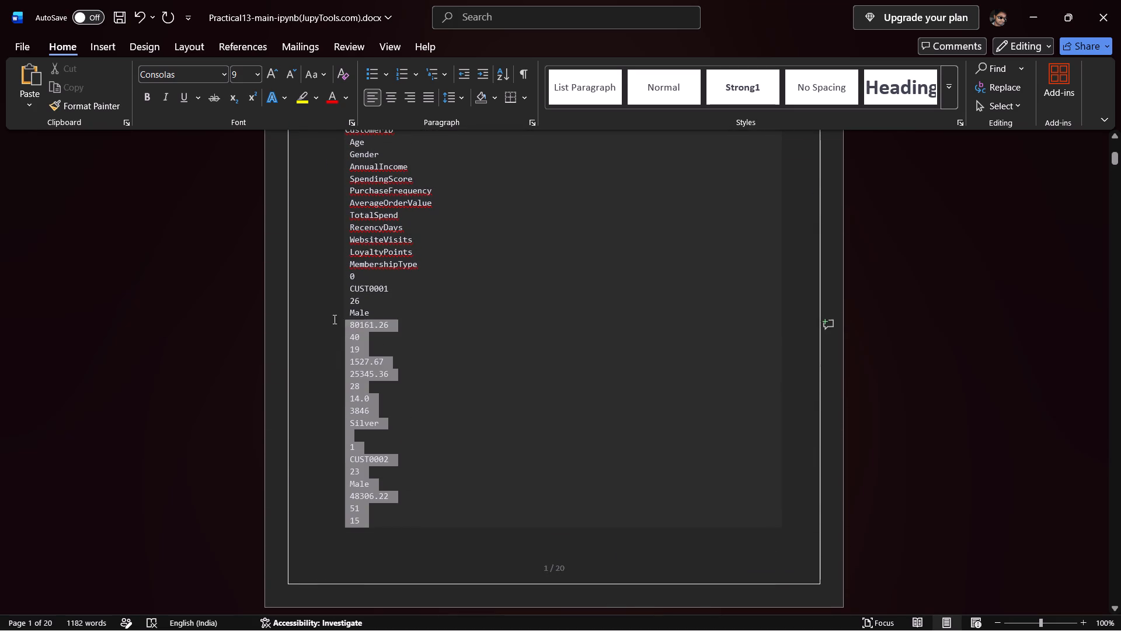
{"action": "left_click_drag", "start_coordinate": [333, 319], "coordinate": [344, 279]}
{"action": "key", "text": "BackSpace"}
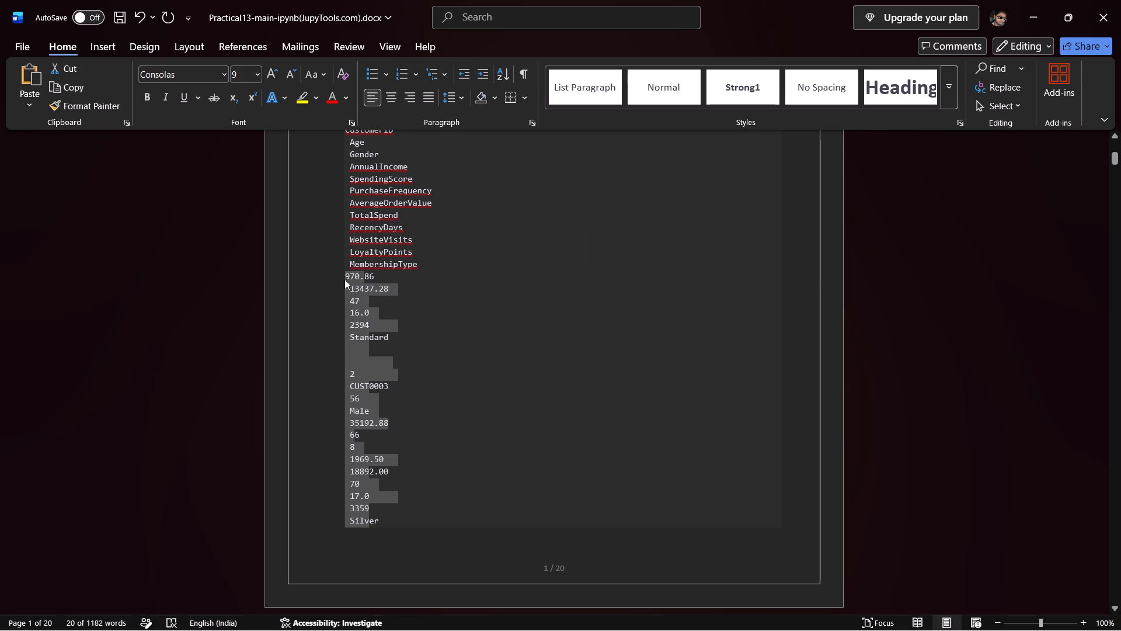
{"action": "left_click_drag", "start_coordinate": [394, 522], "coordinate": [307, 276]}
{"action": "key", "text": "BackSpace"}
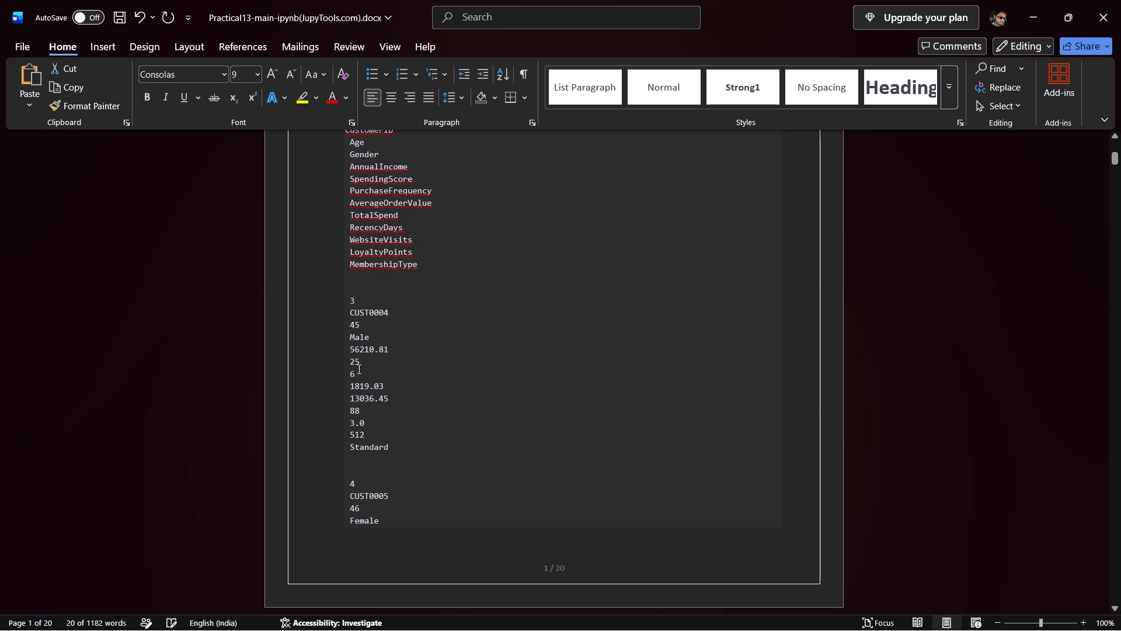
{"action": "left_click_drag", "start_coordinate": [395, 510], "coordinate": [323, 299]}
{"action": "key", "text": "BackSpace"}
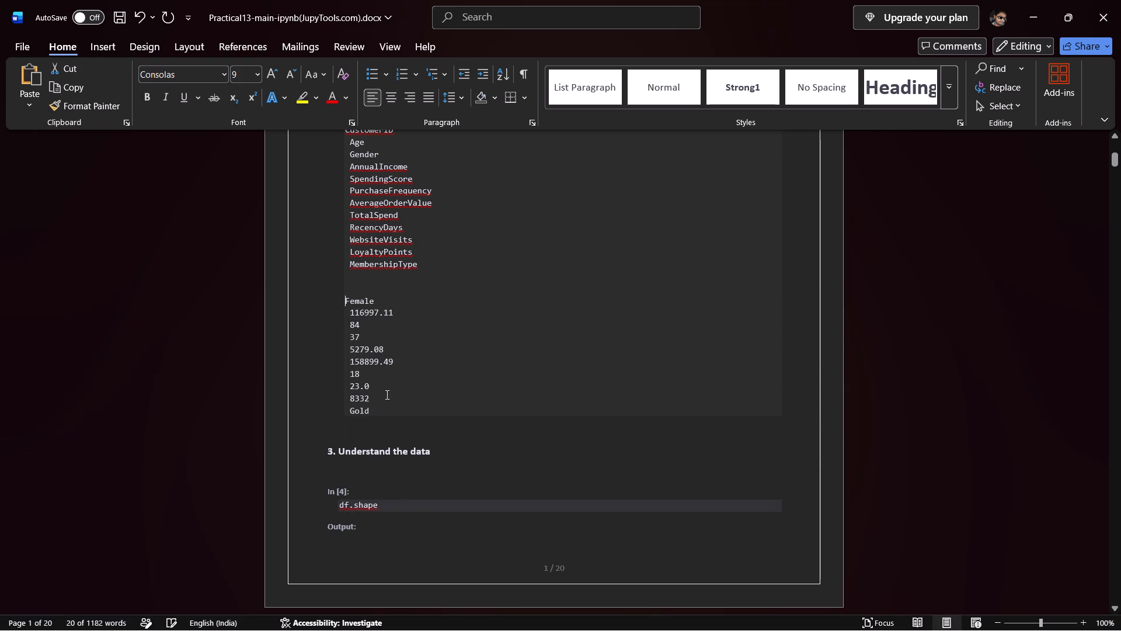
{"action": "left_click_drag", "start_coordinate": [383, 407], "coordinate": [304, 299]}
{"action": "key", "text": "BackSpace"}
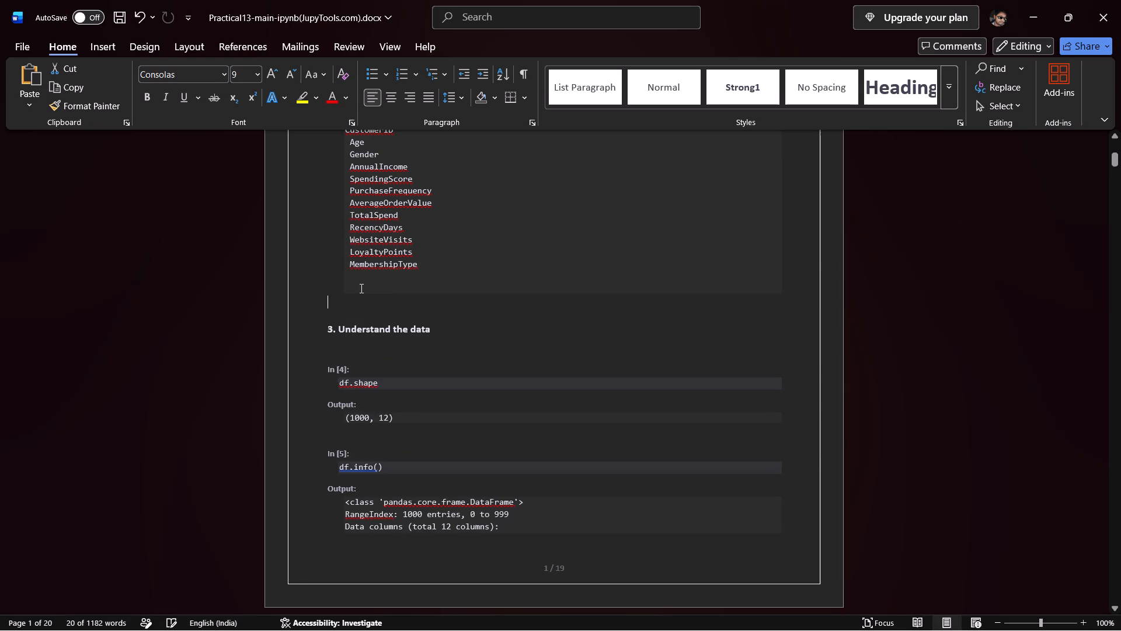
Delete the blank lines after MembershipType and directly above and below the "3. Understand the data" heading.
{"action": "left_click", "coordinate": [361, 288]}
{"action": "key", "text": "BackSpace"}
{"action": "key", "text": "BackSpace"}
{"action": "key", "text": "BackSpace"}
{"action": "left_click", "coordinate": [344, 304]}
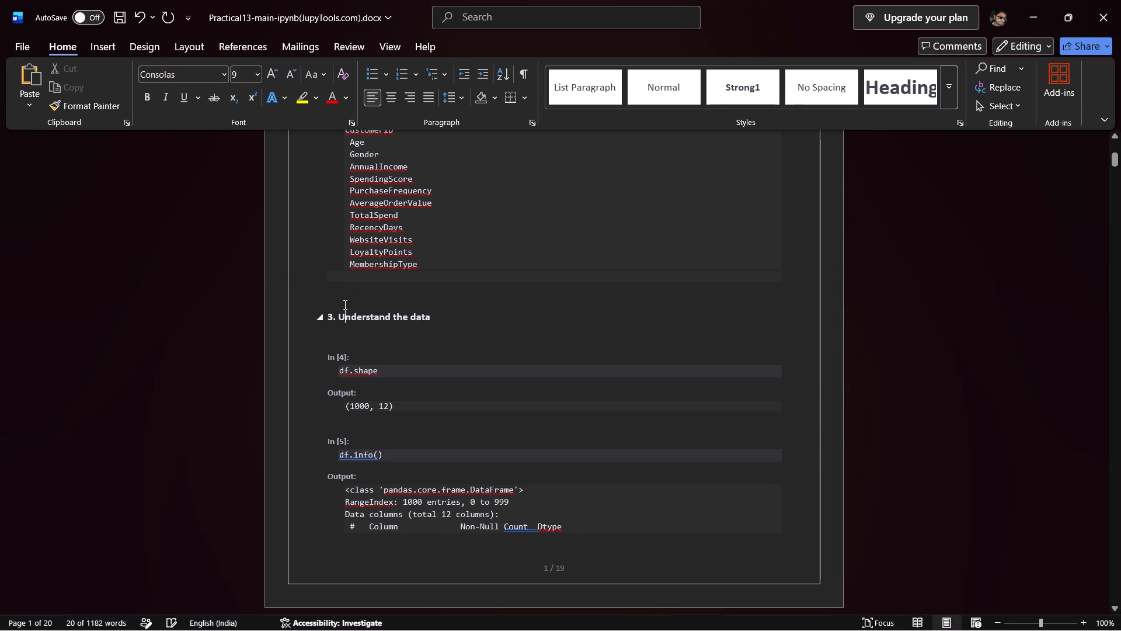
{"action": "key", "text": "BackSpace"}
{"action": "key", "text": "ctrl+z"}
{"action": "left_click", "coordinate": [344, 304]}
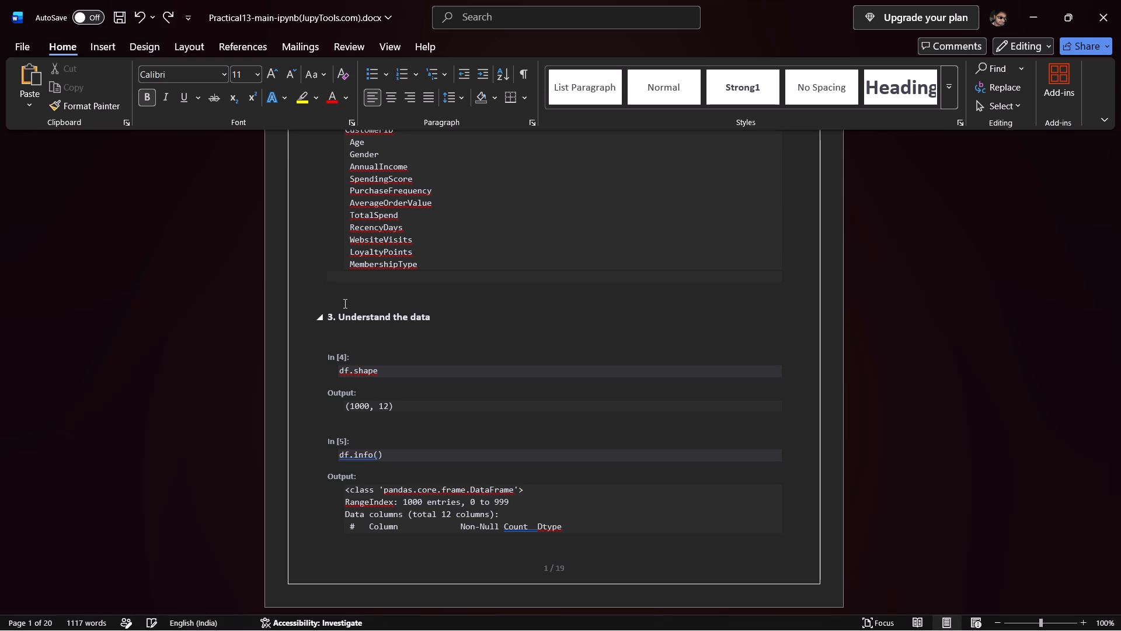
{"action": "double_click", "coordinate": [344, 301]}
{"action": "left_click", "coordinate": [339, 294]}
{"action": "left_click", "coordinate": [329, 289]}
{"action": "key", "text": "BackSpace"}
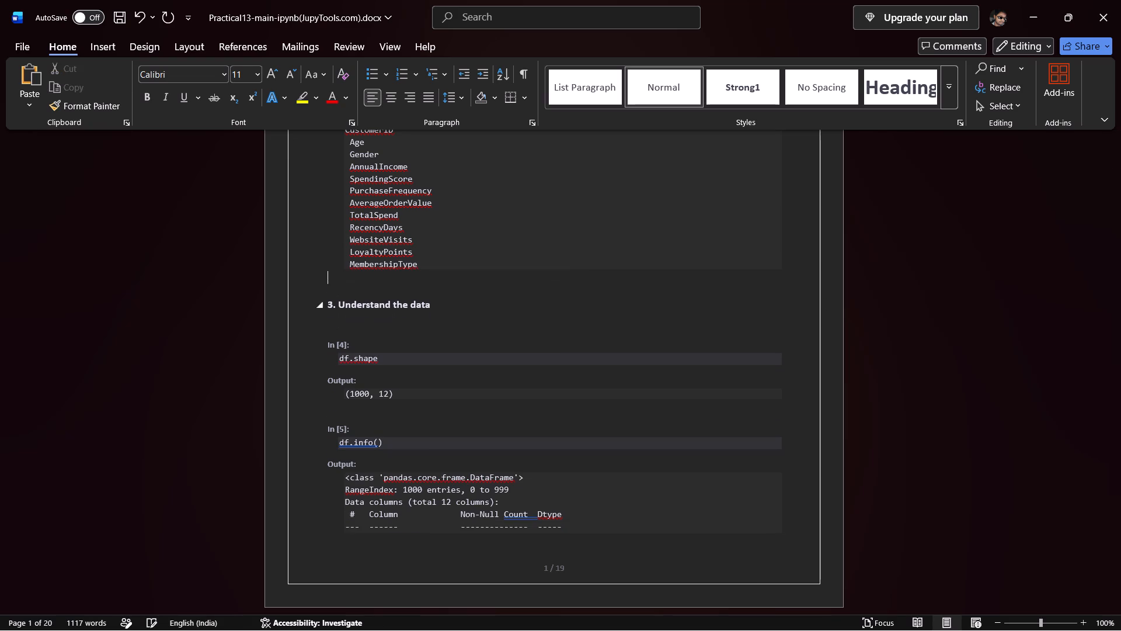
{"action": "key", "text": "BackSpace"}
{"action": "left_click", "coordinate": [347, 304]}
{"action": "key", "text": "BackSpace"}
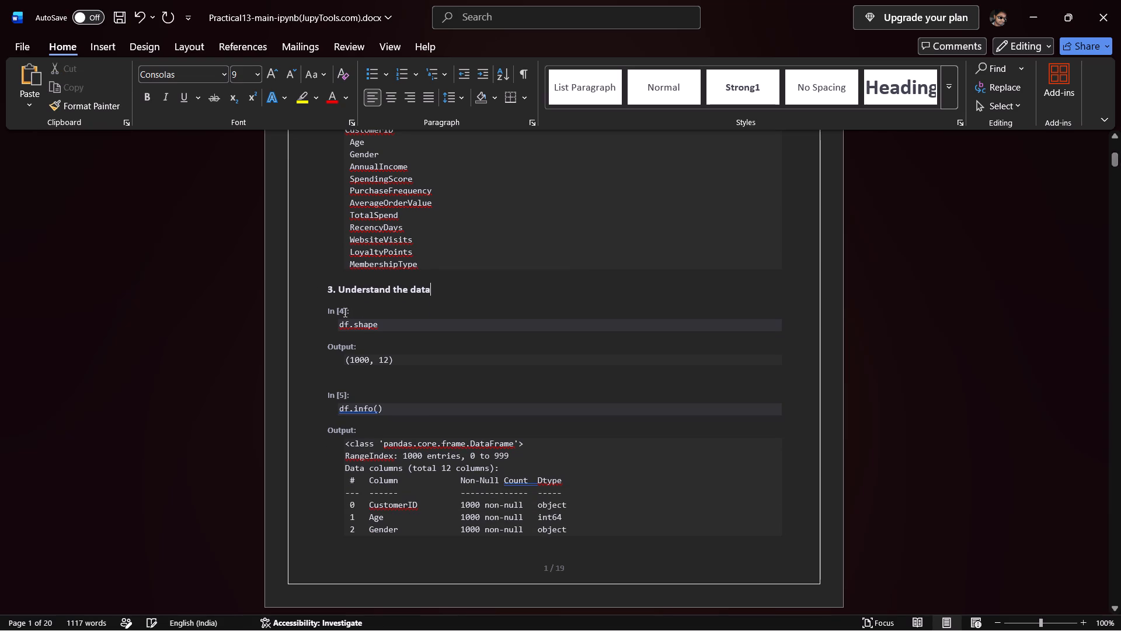
Delete the blank lines before the In [5] and In [6] cells.
{"action": "left_click", "coordinate": [352, 379]}
{"action": "key", "text": "BackSpace"}
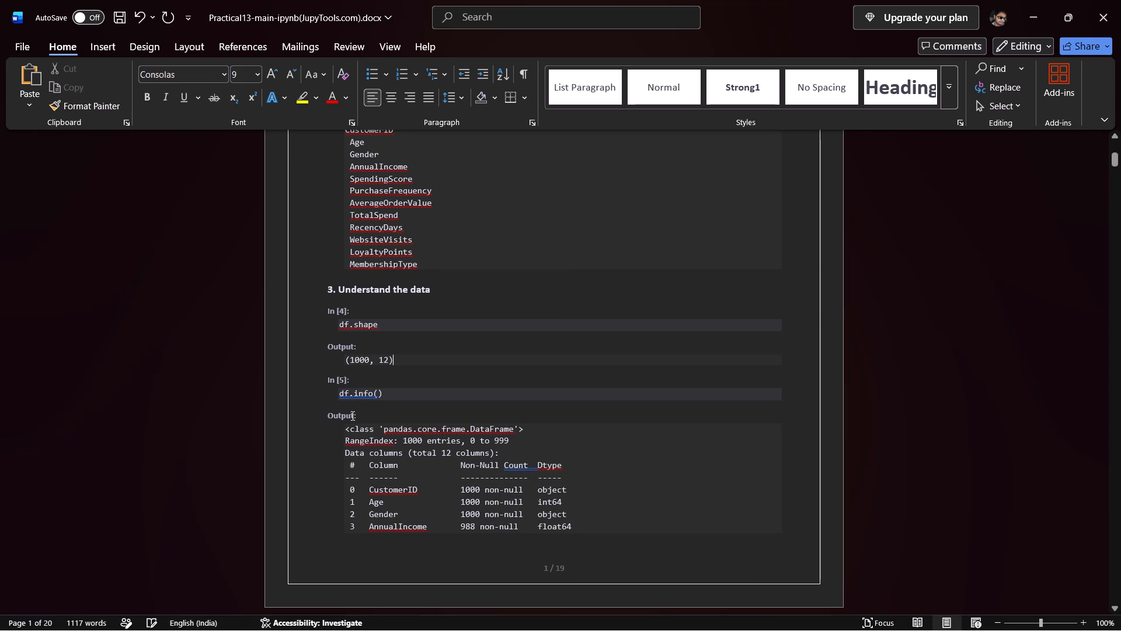
{"action": "scroll", "coordinate": [351, 418], "scroll_direction": "down", "scroll_amount": 11}
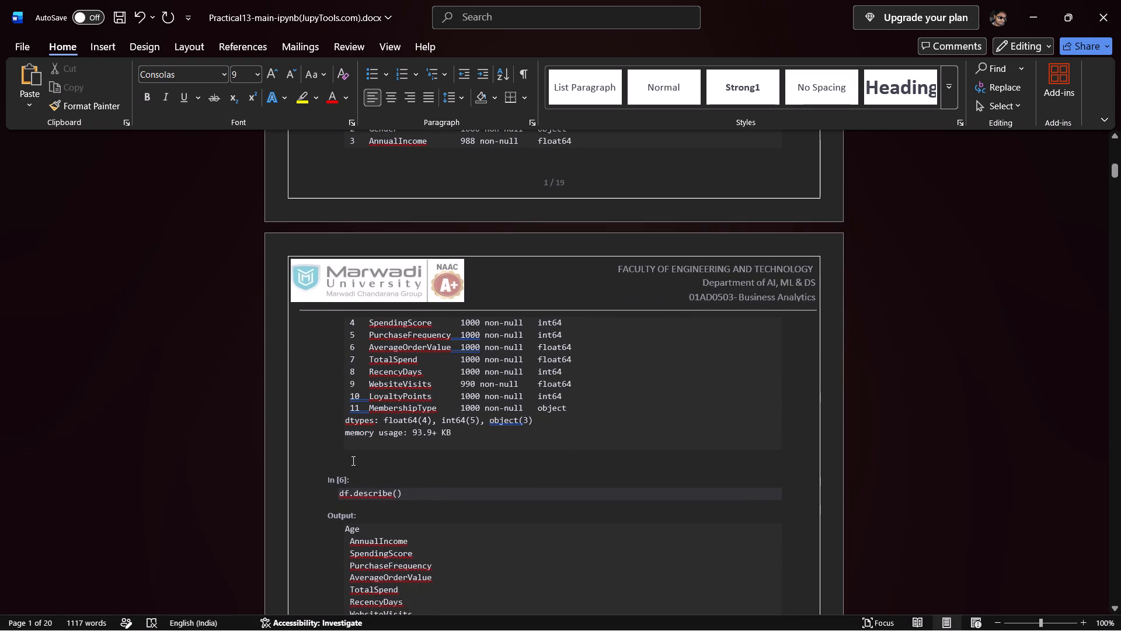
{"action": "left_click", "coordinate": [352, 460]}
{"action": "key", "text": "BackSpace"}
Delete the max, 75%, 50% and 25% statistics from the df.describe() output.
{"action": "scroll", "coordinate": [353, 487], "scroll_direction": "down", "scroll_amount": 10}
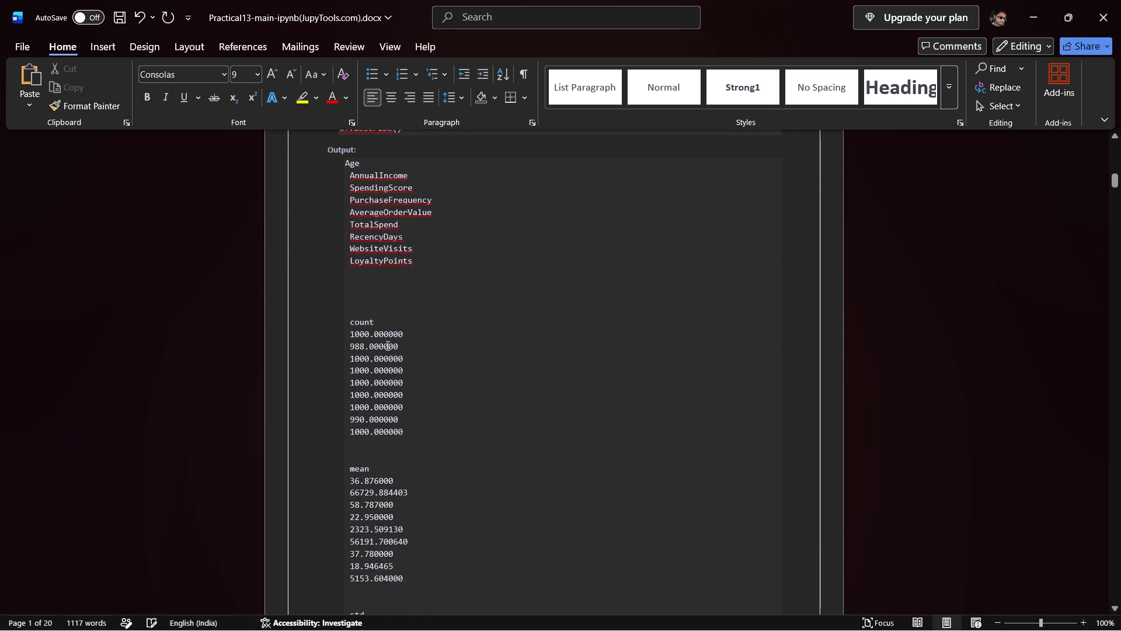
{"action": "scroll", "coordinate": [387, 346], "scroll_direction": "down", "scroll_amount": 5}
{"action": "scroll", "coordinate": [387, 346], "scroll_direction": "up", "scroll_amount": 5}
{"action": "scroll", "coordinate": [387, 346], "scroll_direction": "down", "scroll_amount": 13}
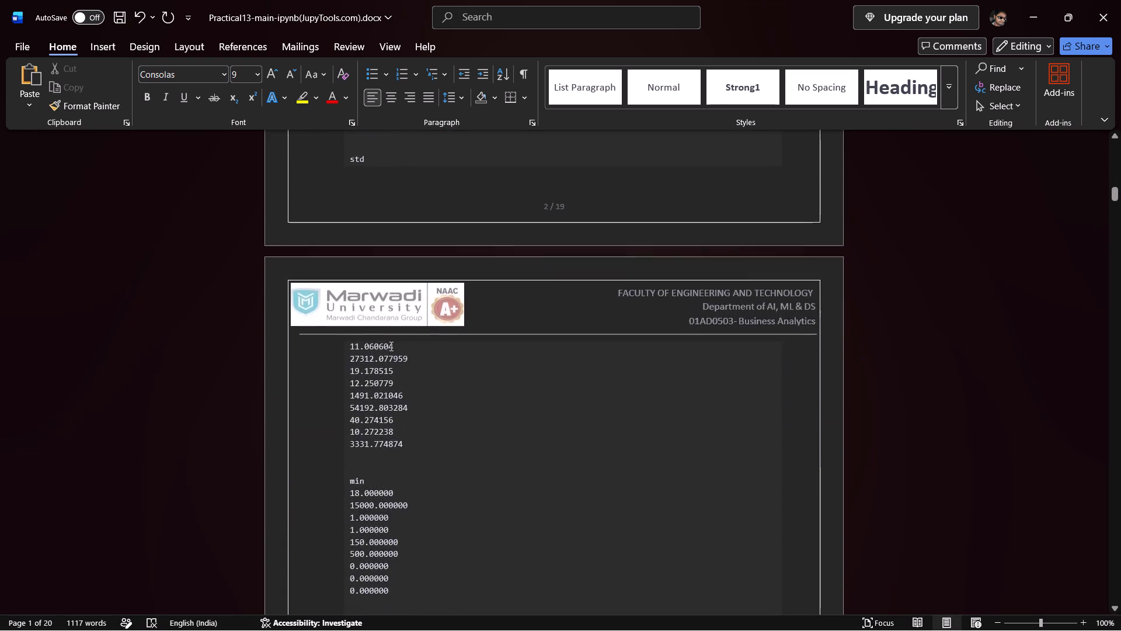
{"action": "scroll", "coordinate": [390, 346], "scroll_direction": "down", "scroll_amount": 15}
{"action": "scroll", "coordinate": [390, 346], "scroll_direction": "down", "scroll_amount": 17}
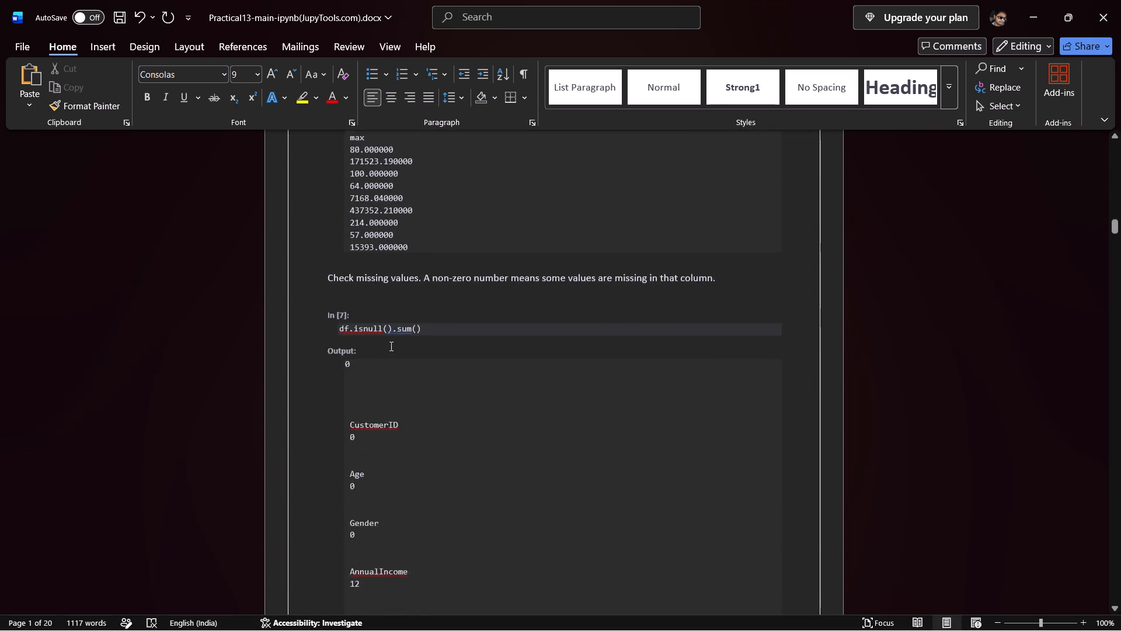
{"action": "scroll", "coordinate": [390, 346], "scroll_direction": "up", "scroll_amount": 9}
{"action": "left_click_drag", "start_coordinate": [421, 542], "coordinate": [345, 377]}
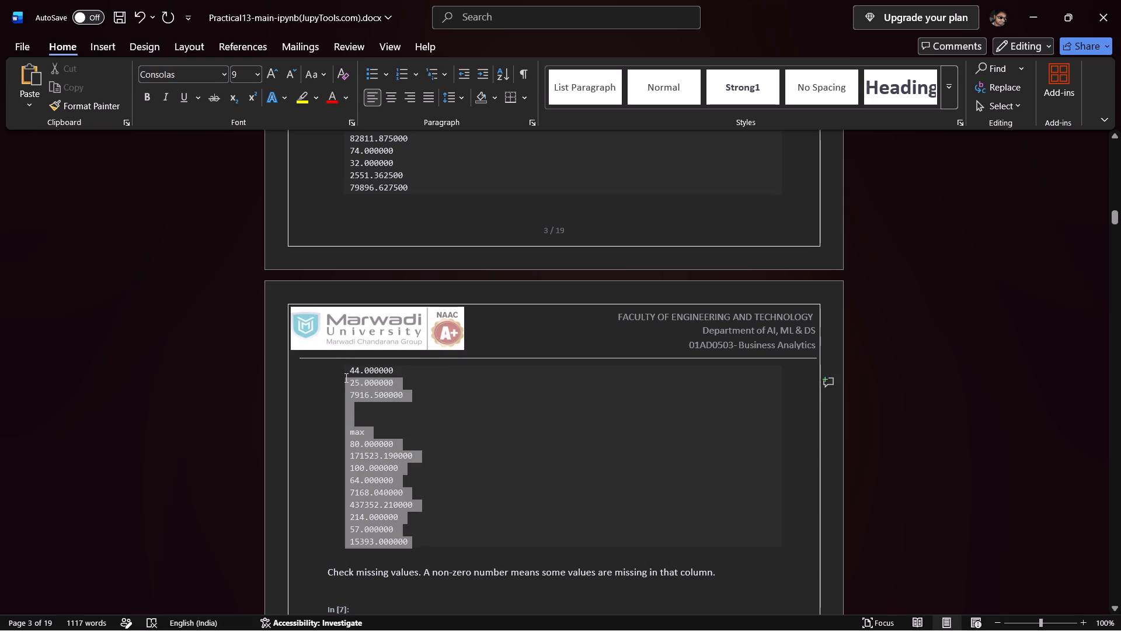
{"action": "left_click_drag", "start_coordinate": [345, 377], "coordinate": [344, 377]}
{"action": "key", "text": "BackSpace"}
{"action": "scroll", "coordinate": [379, 397], "scroll_direction": "up", "scroll_amount": 5}
{"action": "left_click_drag", "start_coordinate": [419, 381], "coordinate": [320, 183]}
{"action": "key", "text": "BackSpace"}
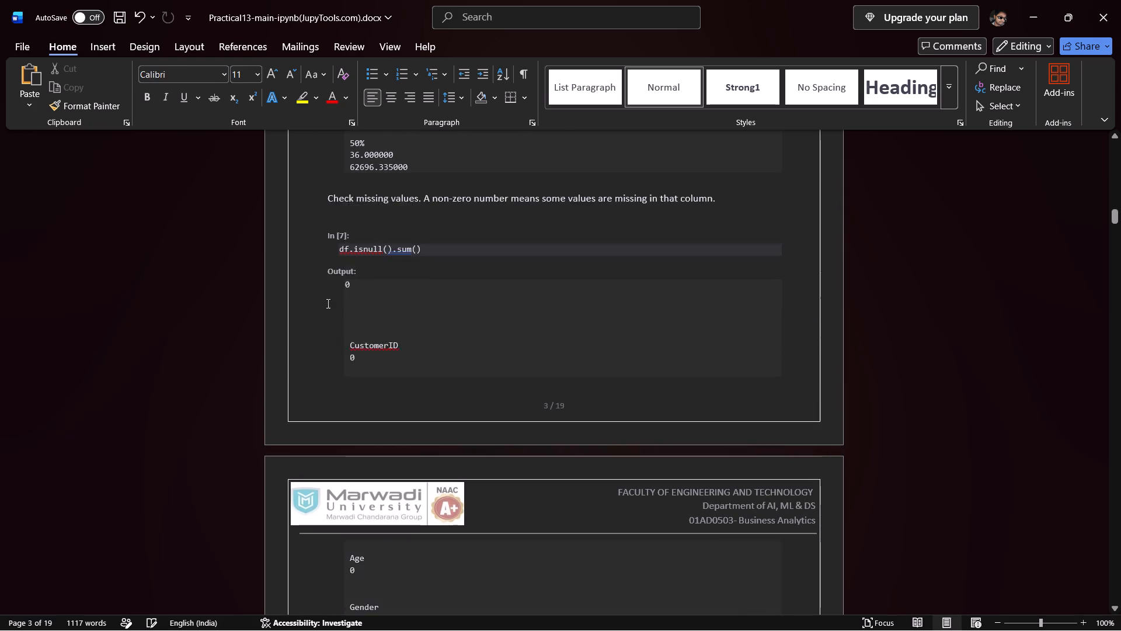
{"action": "scroll", "coordinate": [328, 305], "scroll_direction": "up", "scroll_amount": 5}
{"action": "left_click_drag", "start_coordinate": [415, 337], "coordinate": [319, 173]}
{"action": "key", "text": "BackSpace"}
Delete the min, std, mean and count statistics from the df.describe() output.
{"action": "scroll", "coordinate": [343, 287], "scroll_direction": "up", "scroll_amount": 10}
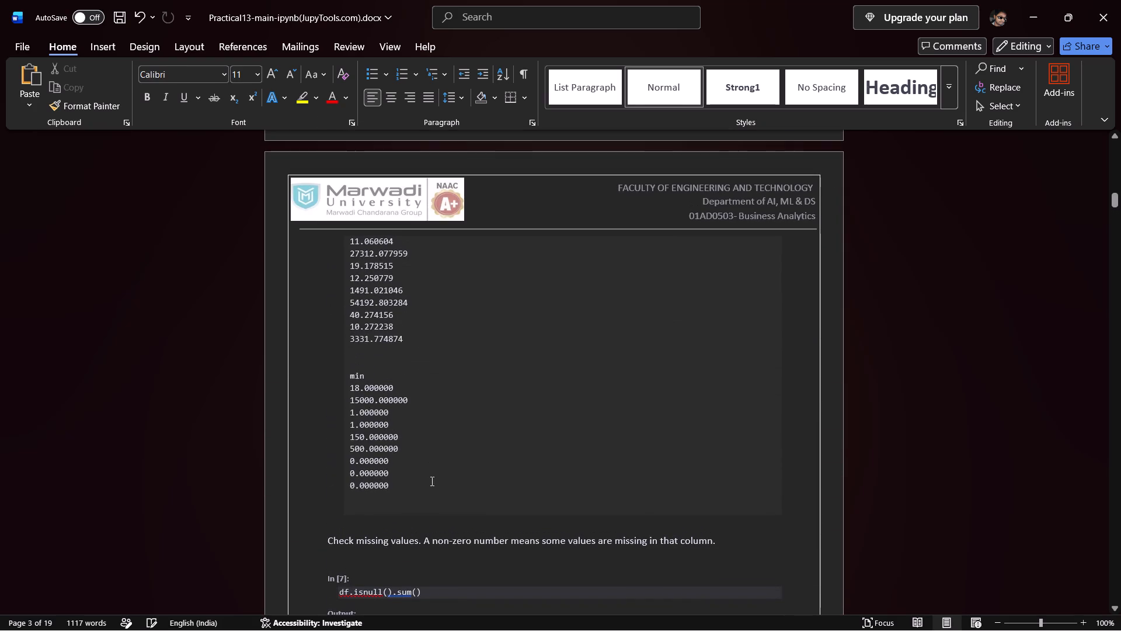
{"action": "left_click_drag", "start_coordinate": [429, 489], "coordinate": [318, 240]}
{"action": "key", "text": "BackSpace"}
{"action": "scroll", "coordinate": [367, 315], "scroll_direction": "up", "scroll_amount": 10}
{"action": "left_click_drag", "start_coordinate": [408, 405], "coordinate": [323, 275]}
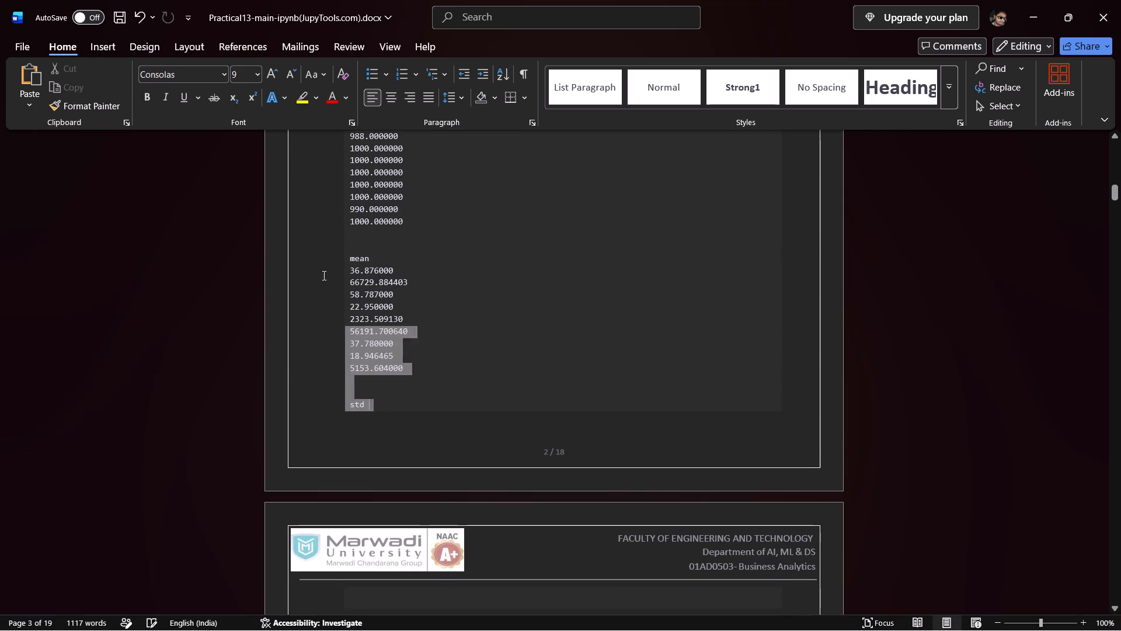
{"action": "left_click_drag", "start_coordinate": [323, 275], "coordinate": [317, 209]}
{"action": "key", "text": "BackSpace"}
{"action": "scroll", "coordinate": [364, 322], "scroll_direction": "up", "scroll_amount": 5}
{"action": "left_click_drag", "start_coordinate": [410, 373], "coordinate": [307, 276]}
{"action": "key", "text": "BackSpace"}
Delete the leftover blank lines below LoyaltyPoints in the df.describe() output.
{"action": "scroll", "coordinate": [408, 324], "scroll_direction": "up", "scroll_amount": 3}
{"action": "key", "text": "BackSpace"}
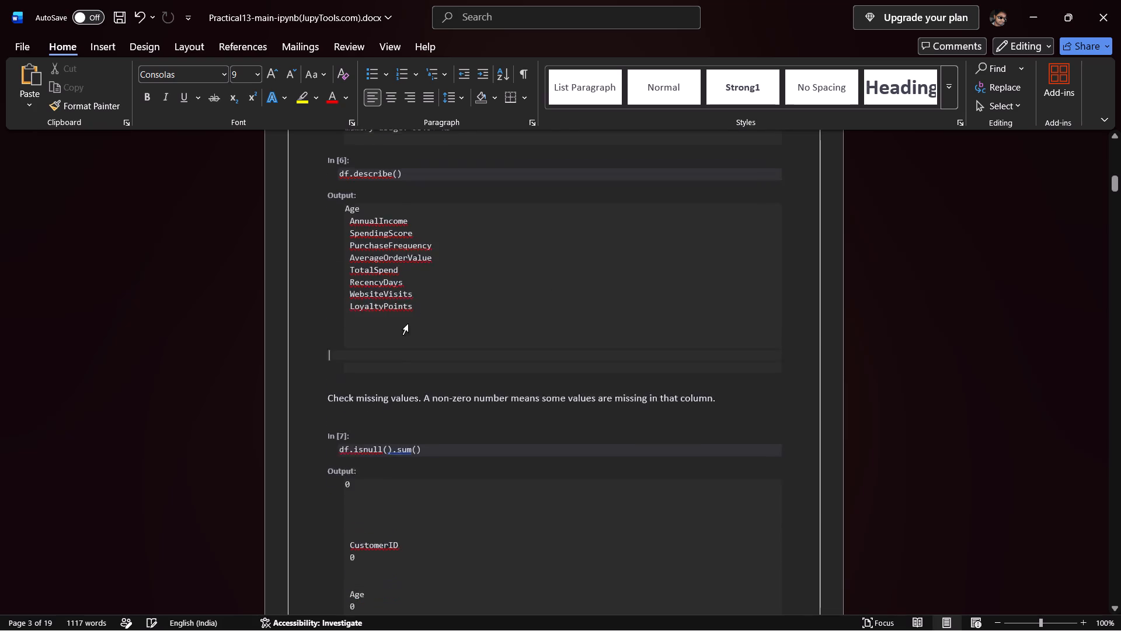
{"action": "key", "text": "BackSpace"}
{"action": "key", "text": "BackSpace"}
{"action": "key", "text": "BackSpace"}
{"action": "key", "text": "BackSpace"}
{"action": "key", "text": "BackSpace"}
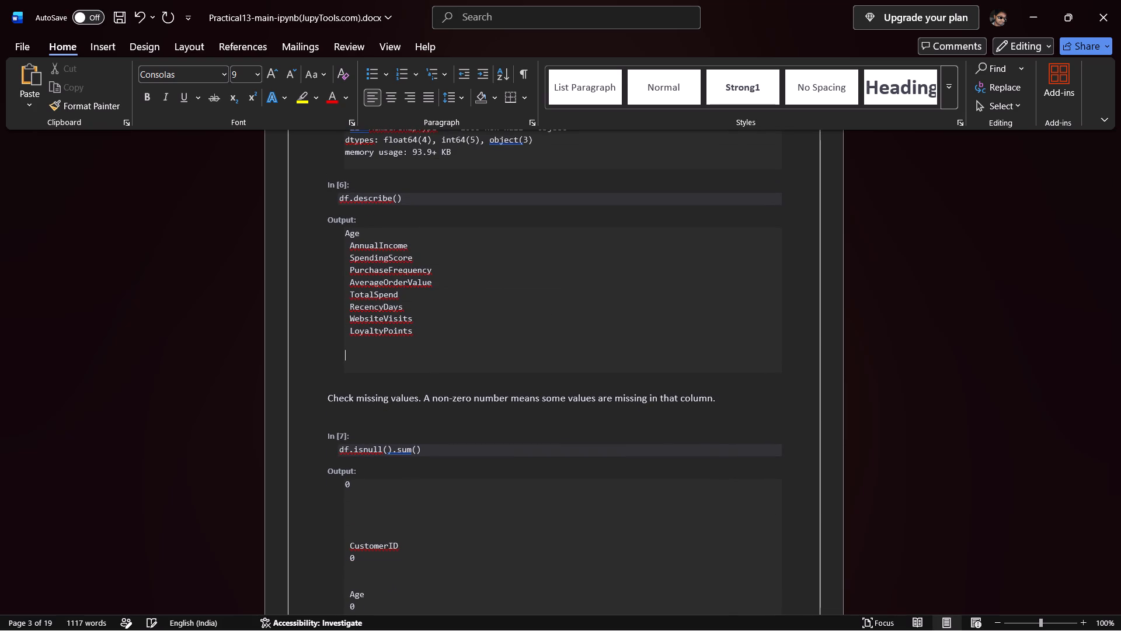
{"action": "key", "text": "BackSpace"}
{"action": "key", "text": "BackSpace"}
{"action": "key", "text": "BackSpace"}
{"action": "key", "text": "BackSpace"}
{"action": "key", "text": "BackSpace"}
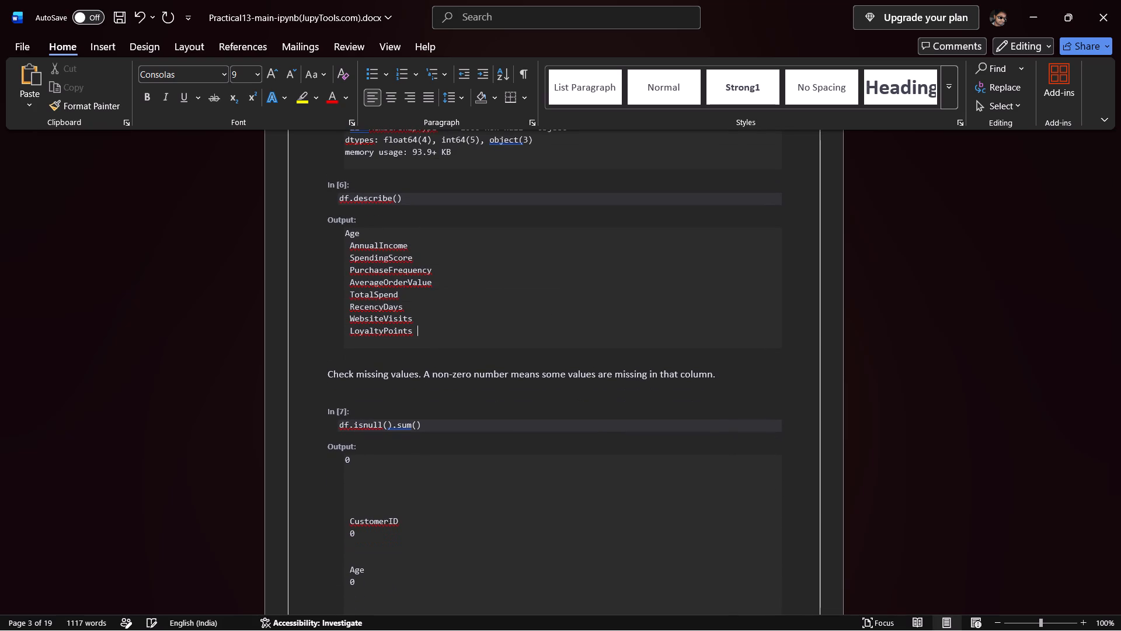
Delete the df.describe() output's column names from Age to LoyaltyPoints together with its Output label.
{"action": "scroll", "coordinate": [431, 357], "scroll_direction": "up", "scroll_amount": 3}
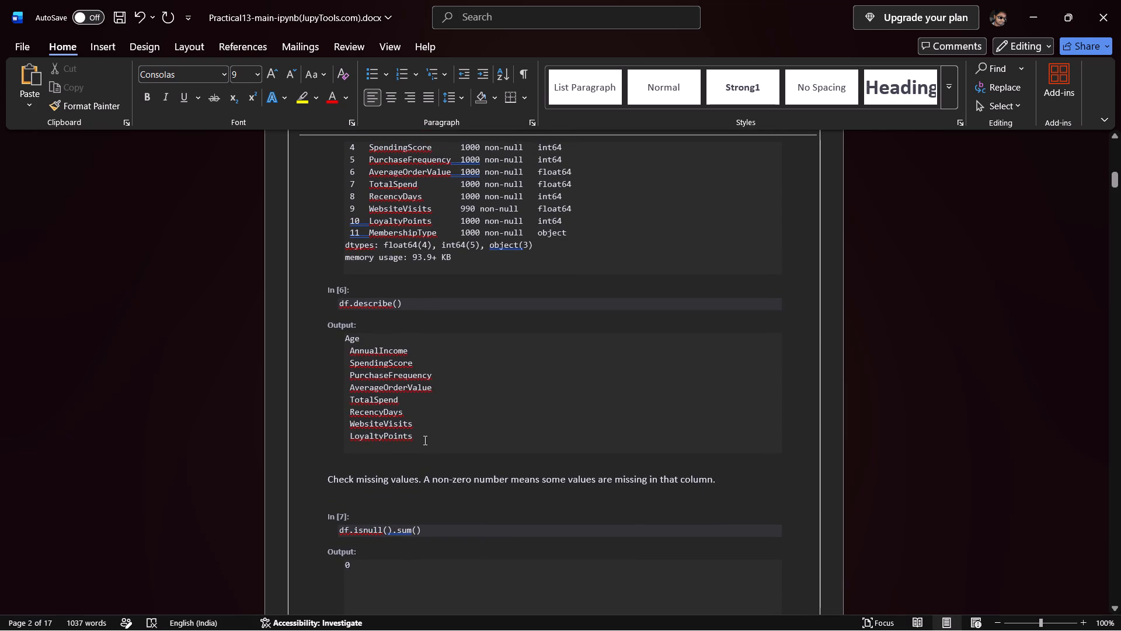
{"action": "left_click_drag", "start_coordinate": [421, 438], "coordinate": [323, 333]}
{"action": "key", "text": "BackSpace"}
{"action": "key", "text": "BackSpace"}
{"action": "key", "text": "BackSpace"}
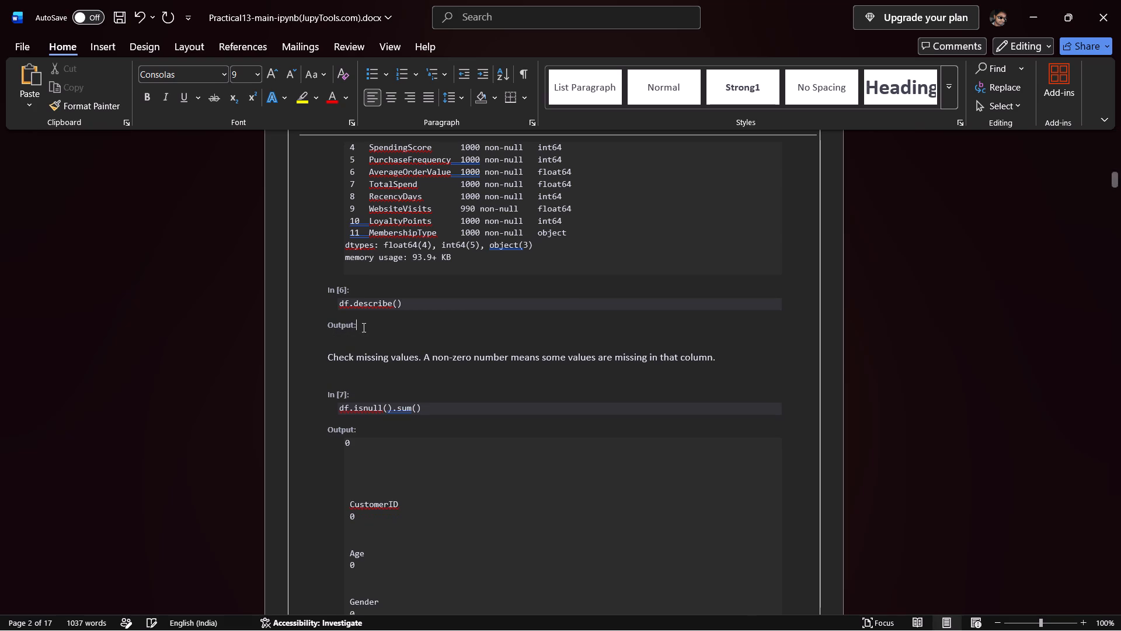
{"action": "left_click_drag", "start_coordinate": [363, 327], "coordinate": [325, 326]}
{"action": "key", "text": "BackSpace"}
Delete the blank lines above and below the "Check missing values" sentence.
{"action": "scroll", "coordinate": [373, 410], "scroll_direction": "down", "scroll_amount": 10}
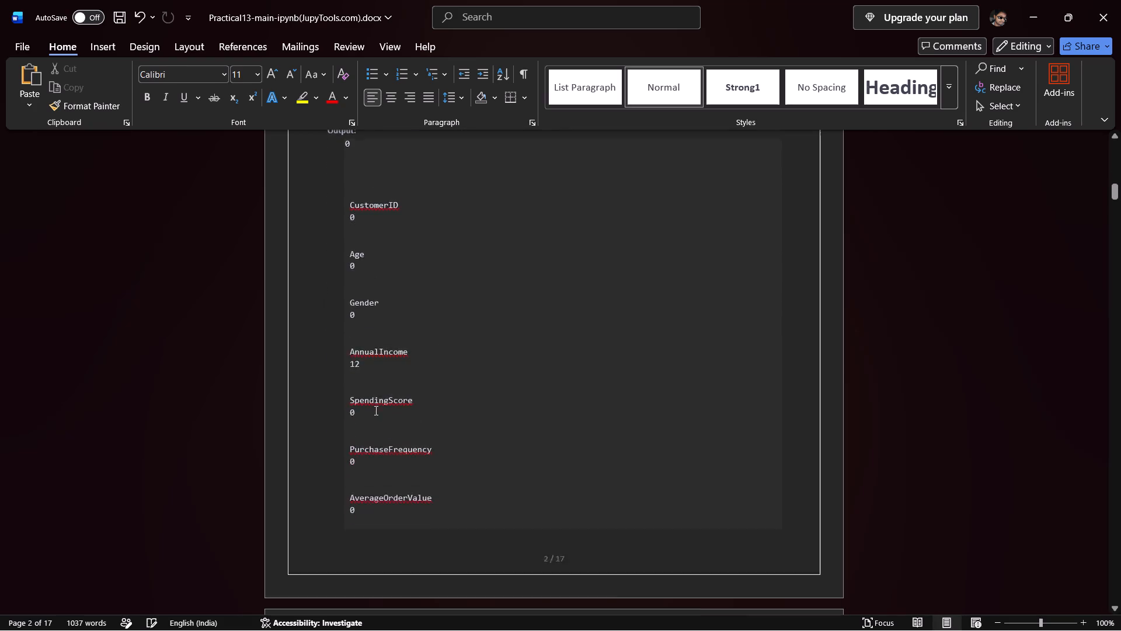
{"action": "scroll", "coordinate": [375, 410], "scroll_direction": "down", "scroll_amount": 6}
{"action": "scroll", "coordinate": [375, 410], "scroll_direction": "up", "scroll_amount": 13}
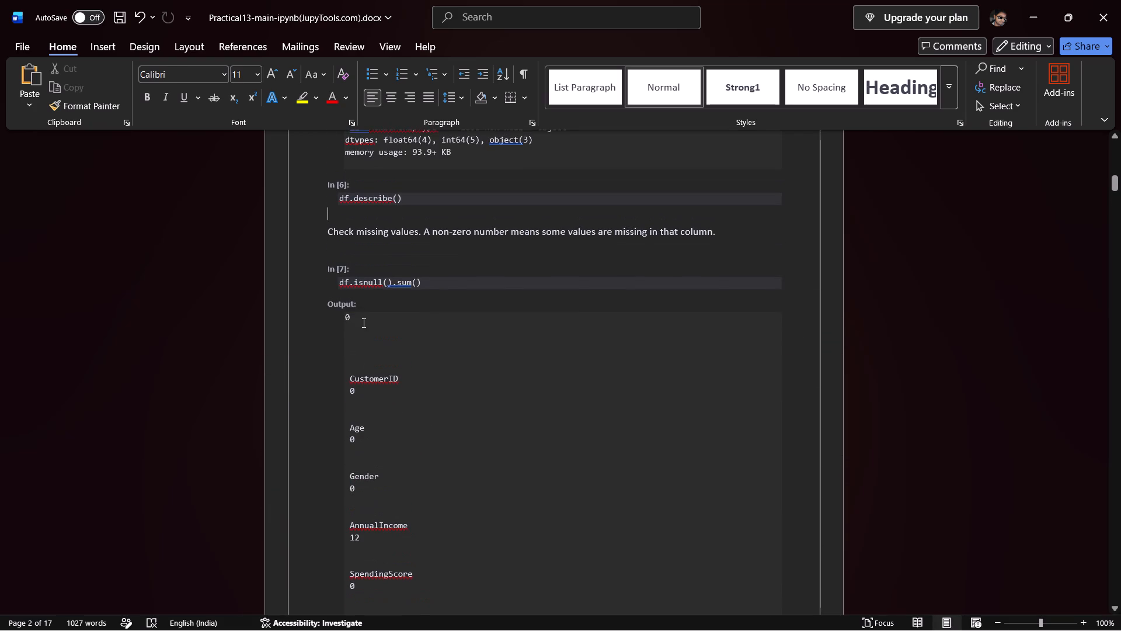
{"action": "scroll", "coordinate": [363, 323], "scroll_direction": "up", "scroll_amount": 1}
{"action": "key", "text": "BackSpace"}
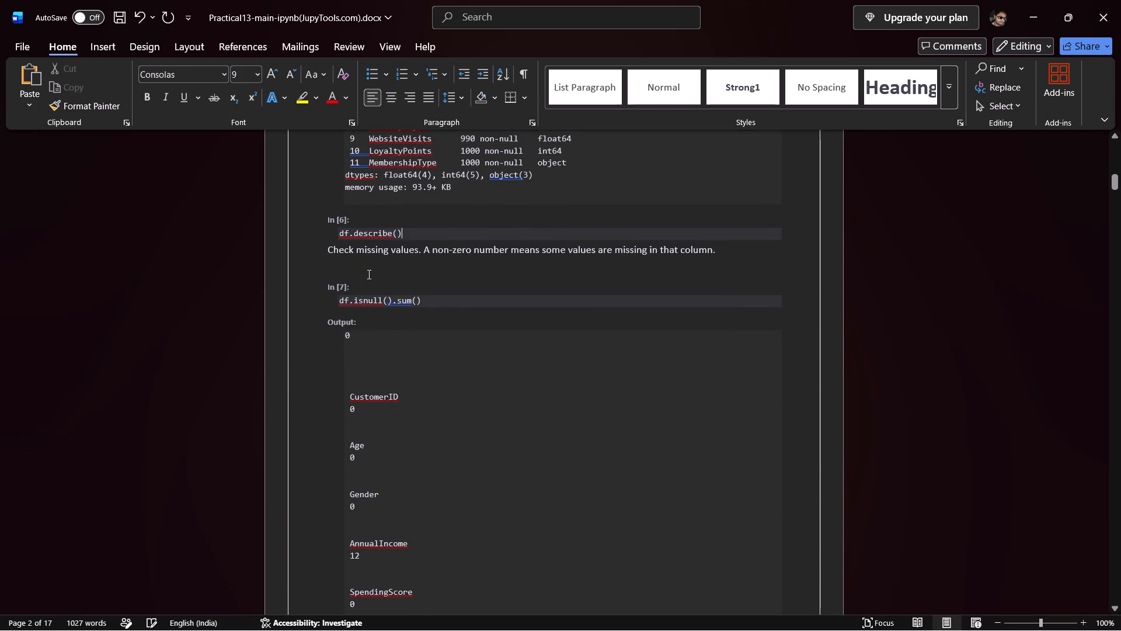
{"action": "left_click", "coordinate": [368, 274]}
{"action": "key", "text": "BackSpace"}
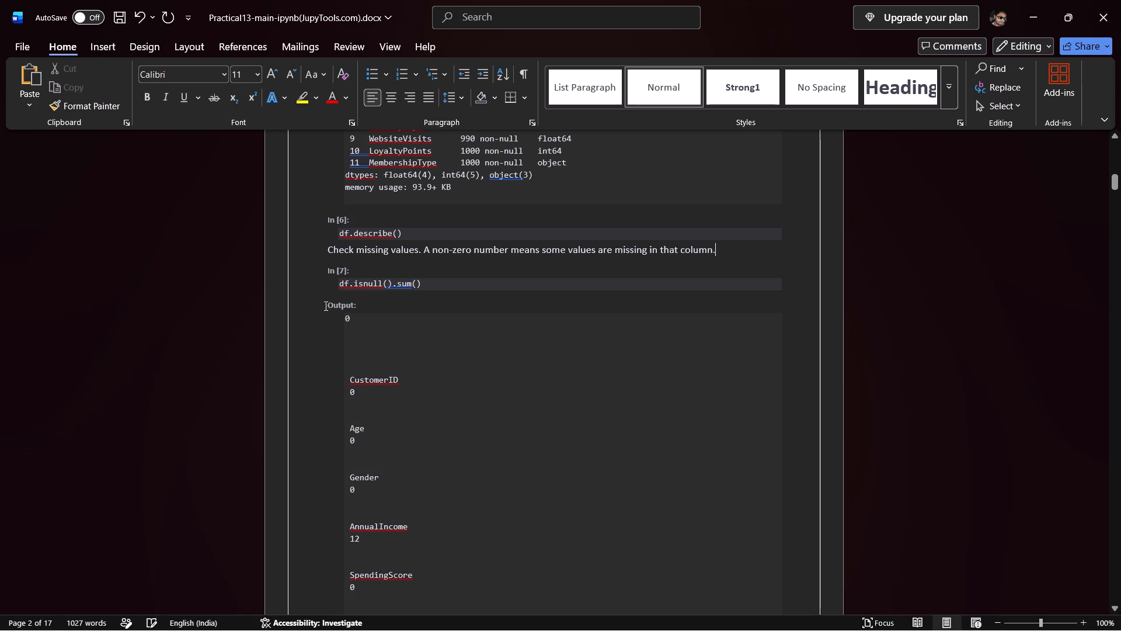
Delete the df.isnull().sum() Output label and its entries from the top through PurchaseFrequency.
{"action": "left_click_drag", "start_coordinate": [324, 306], "coordinate": [487, 610]}
{"action": "key", "text": "BackSpace"}
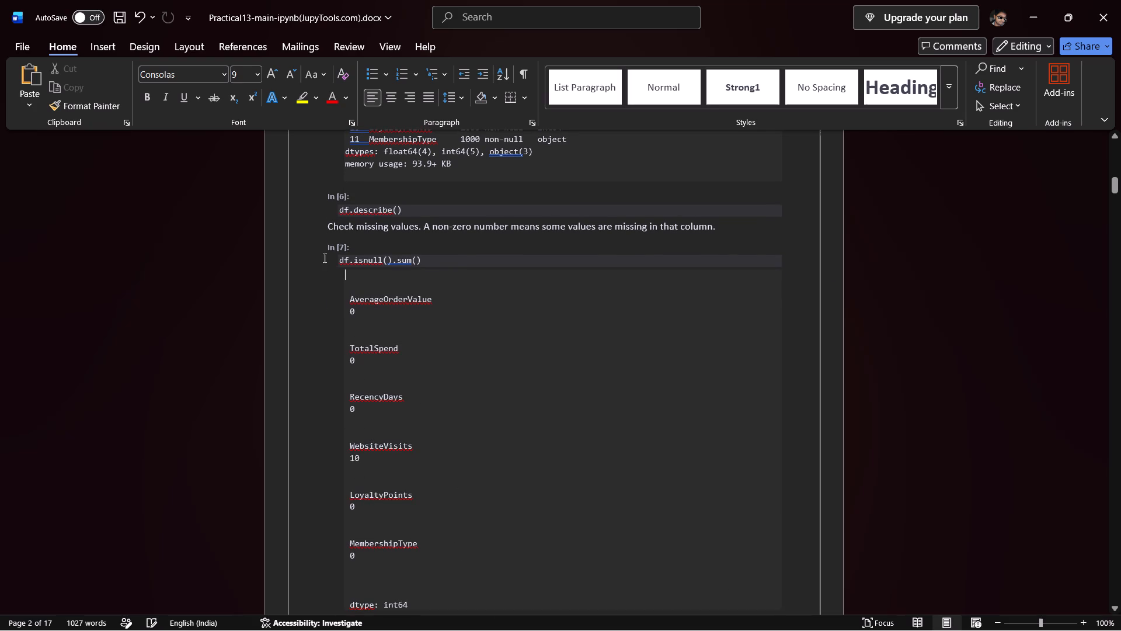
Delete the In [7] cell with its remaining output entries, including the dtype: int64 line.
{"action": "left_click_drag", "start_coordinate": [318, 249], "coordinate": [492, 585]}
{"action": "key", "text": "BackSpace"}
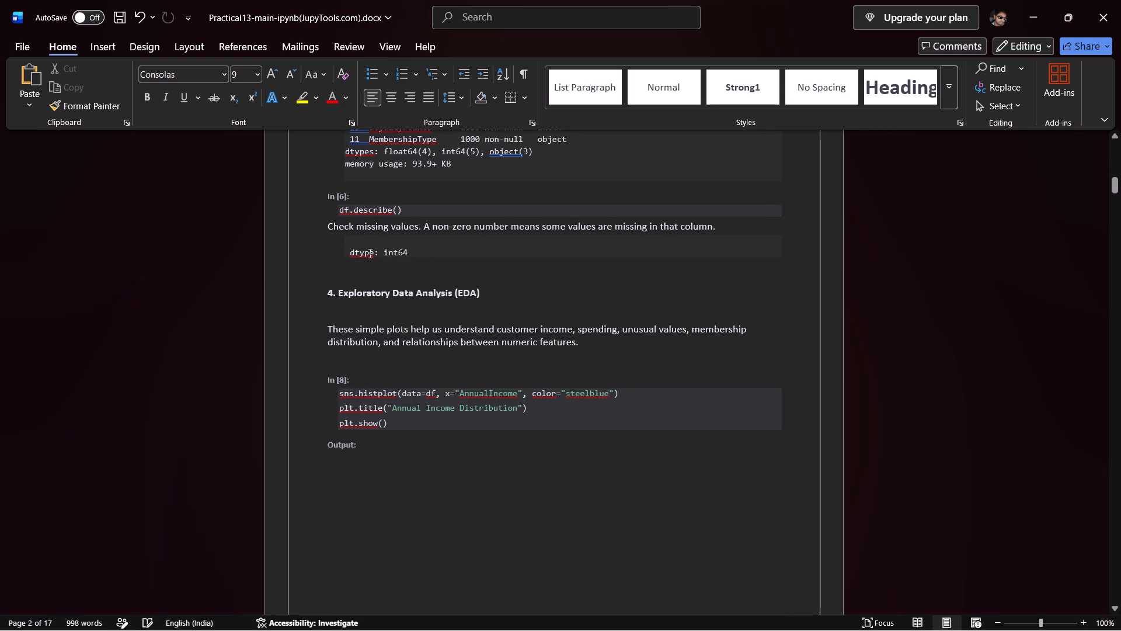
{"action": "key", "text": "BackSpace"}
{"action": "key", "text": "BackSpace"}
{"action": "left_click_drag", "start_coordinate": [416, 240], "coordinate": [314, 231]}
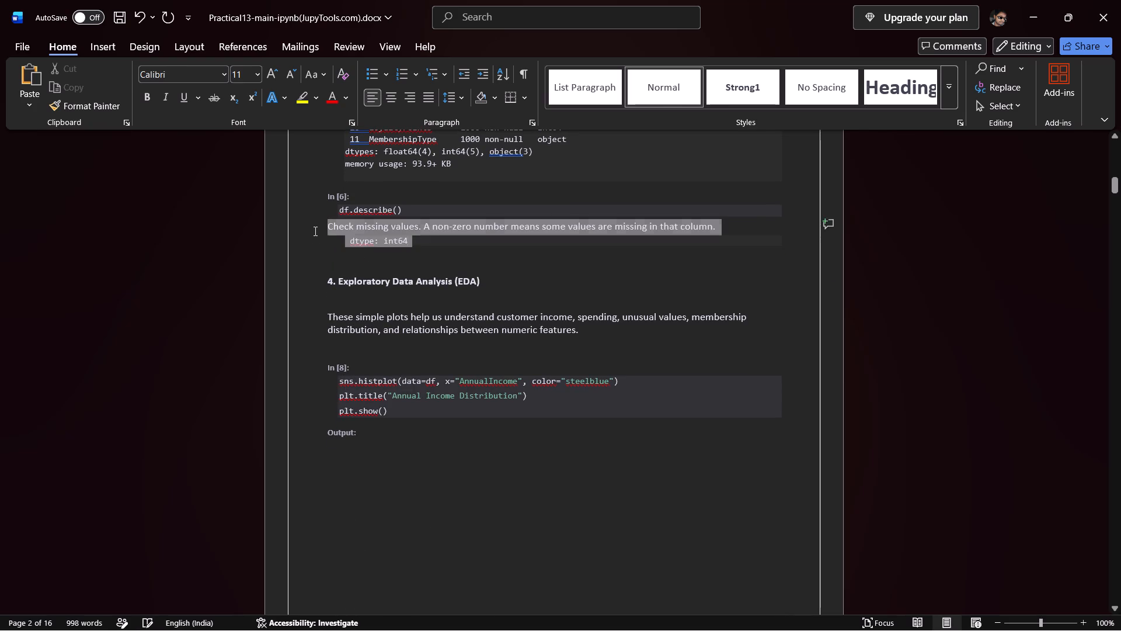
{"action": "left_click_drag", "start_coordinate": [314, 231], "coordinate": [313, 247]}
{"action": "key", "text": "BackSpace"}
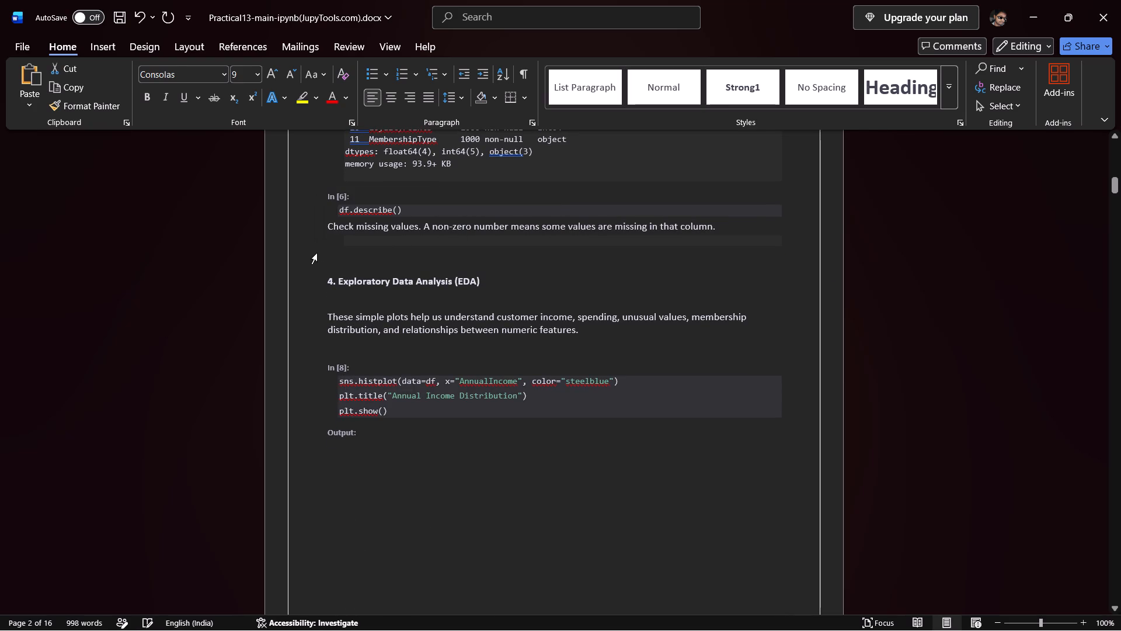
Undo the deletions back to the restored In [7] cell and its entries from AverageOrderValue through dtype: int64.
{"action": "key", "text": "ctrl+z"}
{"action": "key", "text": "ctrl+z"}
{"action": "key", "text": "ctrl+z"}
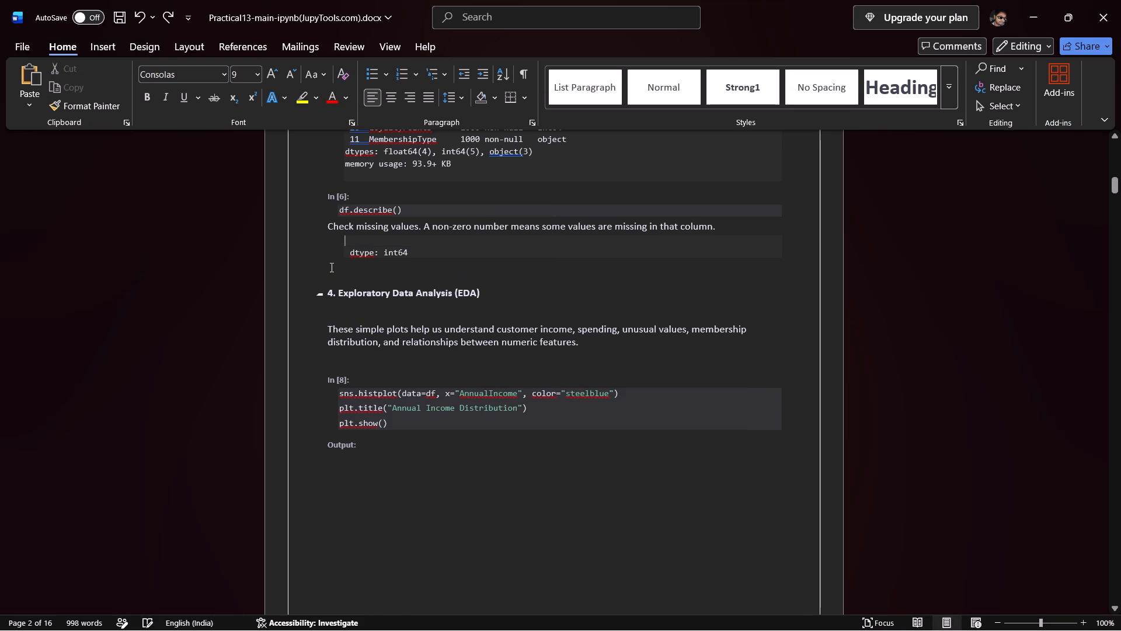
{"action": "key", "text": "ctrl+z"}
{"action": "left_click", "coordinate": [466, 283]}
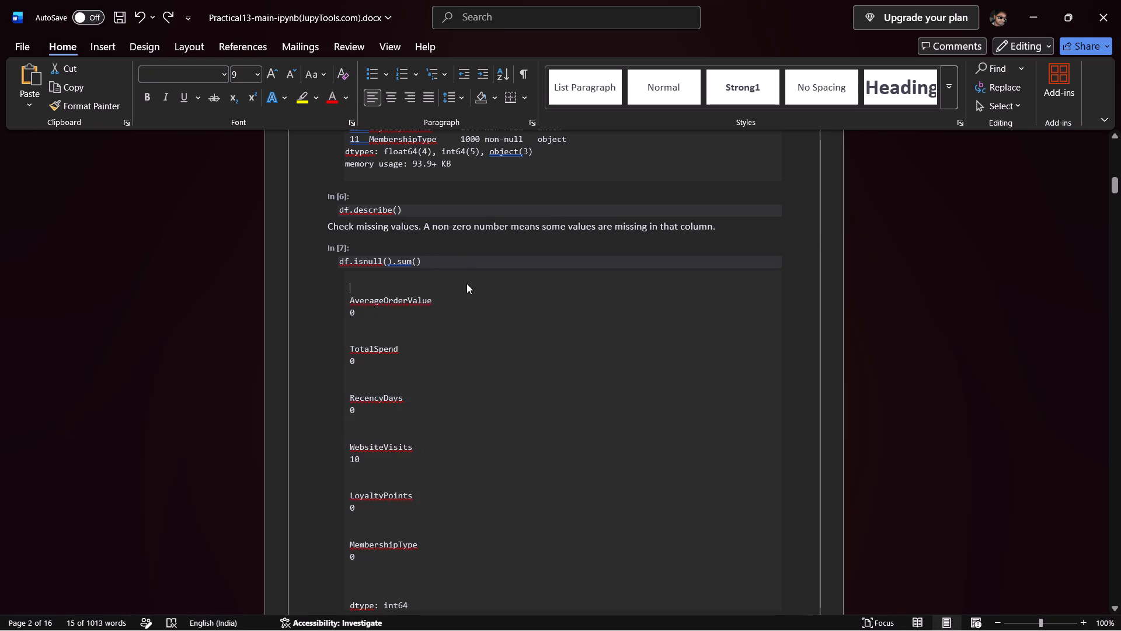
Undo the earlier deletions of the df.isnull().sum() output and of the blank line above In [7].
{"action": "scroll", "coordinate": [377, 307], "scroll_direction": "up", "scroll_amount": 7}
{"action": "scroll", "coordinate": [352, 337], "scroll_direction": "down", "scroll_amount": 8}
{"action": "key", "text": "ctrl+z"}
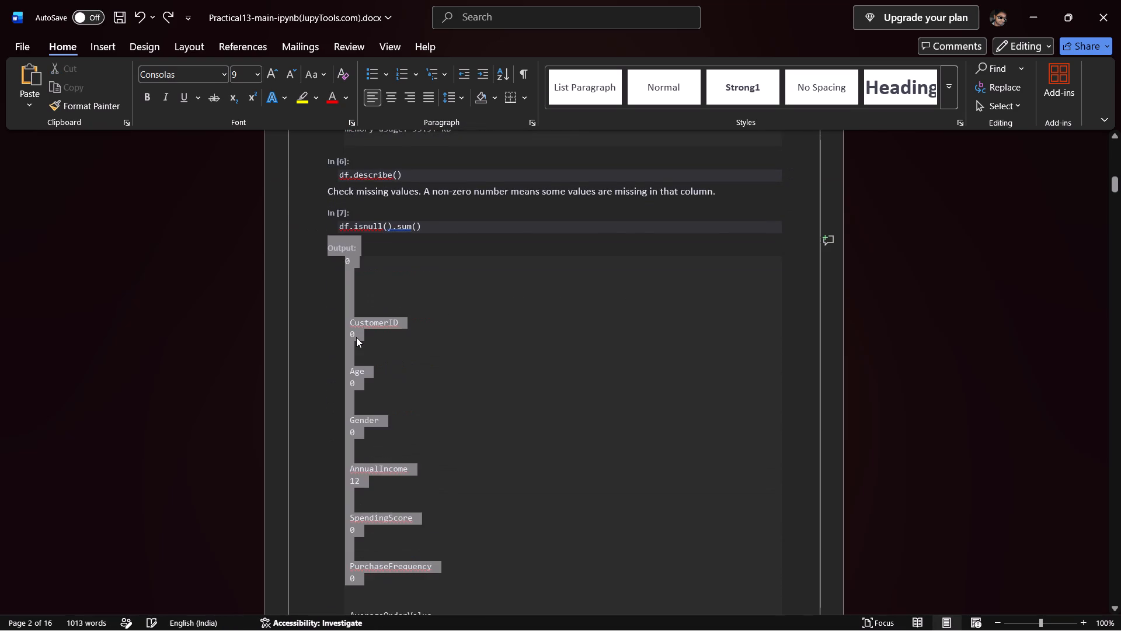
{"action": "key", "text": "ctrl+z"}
Delete the whole df.isnull().sum() output under In [7], from the Output label through the dtype: int64 line, with its leftover blank line.
{"action": "left_click", "coordinate": [356, 337]}
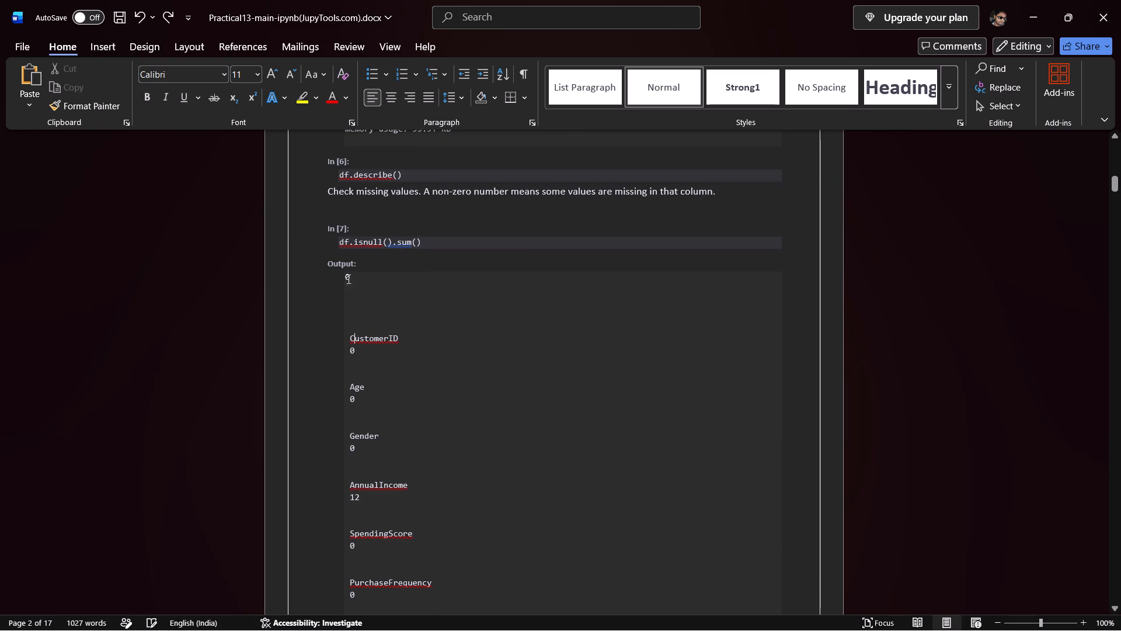
{"action": "left_click_drag", "start_coordinate": [323, 264], "coordinate": [464, 549]}
{"action": "key", "text": "BackSpace"}
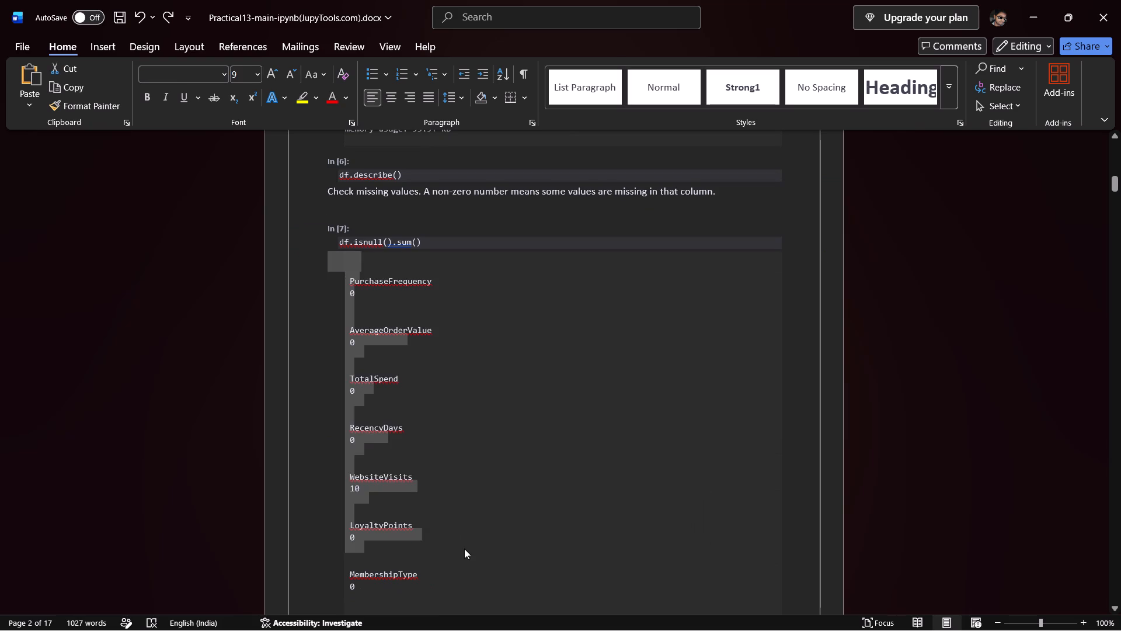
{"action": "left_click_drag", "start_coordinate": [328, 262], "coordinate": [474, 500]}
{"action": "key", "text": "BackSpace"}
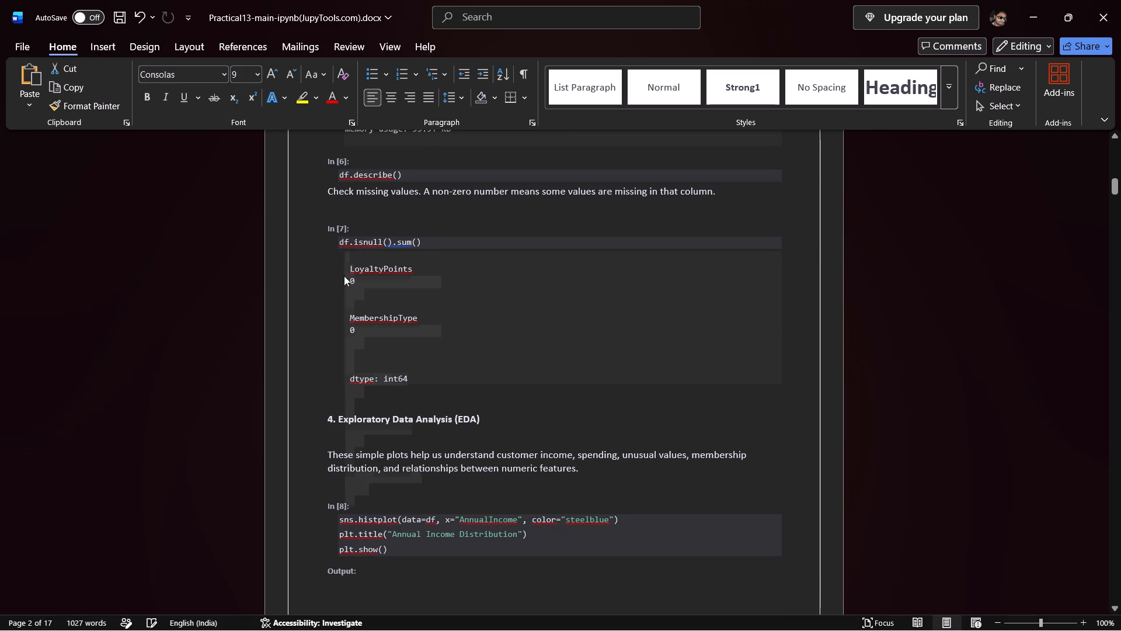
{"action": "left_click_drag", "start_coordinate": [341, 271], "coordinate": [426, 379]}
{"action": "key", "text": "BackSpace"}
{"action": "key", "text": "BackSpace"}
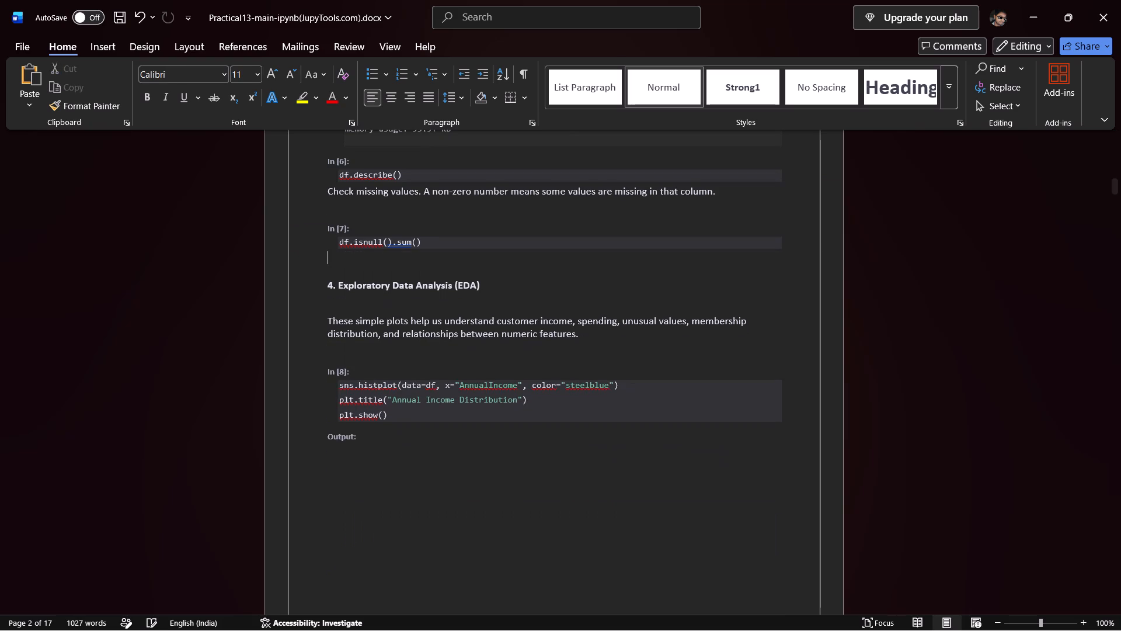
{"action": "key", "text": "BackSpace"}
Delete the blank line between the "Check missing values" sentence and In [7].
{"action": "scroll", "coordinate": [356, 264], "scroll_direction": "up", "scroll_amount": 3}
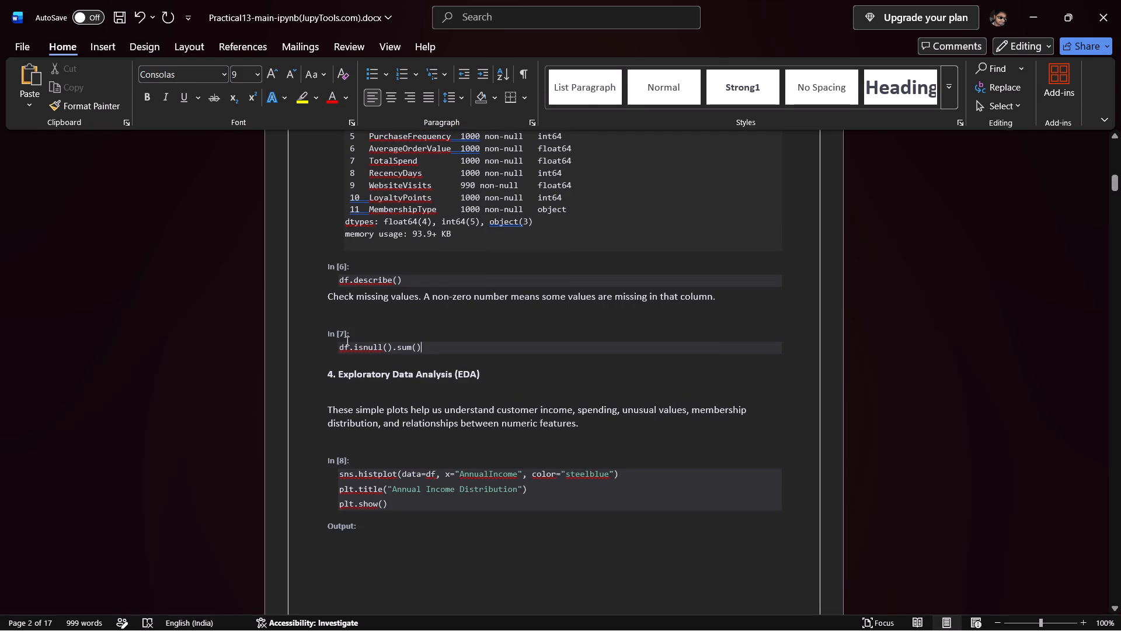
{"action": "left_click", "coordinate": [346, 311]}
{"action": "key", "text": "BackSpace"}
{"action": "scroll", "coordinate": [363, 377], "scroll_direction": "down", "scroll_amount": 2}
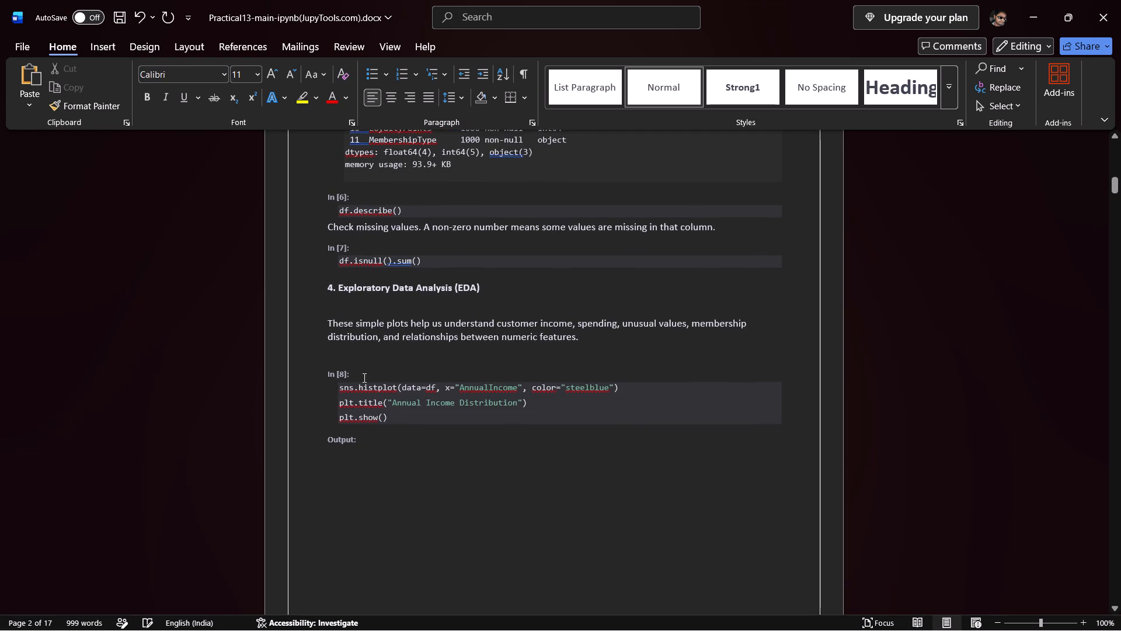
Reduce the height of the Annual Income Distribution histogram to fit beneath its Output label on page 2, using the space left there.
{"action": "scroll", "coordinate": [358, 384], "scroll_direction": "down", "scroll_amount": 20}
{"action": "scroll", "coordinate": [358, 384], "scroll_direction": "down", "scroll_amount": 2}
{"action": "scroll", "coordinate": [509, 382], "scroll_direction": "up", "scroll_amount": 5}
{"action": "left_click", "coordinate": [529, 394]}
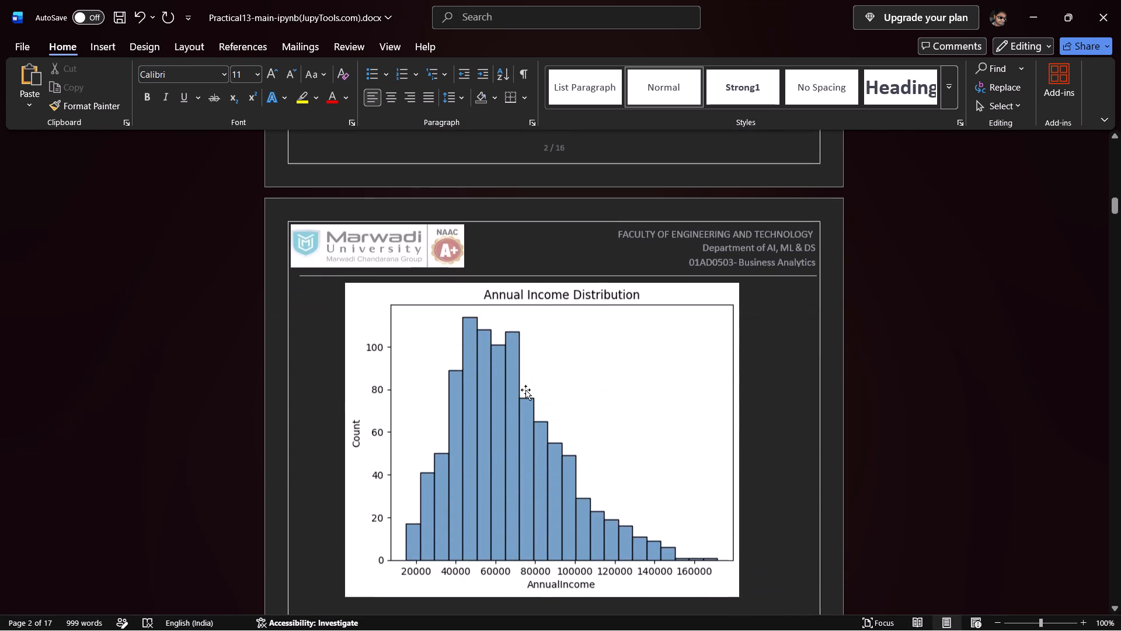
{"action": "left_click_drag", "start_coordinate": [544, 286], "coordinate": [544, 402]}
{"action": "scroll", "coordinate": [546, 396], "scroll_direction": "up", "scroll_amount": 1}
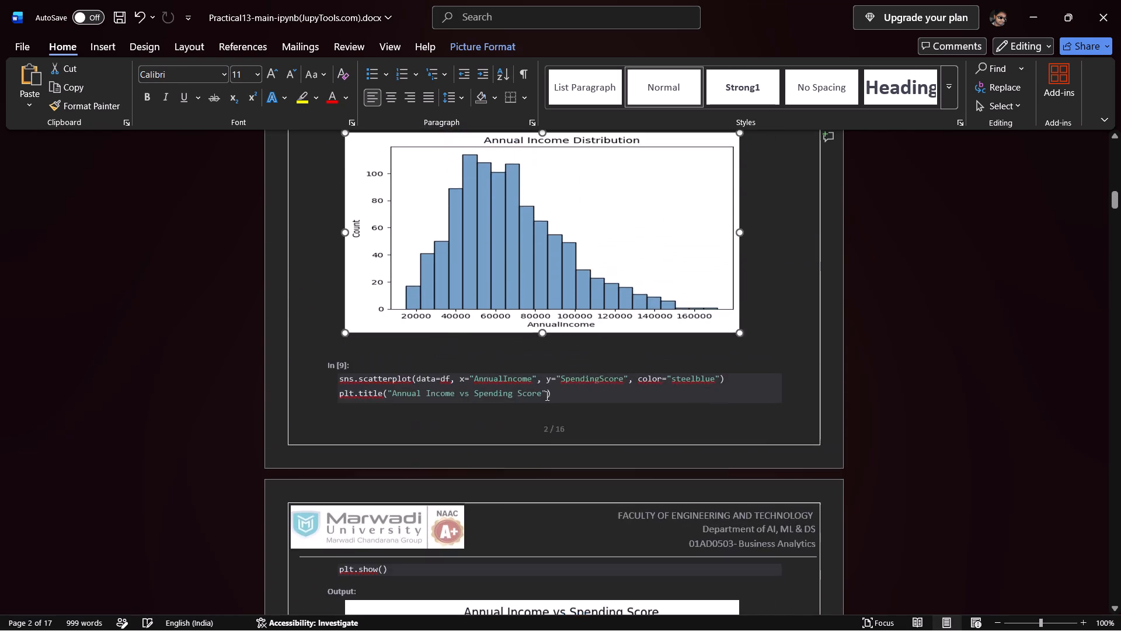
{"action": "scroll", "coordinate": [546, 396], "scroll_direction": "up", "scroll_amount": 2}
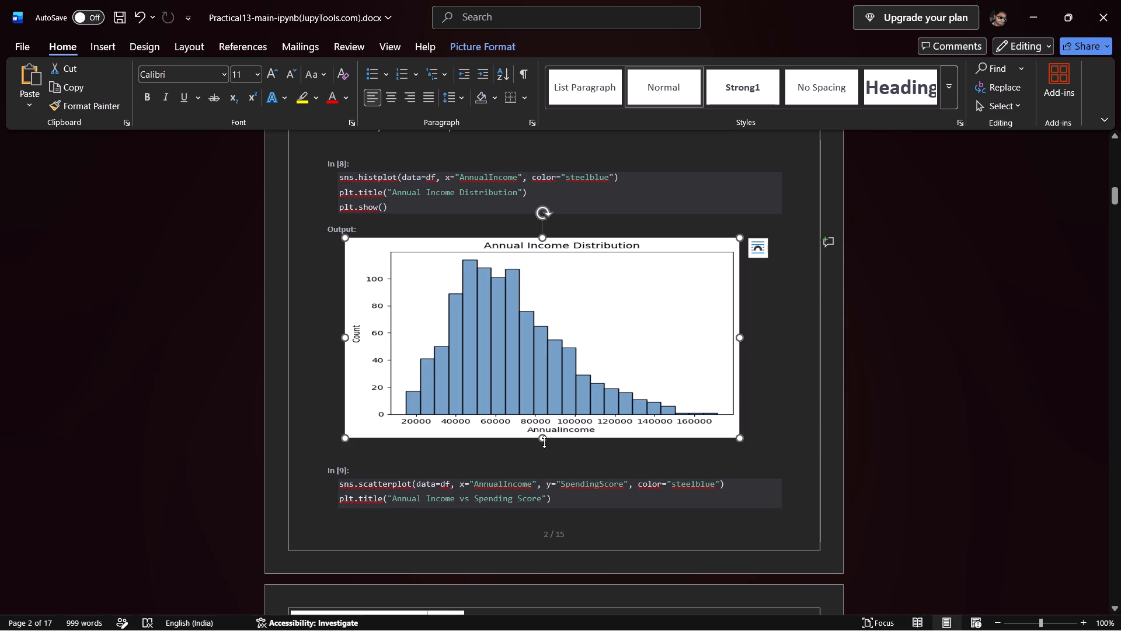
{"action": "left_click_drag", "start_coordinate": [544, 442], "coordinate": [540, 481]}
{"action": "scroll", "coordinate": [539, 482], "scroll_direction": "down", "scroll_amount": 8}
{"action": "scroll", "coordinate": [539, 482], "scroll_direction": "down", "scroll_amount": 13}
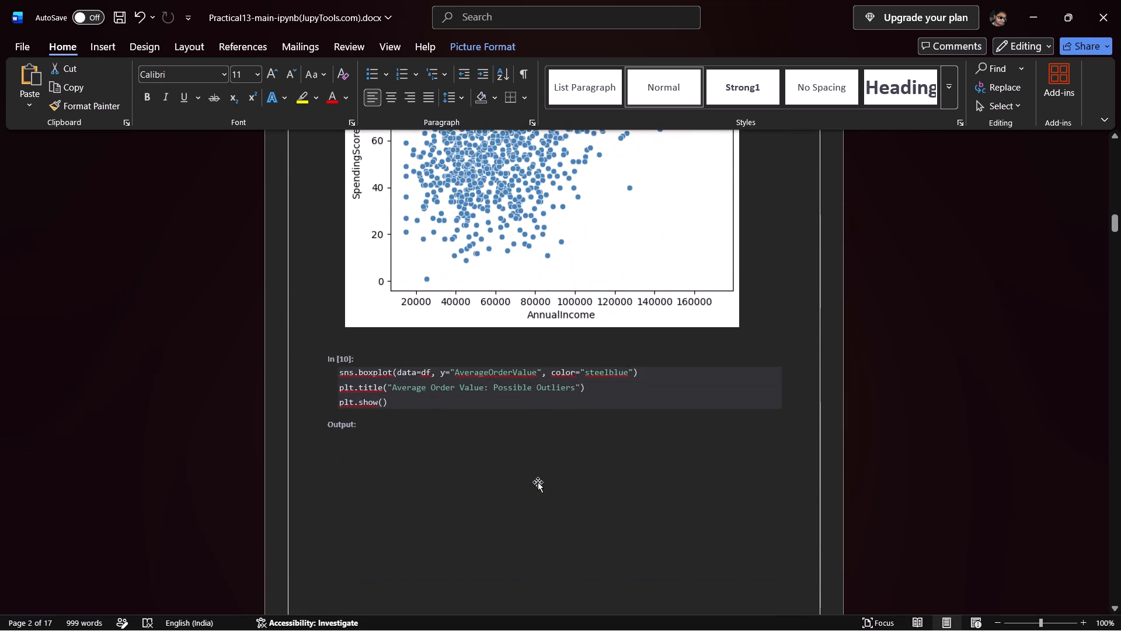
Reduce the height of the Annual Income vs Spending Score scatter plot under In [9].
{"action": "scroll", "coordinate": [538, 481], "scroll_direction": "up", "scroll_amount": 6}
{"action": "left_click", "coordinate": [532, 425]}
{"action": "left_click", "coordinate": [535, 237]}
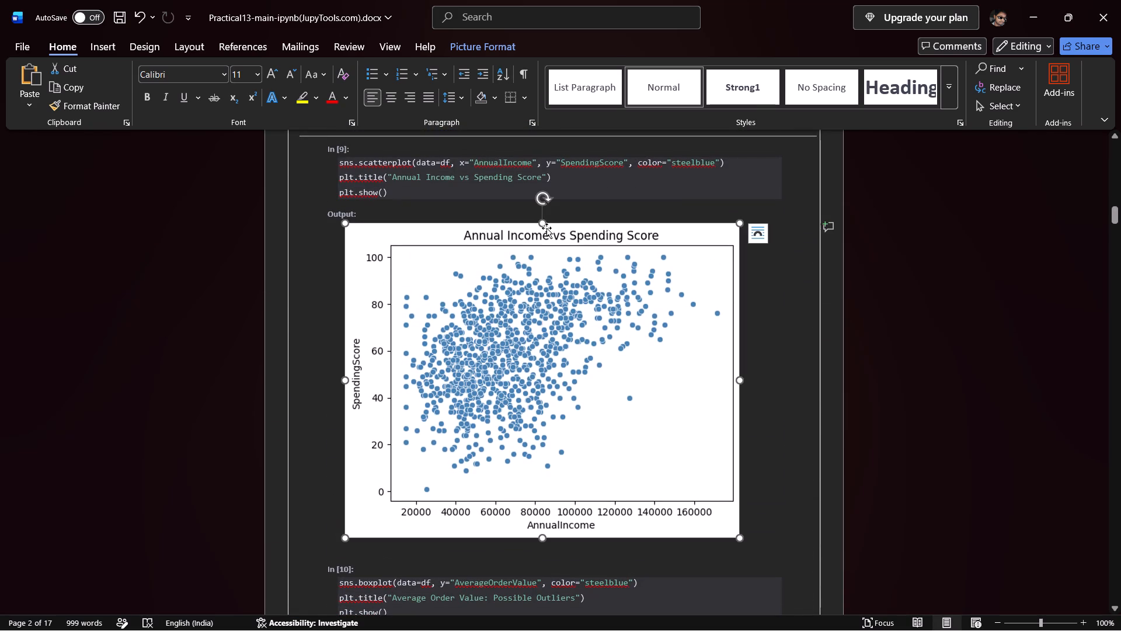
{"action": "left_click_drag", "start_coordinate": [542, 225], "coordinate": [542, 272]}
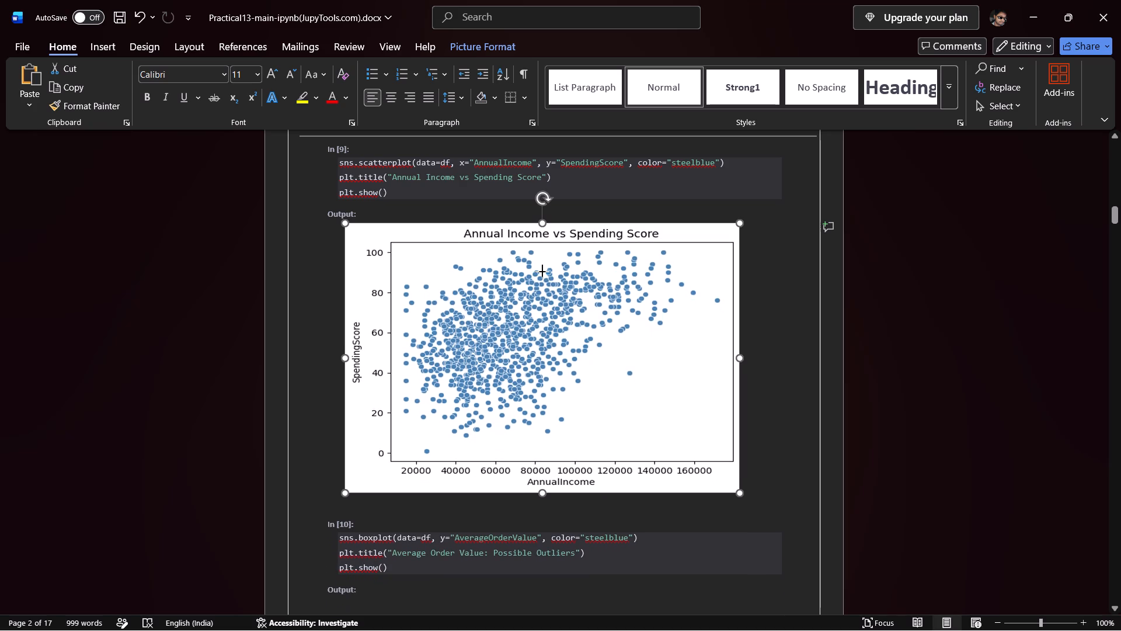
{"action": "left_click_drag", "start_coordinate": [542, 272], "coordinate": [542, 289]}
Reduce the height of the Average Order Value: Possible Outliers box plot so it fits beneath its Output label on page 3.
{"action": "scroll", "coordinate": [516, 393], "scroll_direction": "down", "scroll_amount": 20}
{"action": "scroll", "coordinate": [511, 415], "scroll_direction": "up", "scroll_amount": 5}
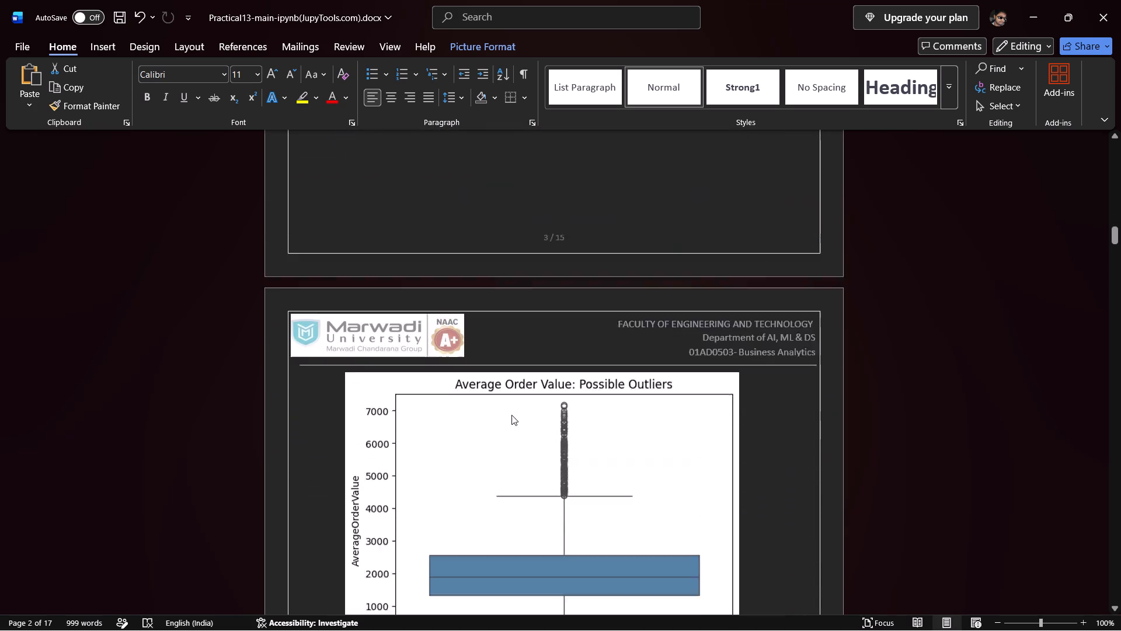
{"action": "left_click", "coordinate": [551, 490]}
{"action": "left_click", "coordinate": [553, 484]}
{"action": "left_click", "coordinate": [558, 479]}
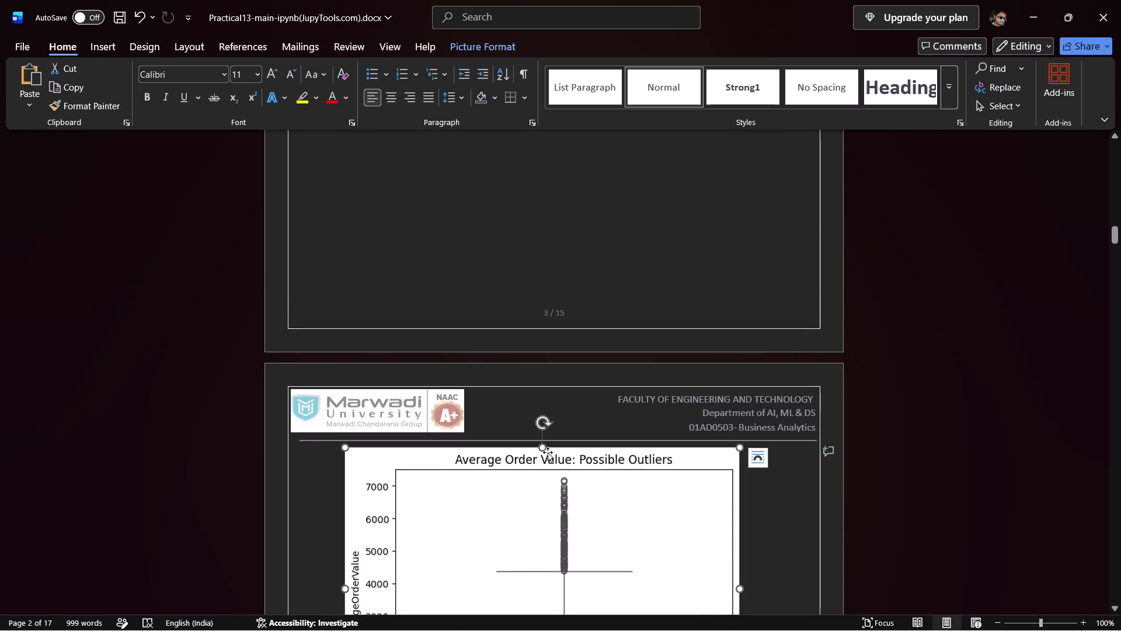
{"action": "left_click_drag", "start_coordinate": [544, 449], "coordinate": [547, 504]}
{"action": "scroll", "coordinate": [540, 499], "scroll_direction": "up", "scroll_amount": 9}
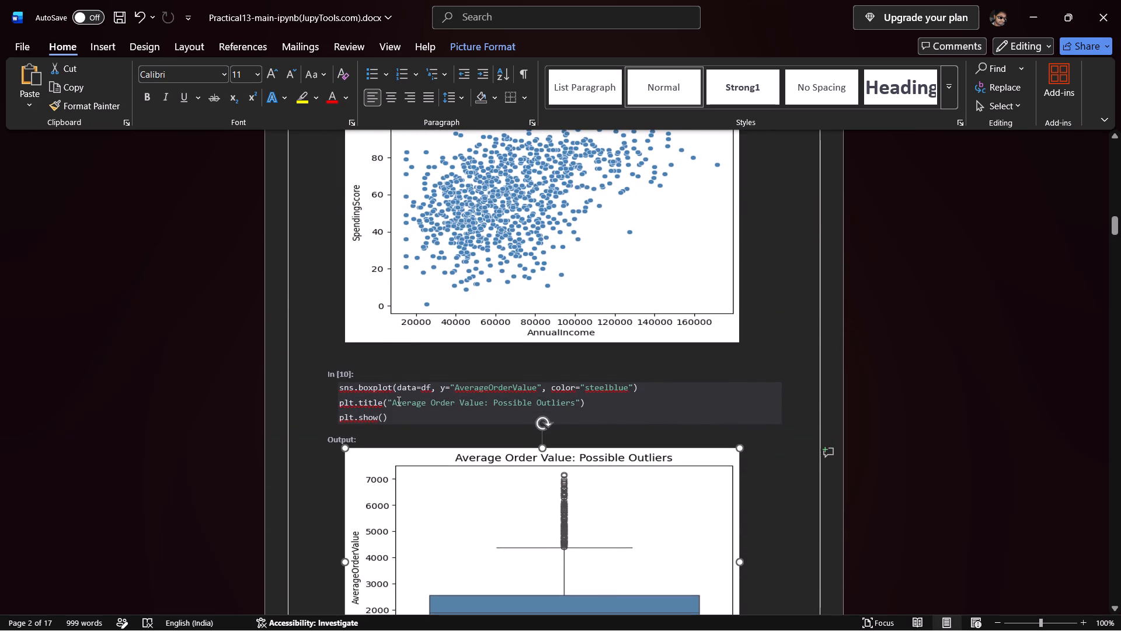
Delete the blank line between the scatter plot and In [10].
{"action": "left_click", "coordinate": [387, 358]}
{"action": "key", "text": "BackSpace"}
{"action": "scroll", "coordinate": [393, 361], "scroll_direction": "up", "scroll_amount": 6}
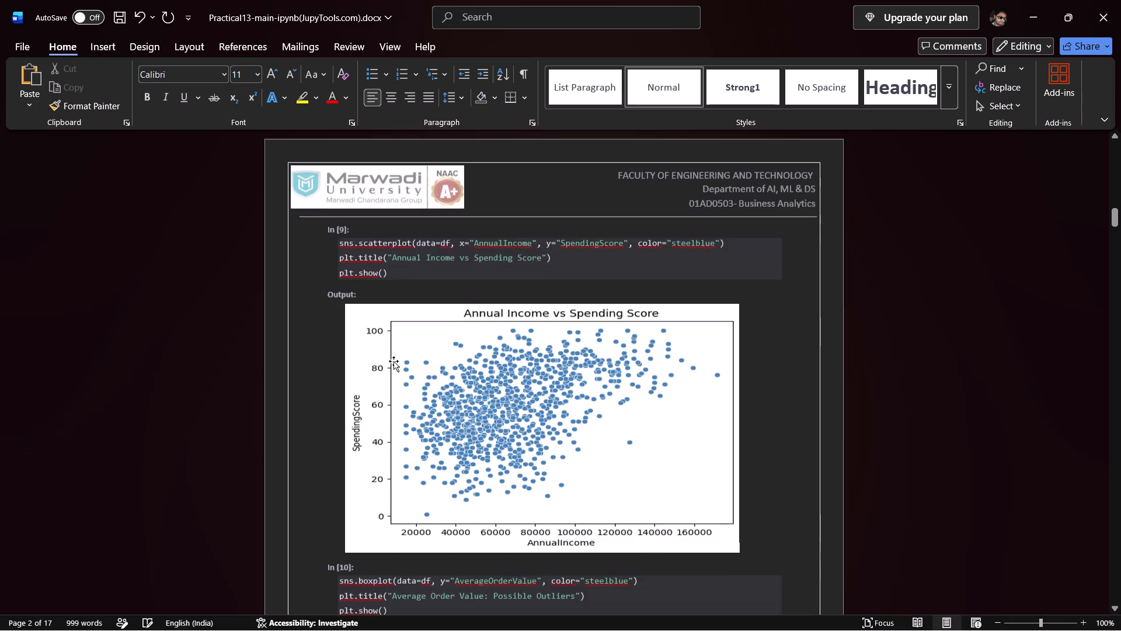
Slightly reduce the height of the Customers by Membership Type bar chart under In [11].
{"action": "scroll", "coordinate": [394, 361], "scroll_direction": "down", "scroll_amount": 16}
{"action": "scroll", "coordinate": [394, 361], "scroll_direction": "down", "scroll_amount": 7}
{"action": "left_click", "coordinate": [441, 391]}
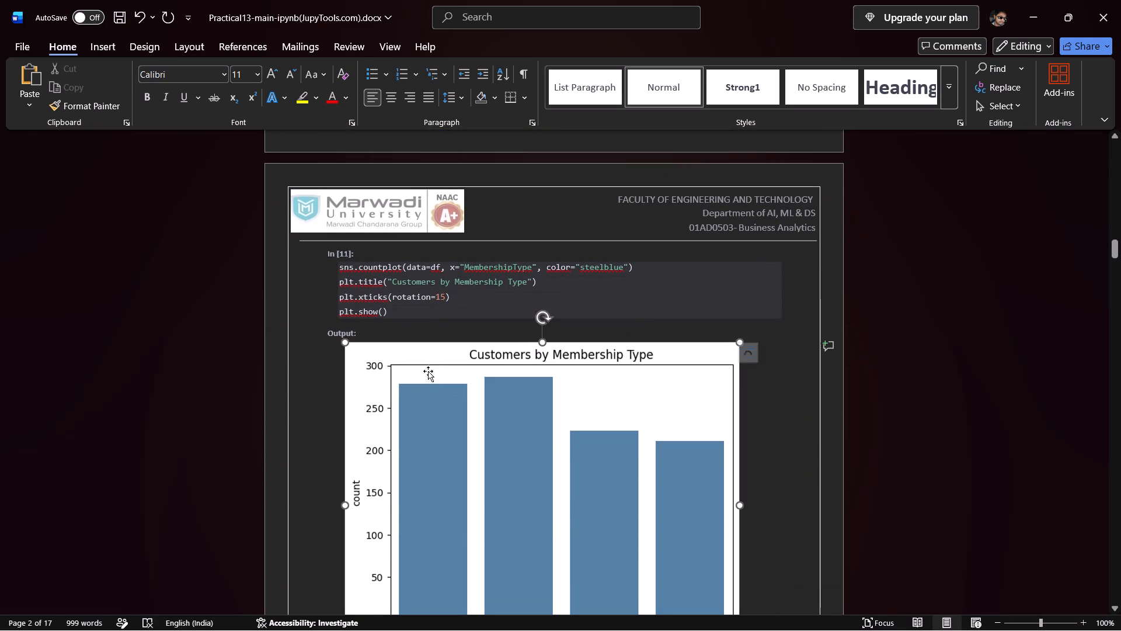
{"action": "left_click_drag", "start_coordinate": [543, 345], "coordinate": [540, 380]}
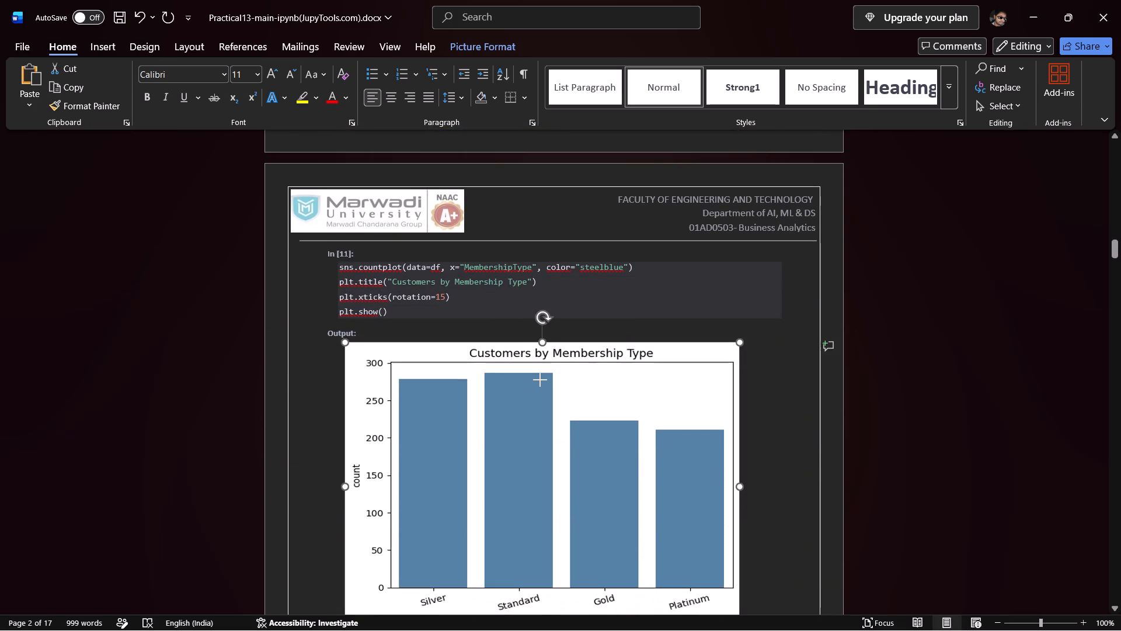
{"action": "left_click_drag", "start_coordinate": [540, 380], "coordinate": [540, 389]}
Delete the blank line between the Customers by Membership Type chart and In [15].
{"action": "scroll", "coordinate": [540, 389], "scroll_direction": "down", "scroll_amount": 11}
{"action": "left_click", "coordinate": [387, 250]}
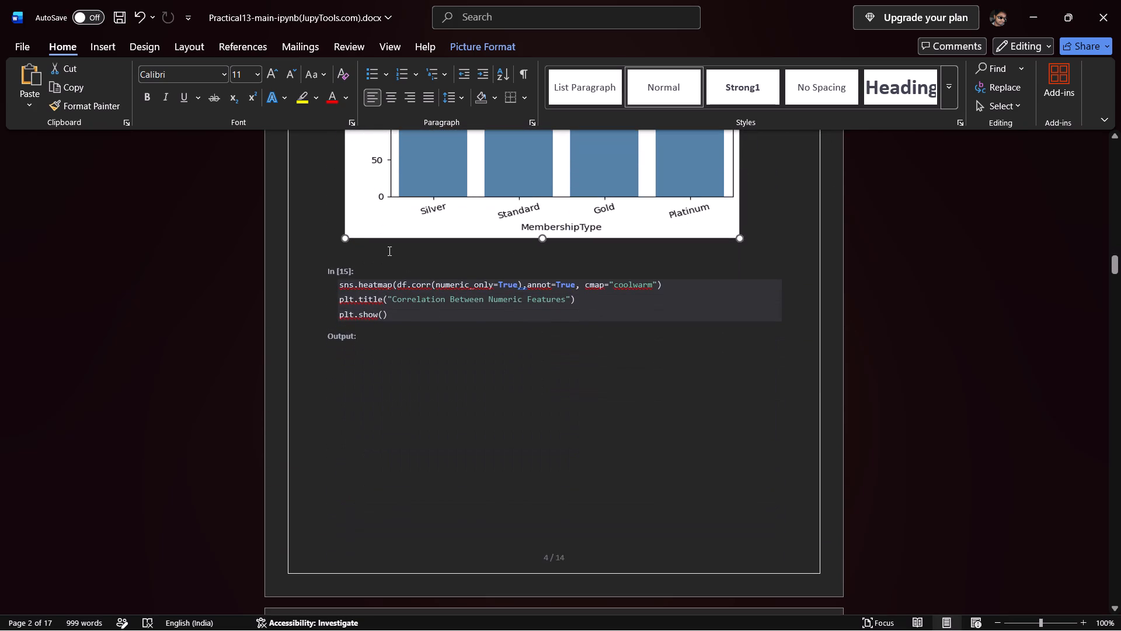
{"action": "key", "text": "BackSpace"}
Reduce the height of the Correlation Between Numeric Features heatmap in two passes.
{"action": "scroll", "coordinate": [546, 360], "scroll_direction": "down", "scroll_amount": 11}
{"action": "left_click", "coordinate": [546, 369]}
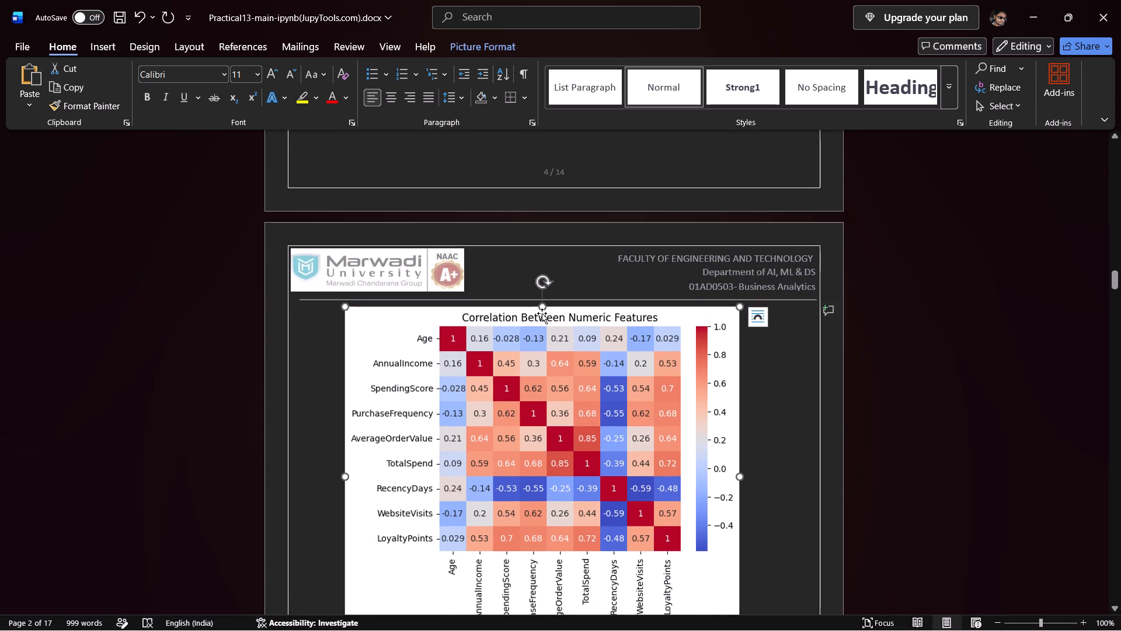
{"action": "left_click_drag", "start_coordinate": [542, 309], "coordinate": [550, 383]}
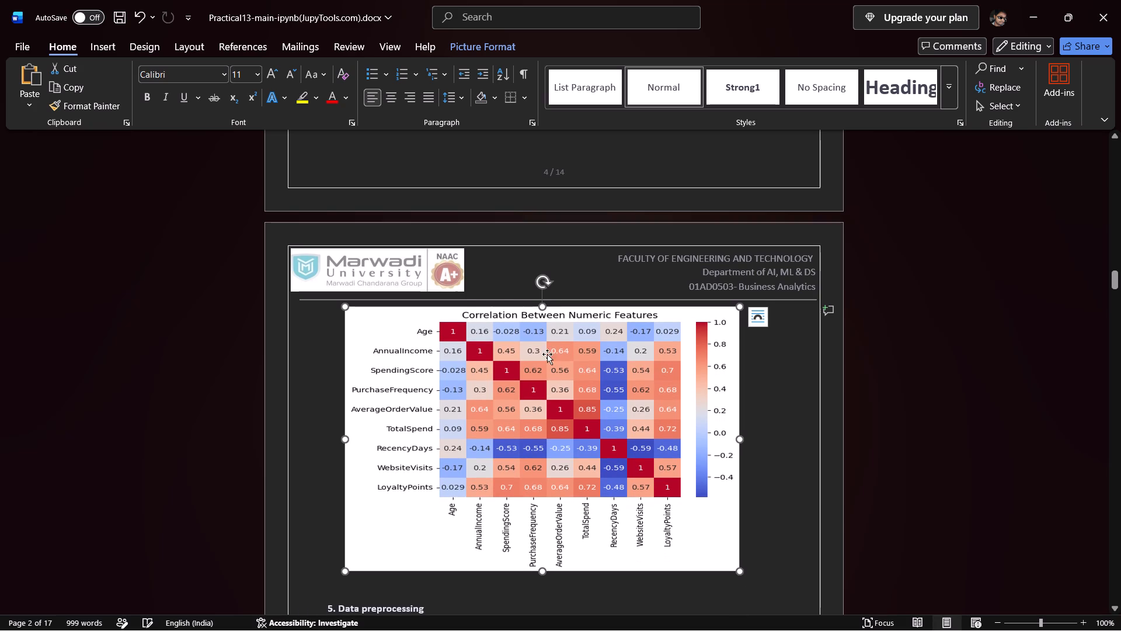
{"action": "left_click_drag", "start_coordinate": [542, 307], "coordinate": [546, 356]}
Shrink the Customers by Membership Type chart's height further so the correlation heatmap fits on the same page.
{"action": "scroll", "coordinate": [546, 356], "scroll_direction": "up", "scroll_amount": 15}
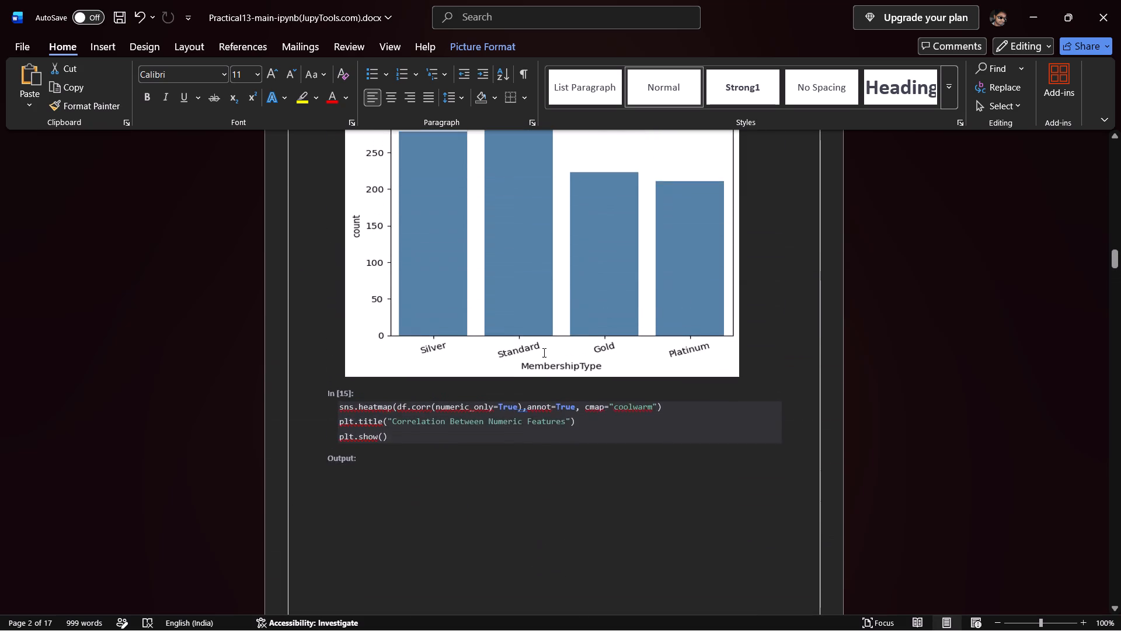
{"action": "left_click", "coordinate": [528, 304]}
{"action": "scroll", "coordinate": [528, 304], "scroll_direction": "up", "scroll_amount": 3}
{"action": "left_click_drag", "start_coordinate": [542, 209], "coordinate": [548, 247]}
{"action": "left_click_drag", "start_coordinate": [542, 203], "coordinate": [543, 233]}
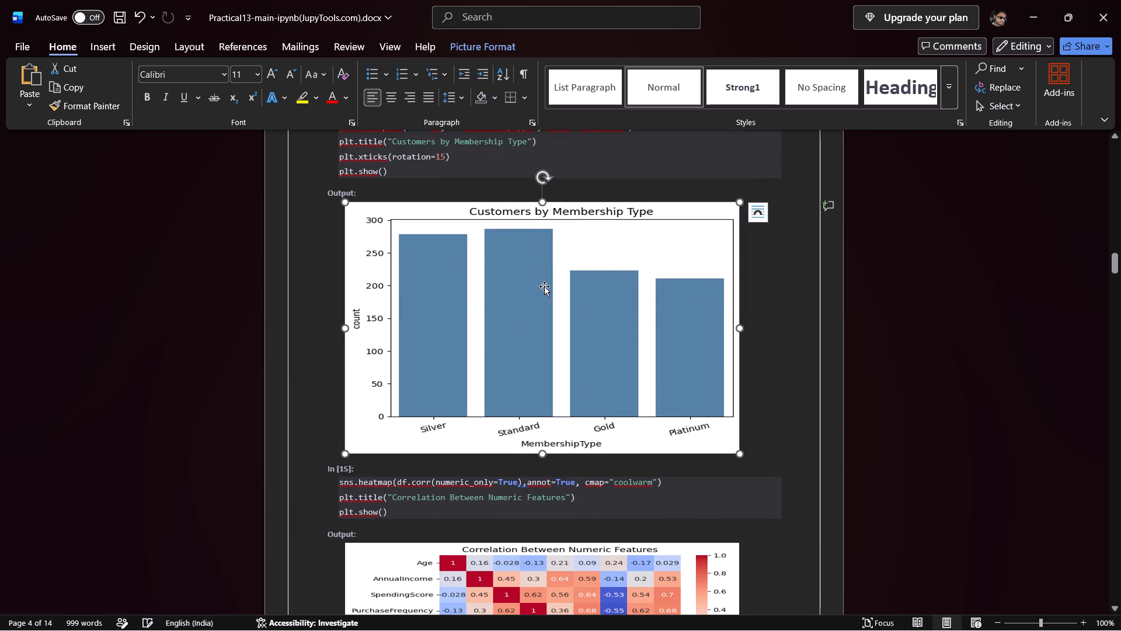
Slightly increase the height of the correlation heatmap to fill the remaining space on page 4.
{"action": "scroll", "coordinate": [544, 289], "scroll_direction": "down", "scroll_amount": 8}
{"action": "left_click", "coordinate": [531, 392]}
{"action": "left_click", "coordinate": [554, 462]}
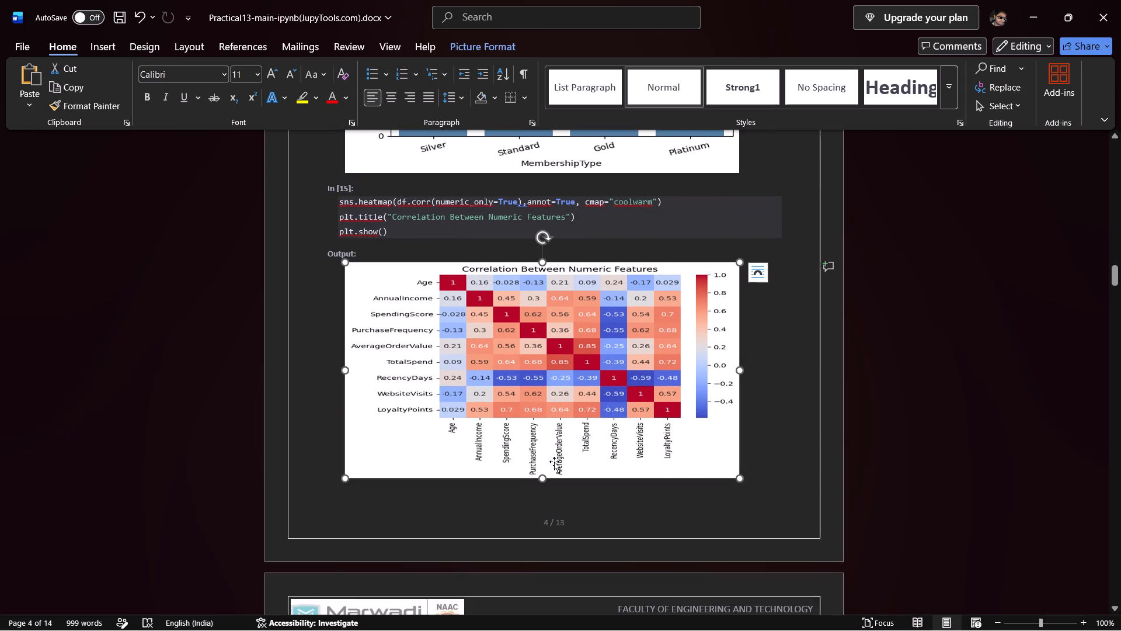
{"action": "left_click_drag", "start_coordinate": [543, 483], "coordinate": [545, 491]}
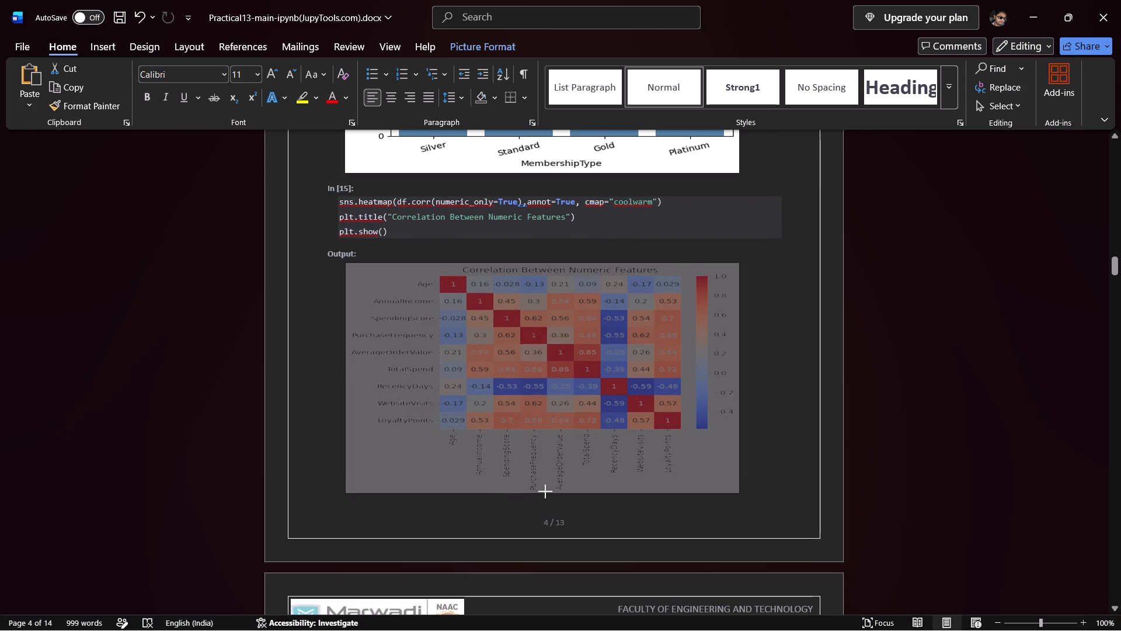
{"action": "left_click_drag", "start_coordinate": [545, 491], "coordinate": [546, 492]}
Delete the blank lines above and below the "5. Data preprocessing" heading and above In [16].
{"action": "scroll", "coordinate": [548, 491], "scroll_direction": "down", "scroll_amount": 7}
{"action": "left_click", "coordinate": [444, 425]}
{"action": "key", "text": "BackSpace"}
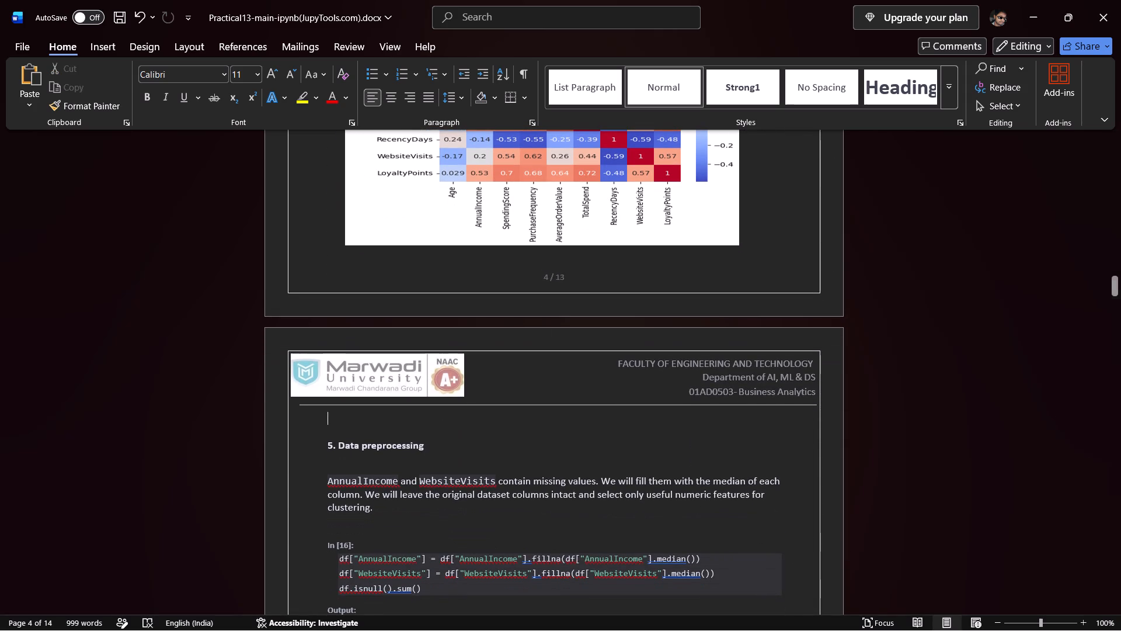
{"action": "left_click_drag", "start_coordinate": [346, 425], "coordinate": [348, 434]}
{"action": "key", "text": "BackSpace"}
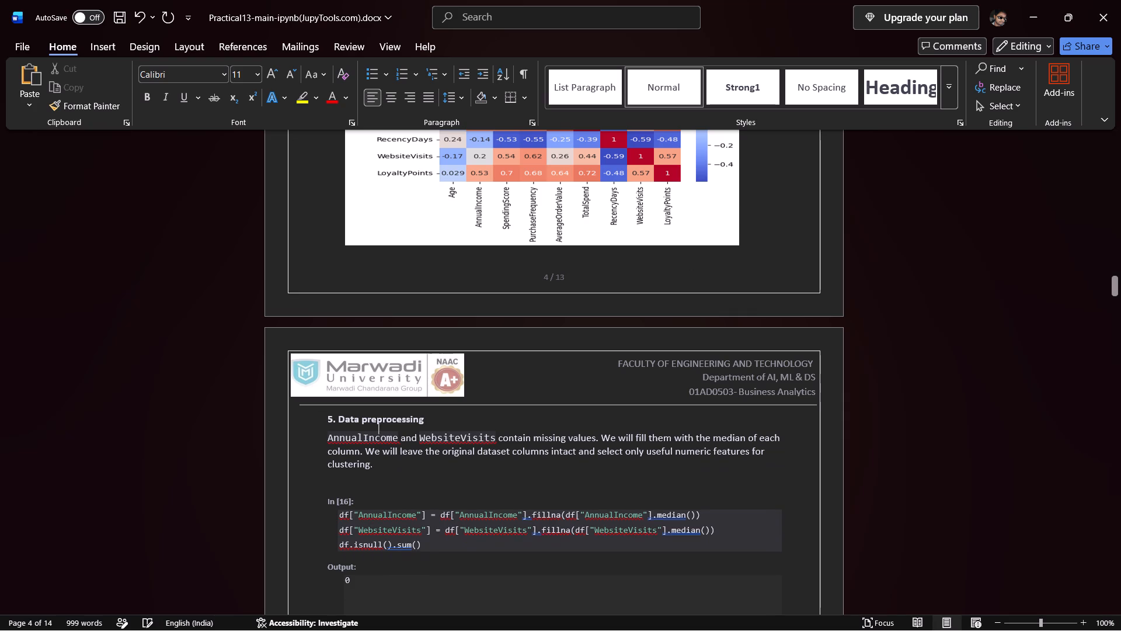
{"action": "left_click", "coordinate": [349, 486]}
{"action": "key", "text": "BackSpace"}
Delete the In [16] df.isnull().sum() output, from the Output label through the dtype: int64 line.
{"action": "scroll", "coordinate": [349, 501], "scroll_direction": "down", "scroll_amount": 6}
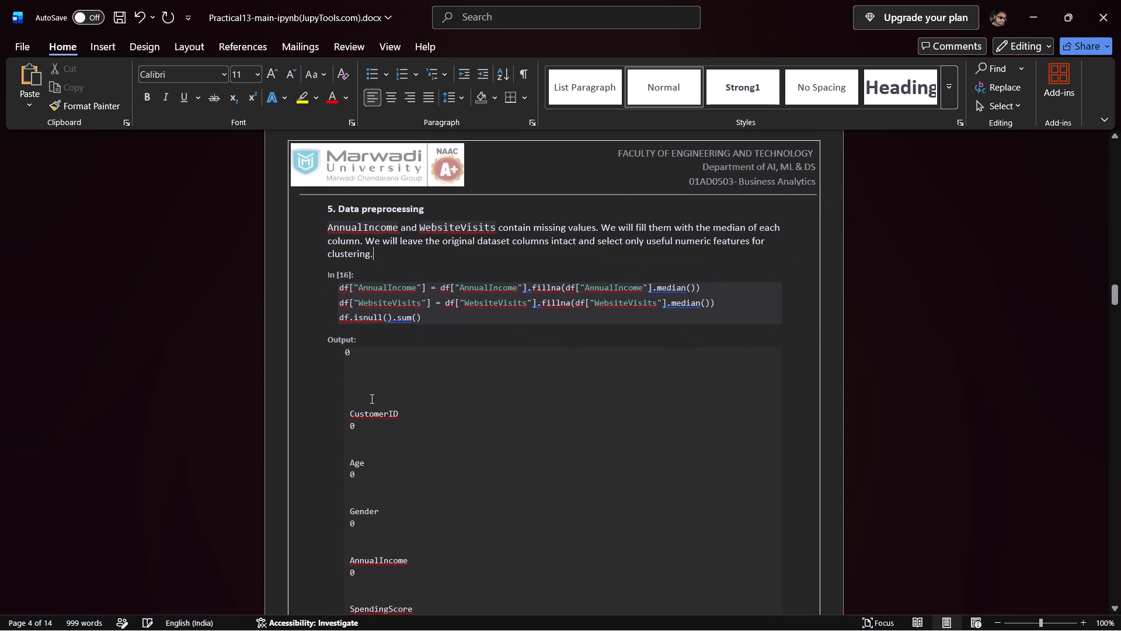
{"action": "left_click_drag", "start_coordinate": [319, 336], "coordinate": [444, 599]}
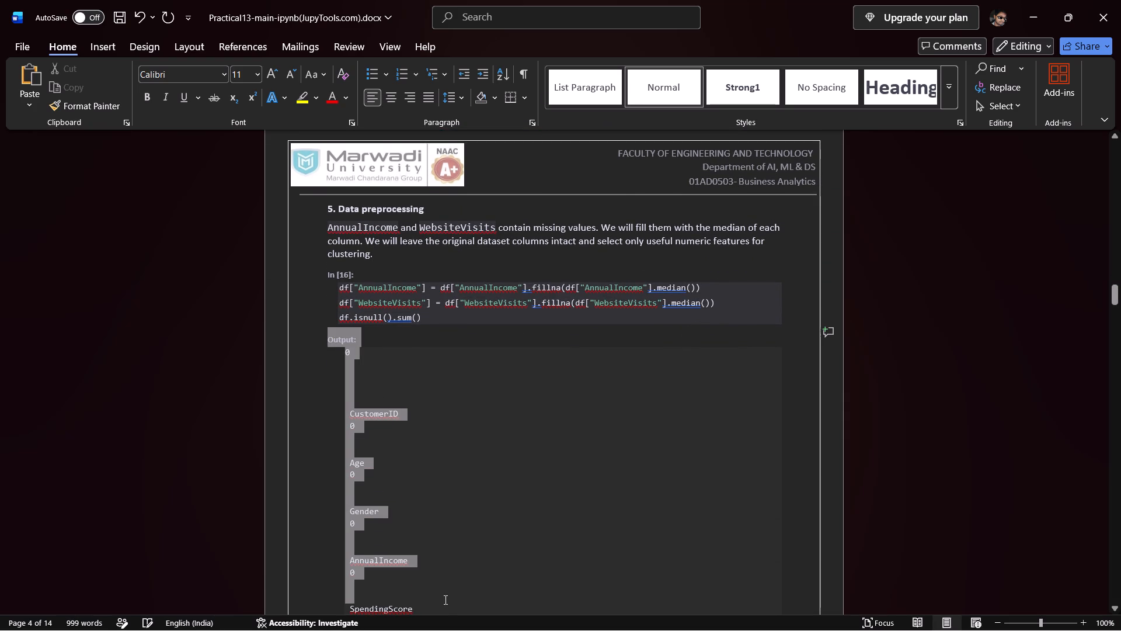
{"action": "left_click_drag", "start_coordinate": [444, 599], "coordinate": [453, 630]}
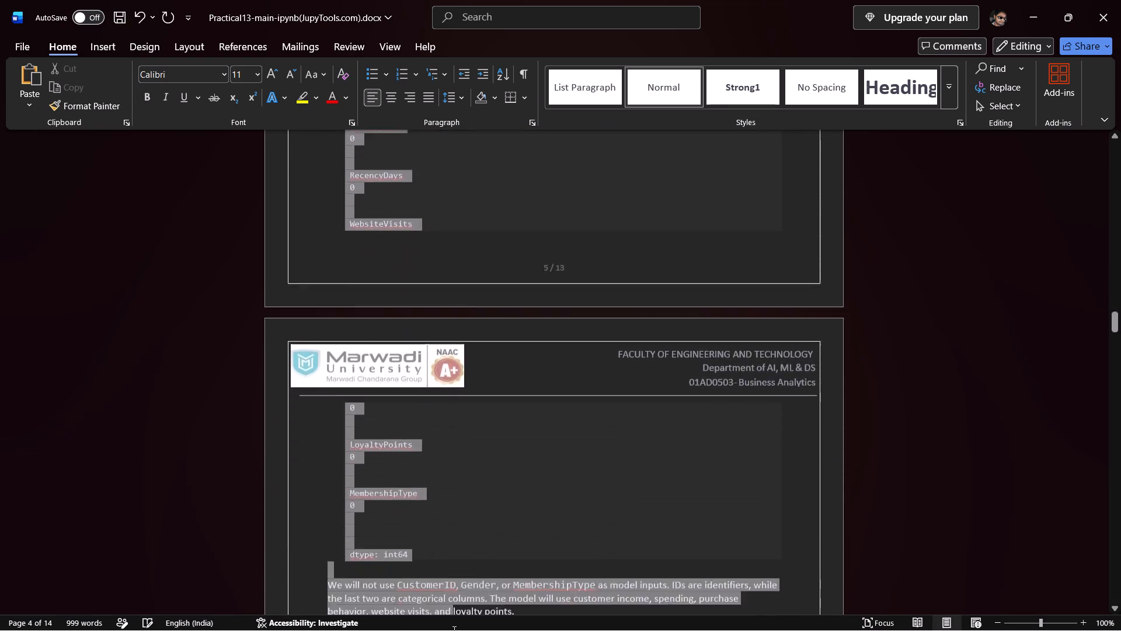
{"action": "left_click_drag", "start_coordinate": [453, 630], "coordinate": [428, 290]}
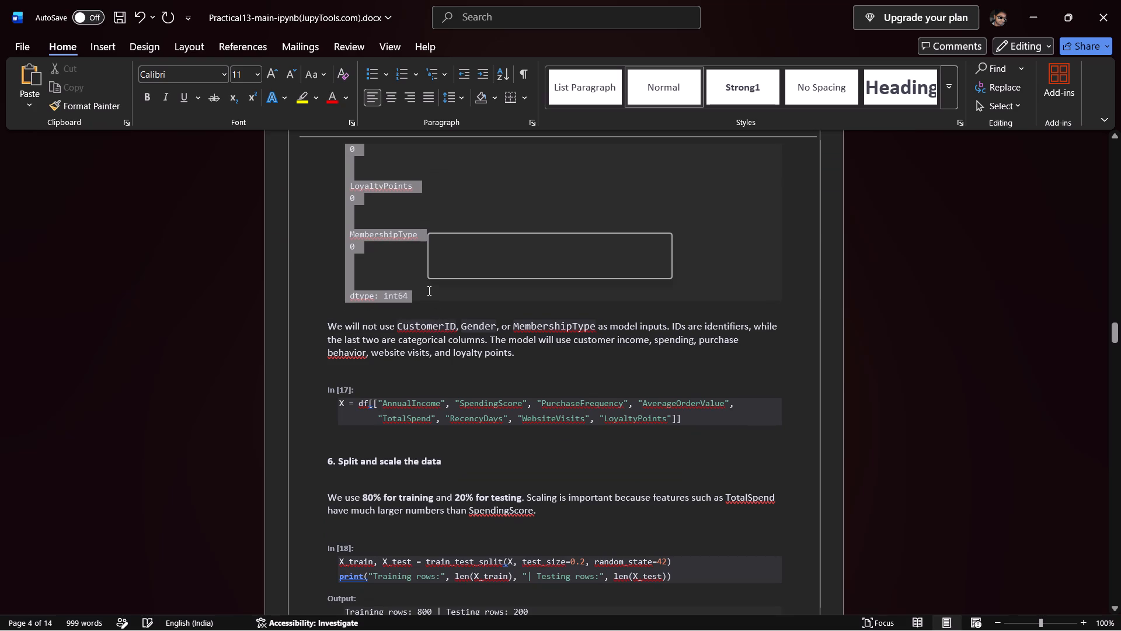
{"action": "key", "text": "BackSpace"}
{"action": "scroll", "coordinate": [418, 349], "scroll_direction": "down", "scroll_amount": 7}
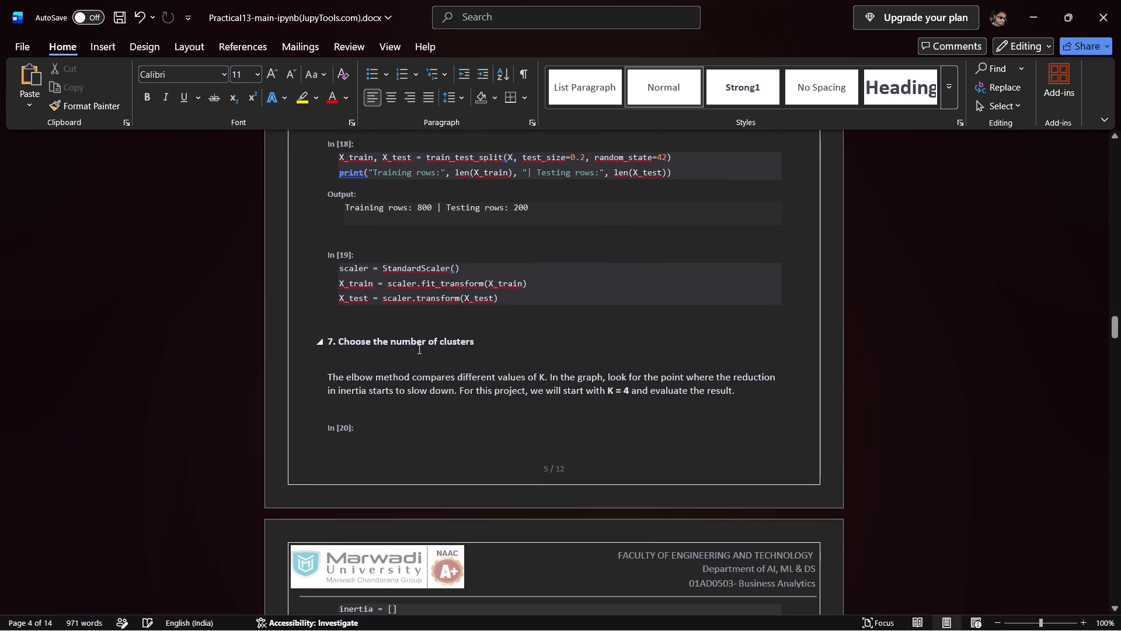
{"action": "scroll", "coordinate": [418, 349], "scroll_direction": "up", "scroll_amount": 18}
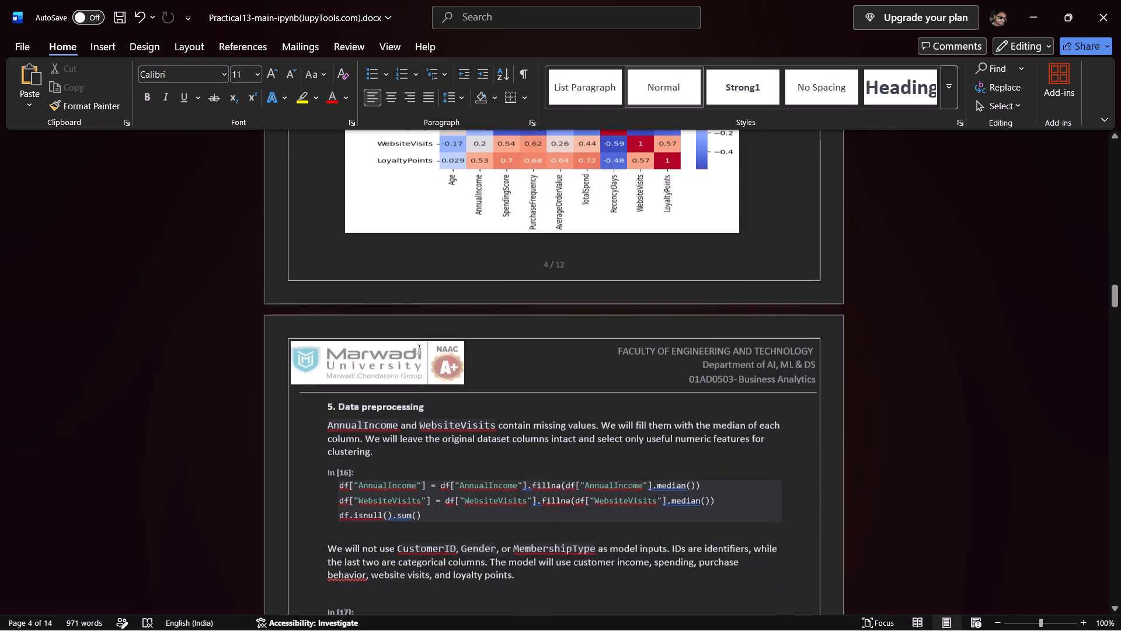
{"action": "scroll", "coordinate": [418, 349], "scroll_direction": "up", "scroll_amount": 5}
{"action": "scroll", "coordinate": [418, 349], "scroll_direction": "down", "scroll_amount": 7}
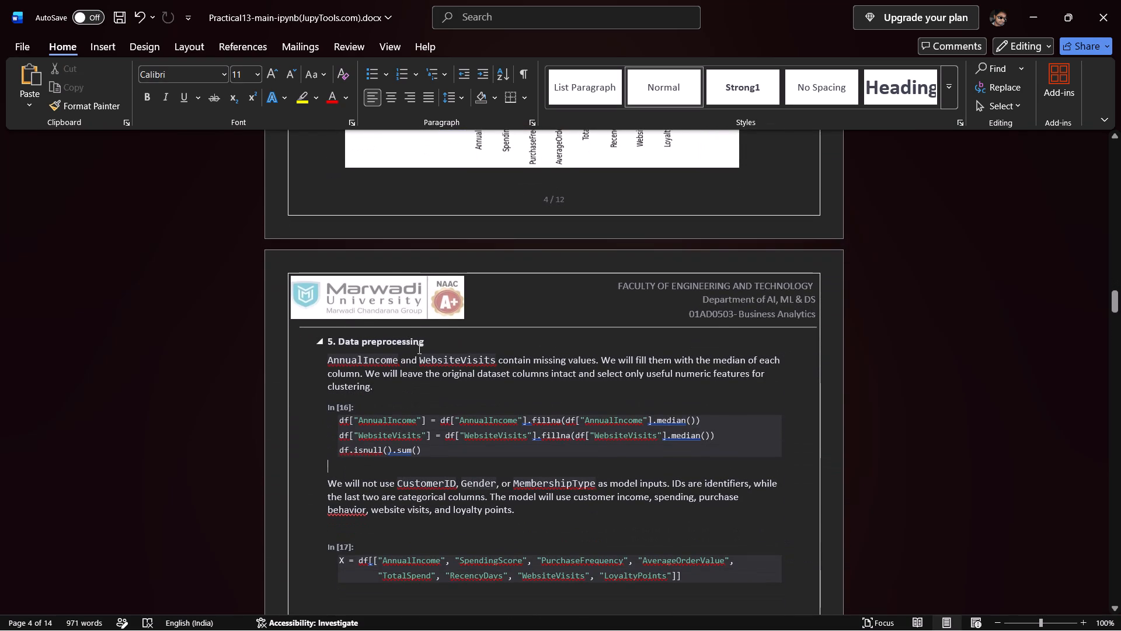
Delete the In [20] label above the elbow-method code and insert a line break that moves the inertia = [] line to the next page.
{"action": "scroll", "coordinate": [418, 349], "scroll_direction": "down", "scroll_amount": 18}
{"action": "scroll", "coordinate": [418, 349], "scroll_direction": "down", "scroll_amount": 3}
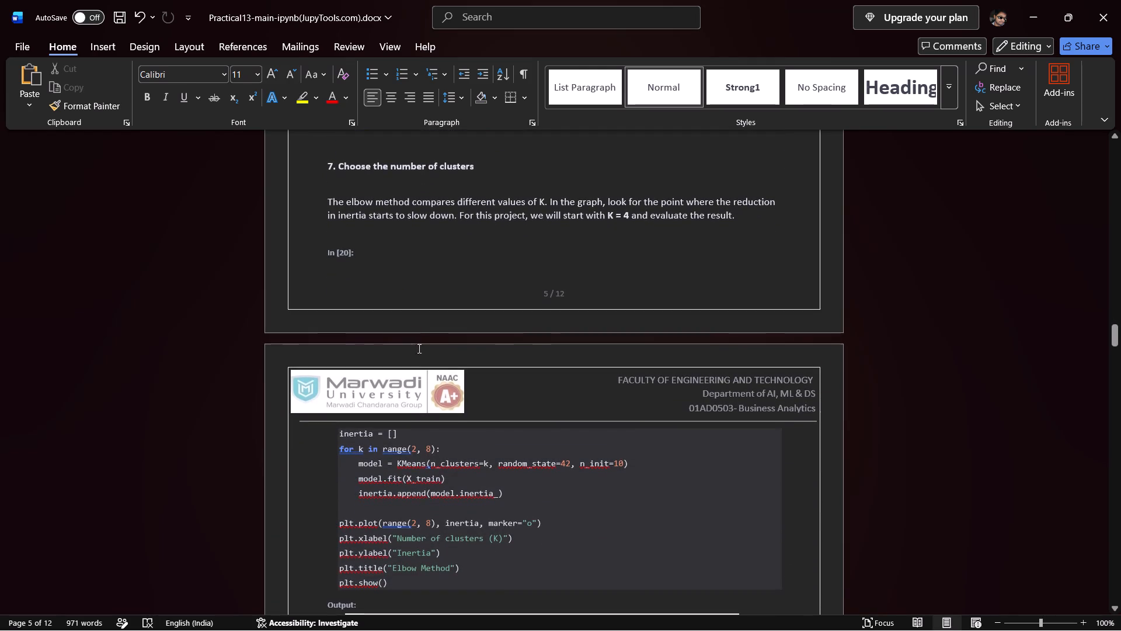
{"action": "left_click_drag", "start_coordinate": [372, 258], "coordinate": [298, 257]}
{"action": "key", "text": "BackSpace"}
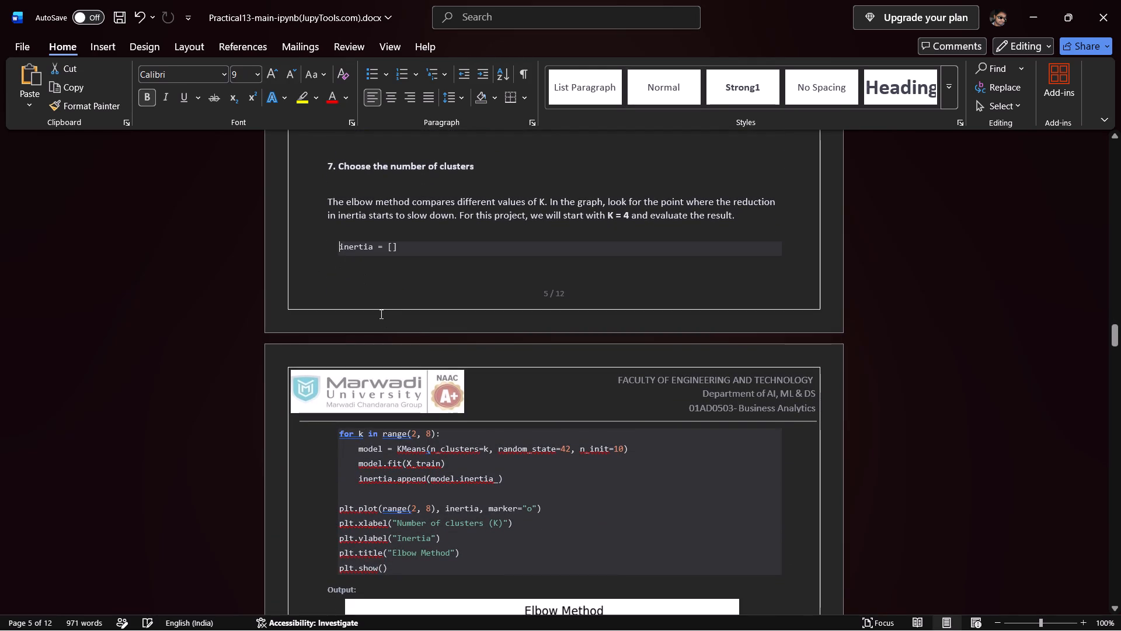
{"action": "key", "text": "Return"}
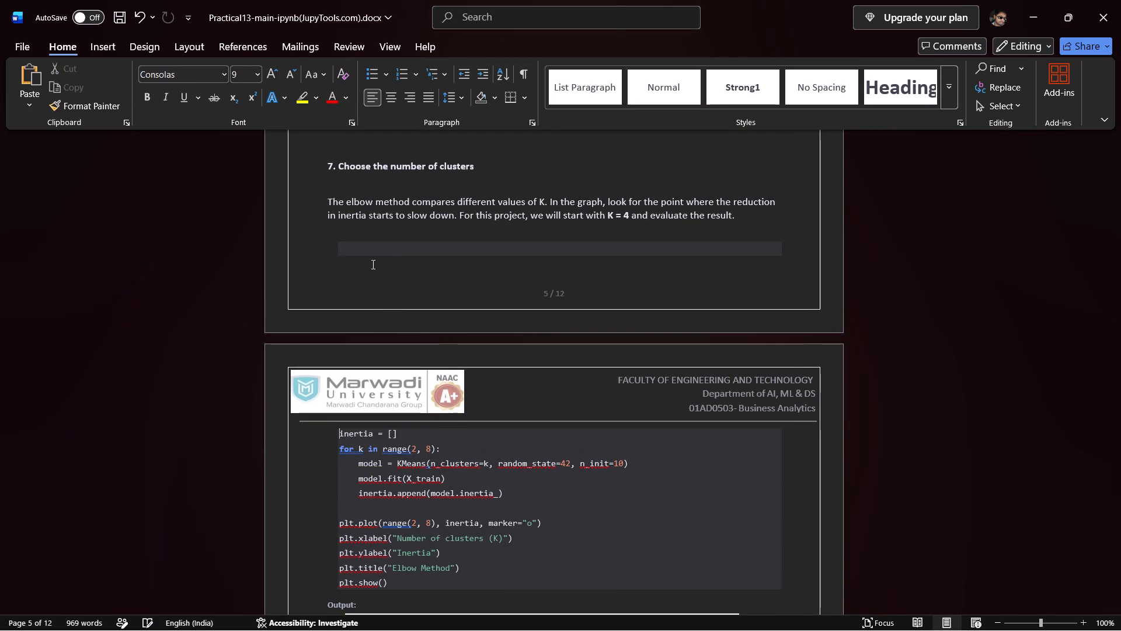
Shrink the Elbow Method chart's height by about a fifth, keeping its width.
{"action": "scroll", "coordinate": [372, 264], "scroll_direction": "down", "scroll_amount": 11}
{"action": "left_click", "coordinate": [477, 283]}
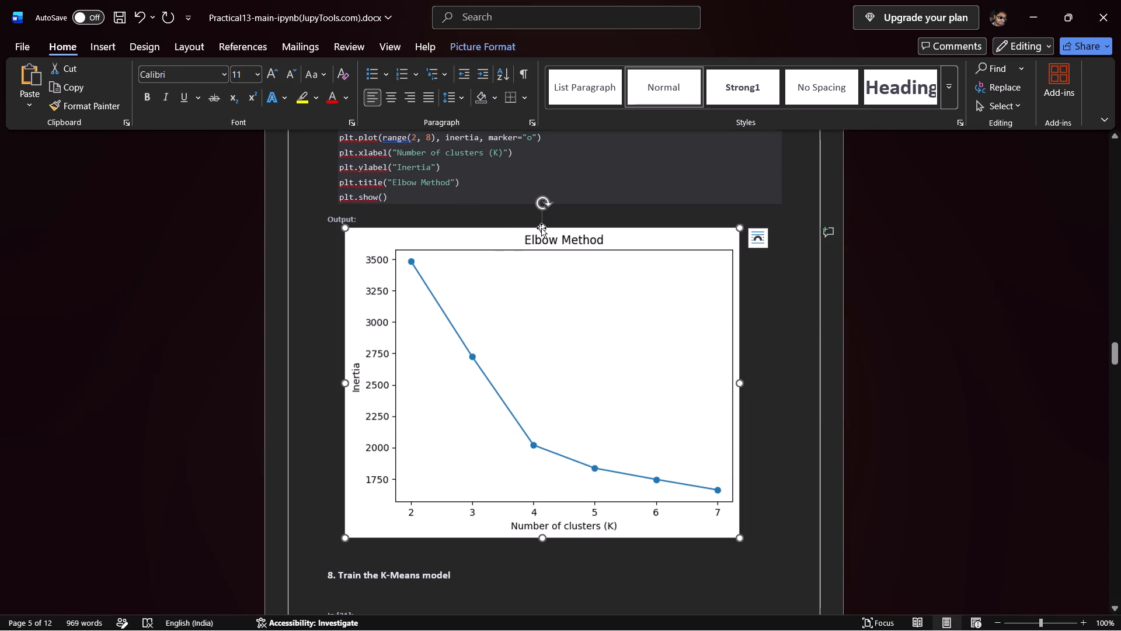
{"action": "left_click_drag", "start_coordinate": [542, 228], "coordinate": [546, 286]}
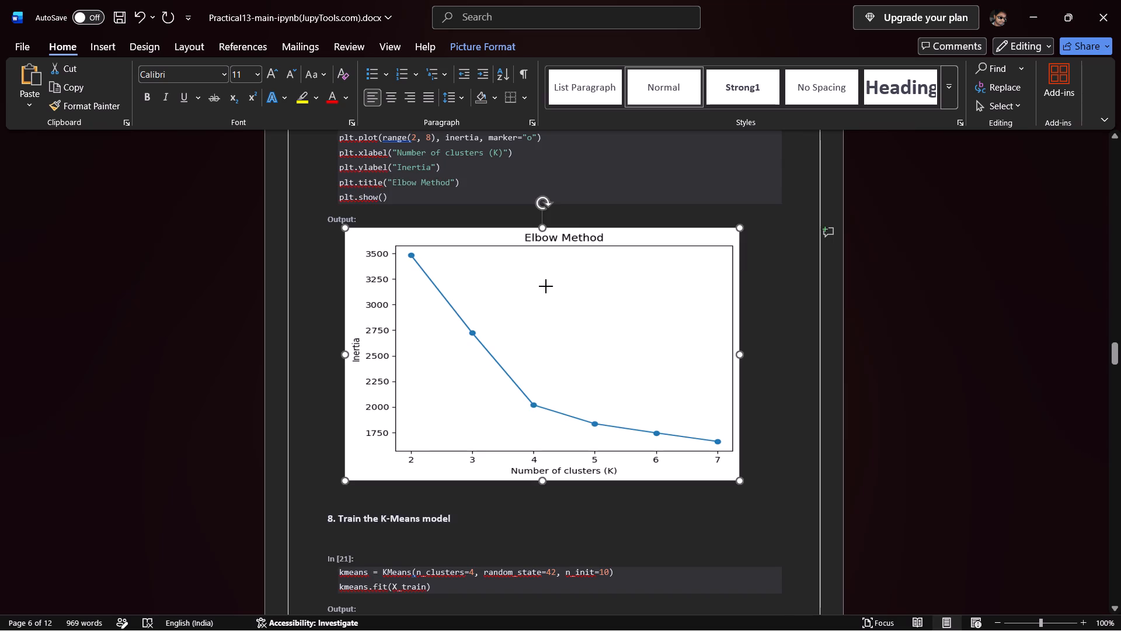
Delete the blank lines above and below the "8. Train the K-Means model" heading.
{"action": "scroll", "coordinate": [545, 317], "scroll_direction": "up", "scroll_amount": 3}
{"action": "scroll", "coordinate": [545, 317], "scroll_direction": "down", "scroll_amount": 7}
{"action": "left_click", "coordinate": [398, 356]}
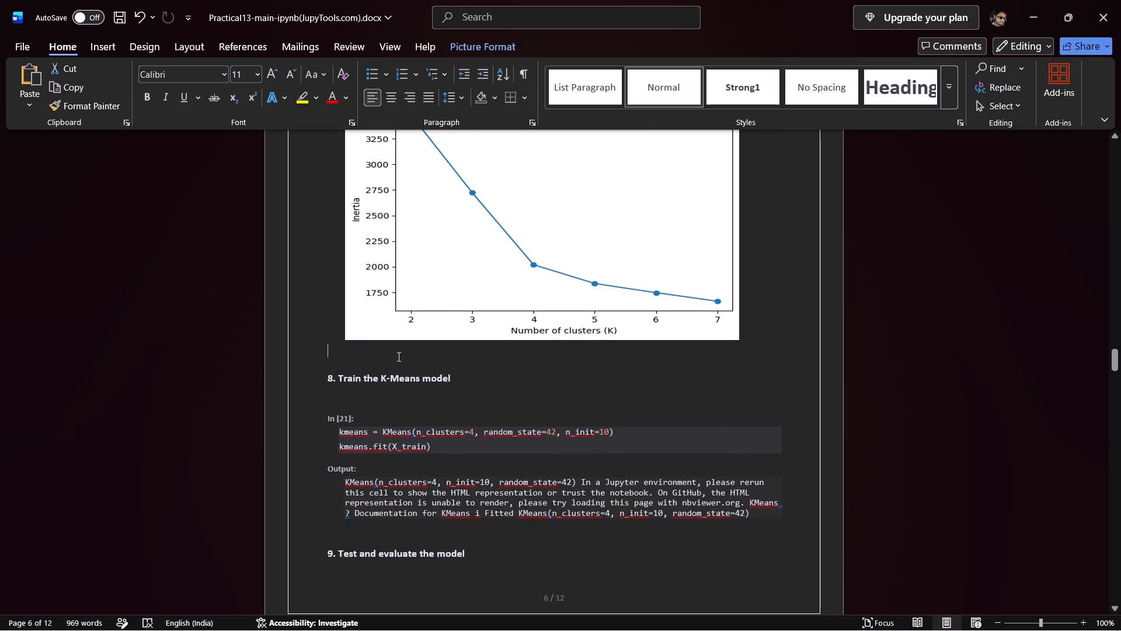
{"action": "key", "text": "BackSpace"}
{"action": "left_click", "coordinate": [372, 382]}
{"action": "key", "text": "BackSpace"}
Delete the blank lines above and below the "9. Test and evaluate the model" heading and above In [22].
{"action": "scroll", "coordinate": [380, 382], "scroll_direction": "down", "scroll_amount": 3}
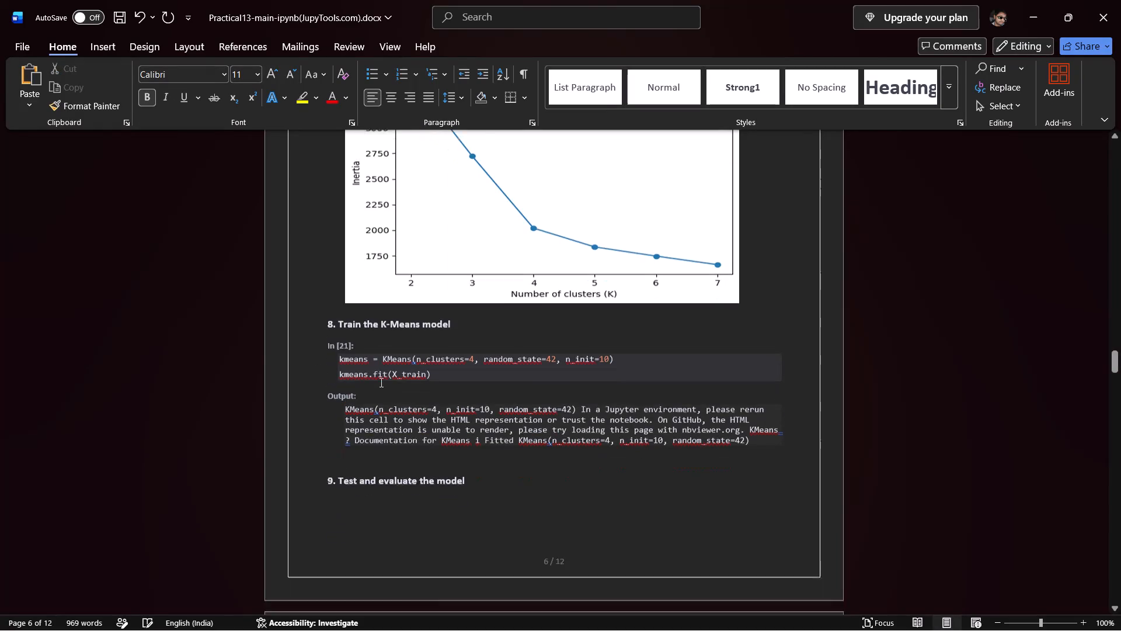
{"action": "scroll", "coordinate": [380, 382], "scroll_direction": "down", "scroll_amount": 7}
{"action": "scroll", "coordinate": [367, 363], "scroll_direction": "up", "scroll_amount": 3}
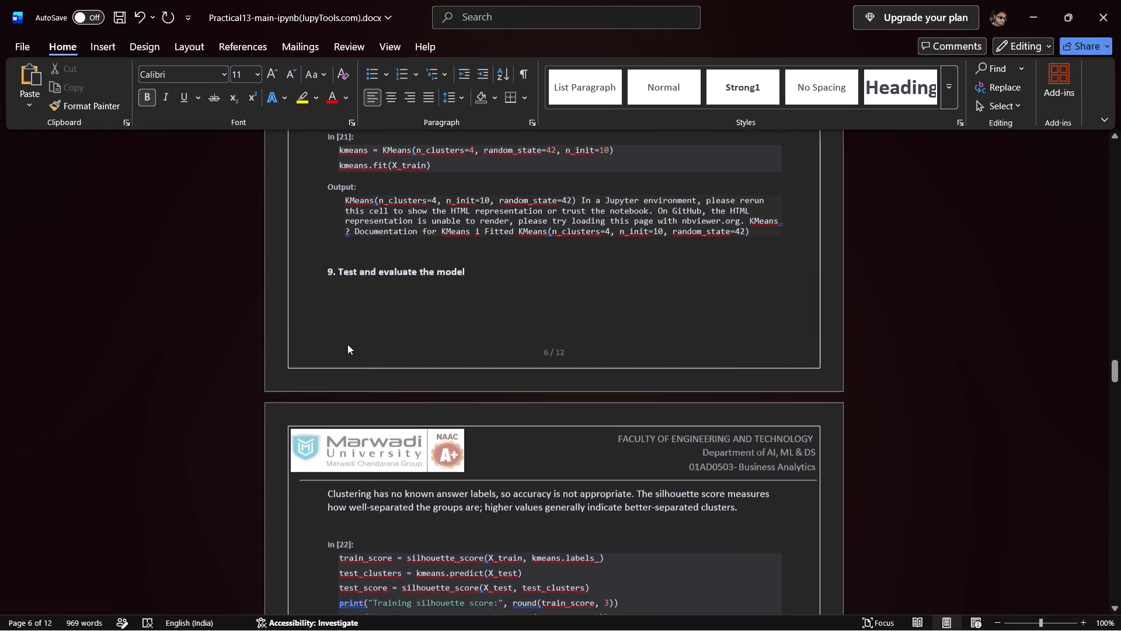
{"action": "left_click", "coordinate": [353, 254]}
{"action": "key", "text": "BackSpace"}
{"action": "left_click", "coordinate": [347, 272]}
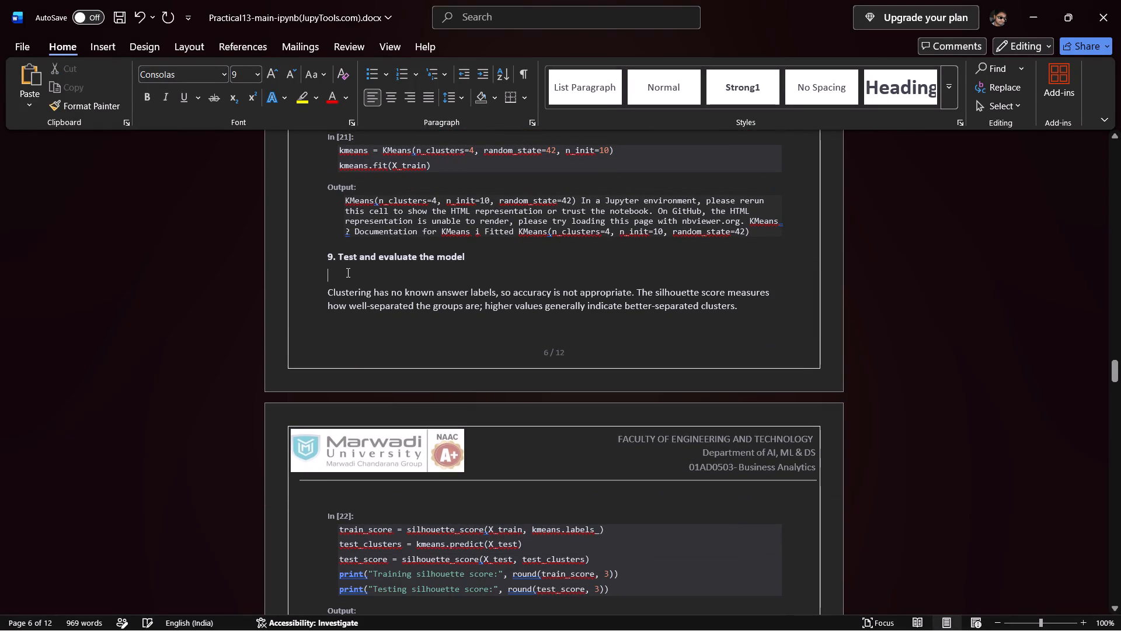
{"action": "key", "text": "BackSpace"}
{"action": "left_click", "coordinate": [344, 328]}
{"action": "key", "text": "BackSpace"}
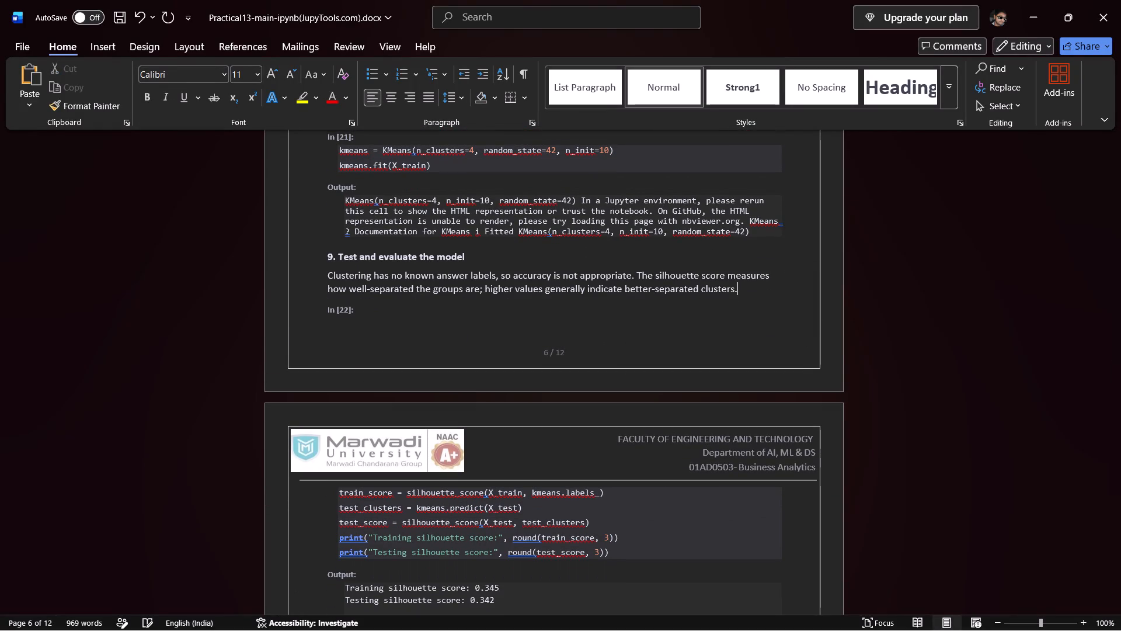
Delete the blank lines above and below the "10. Assign clusters to all customers" heading and above In [23].
{"action": "scroll", "coordinate": [349, 308], "scroll_direction": "down", "scroll_amount": 8}
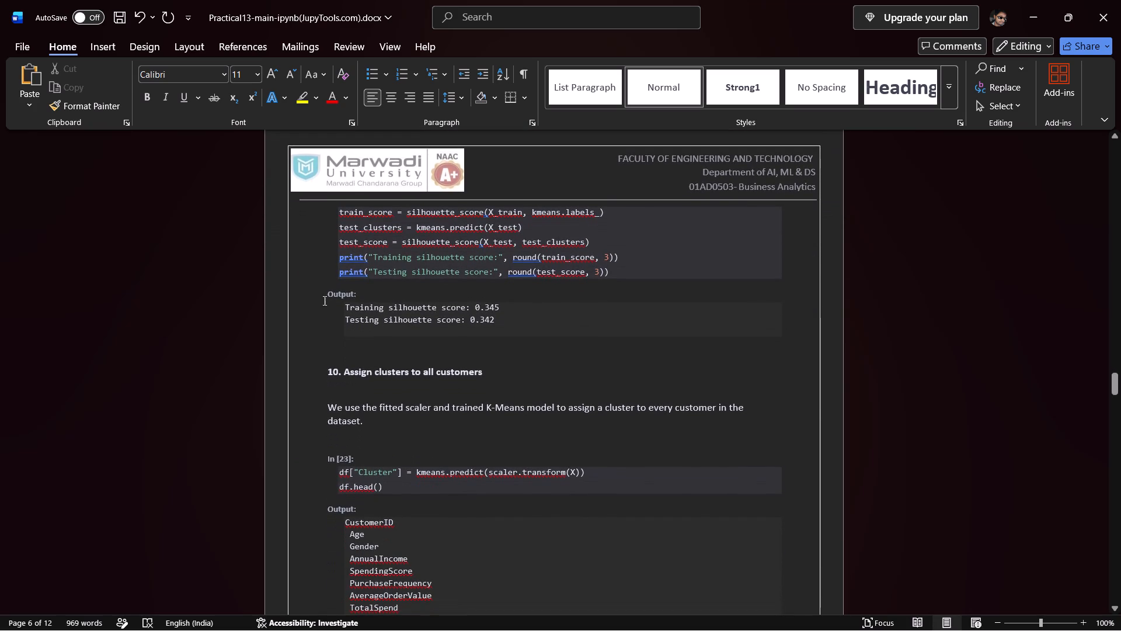
{"action": "left_click", "coordinate": [360, 346]}
{"action": "key", "text": "BackSpace"}
{"action": "left_click", "coordinate": [343, 381]}
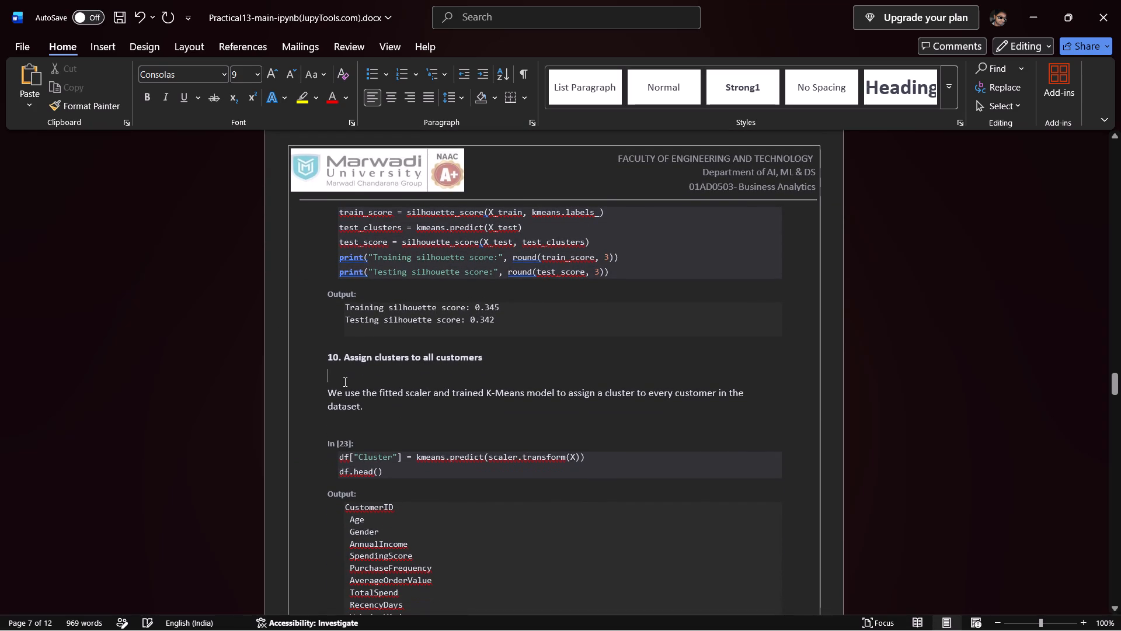
{"action": "key", "text": "BackSpace"}
{"action": "left_click", "coordinate": [346, 408]}
{"action": "key", "text": "BackSpace"}
Delete the whole In [23] df.head() output, including its Output label, all customer records and the blank lines before heading 11.
{"action": "scroll", "coordinate": [375, 390], "scroll_direction": "down", "scroll_amount": 8}
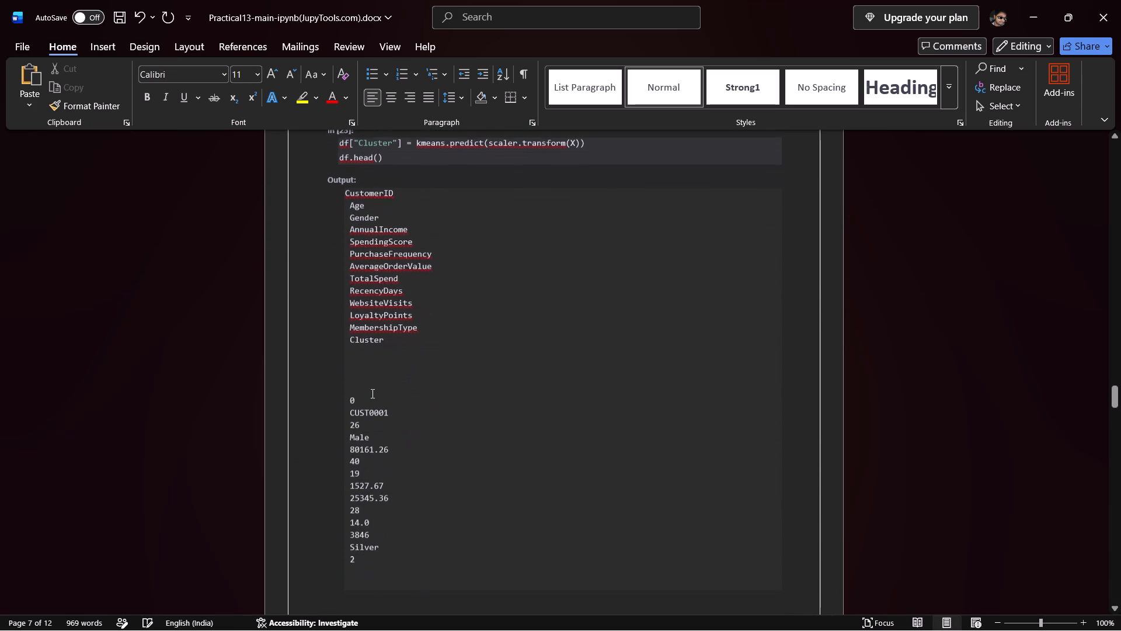
{"action": "left_click_drag", "start_coordinate": [325, 178], "coordinate": [433, 563]}
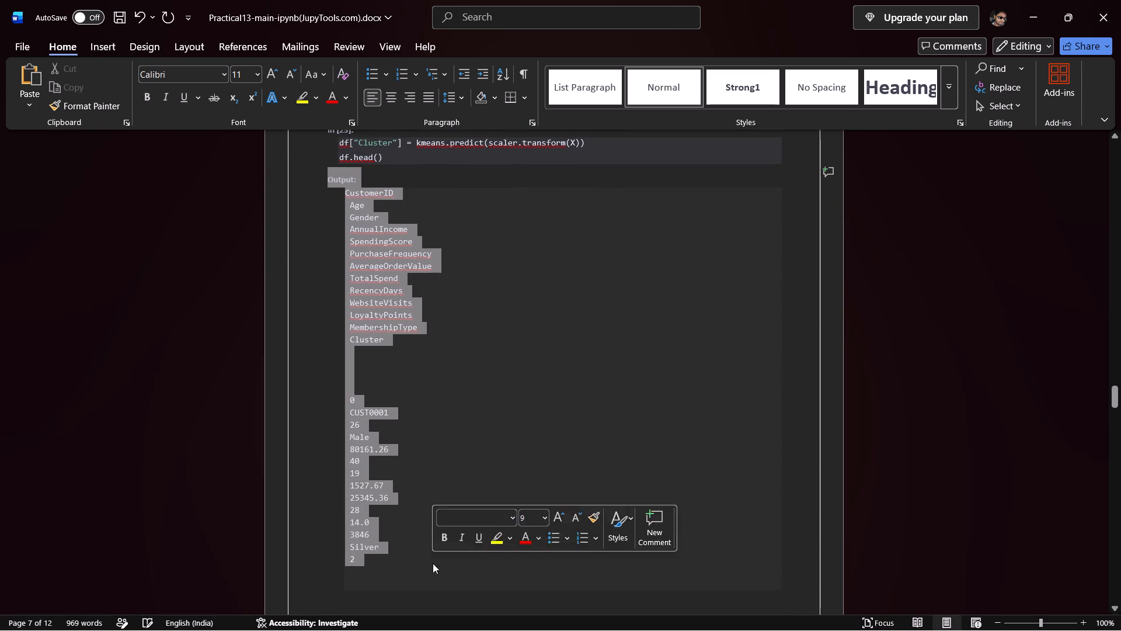
{"action": "key", "text": "BackSpace"}
{"action": "left_click_drag", "start_coordinate": [339, 192], "coordinate": [448, 561]}
{"action": "key", "text": "BackSpace"}
{"action": "left_click_drag", "start_coordinate": [341, 196], "coordinate": [438, 567]}
{"action": "key", "text": "BackSpace"}
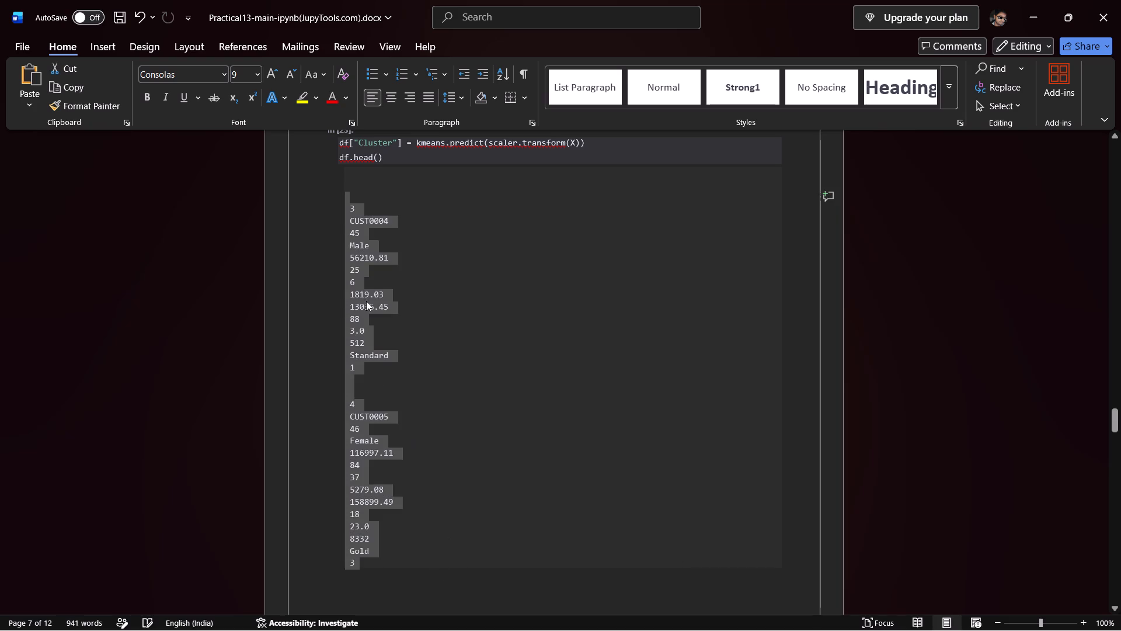
{"action": "key", "text": "BackSpace"}
{"action": "key", "text": "BackSpace"}
{"action": "key", "text": "BackSpace"}
{"action": "key", "text": "BackSpace"}
{"action": "key", "text": "BackSpace"}
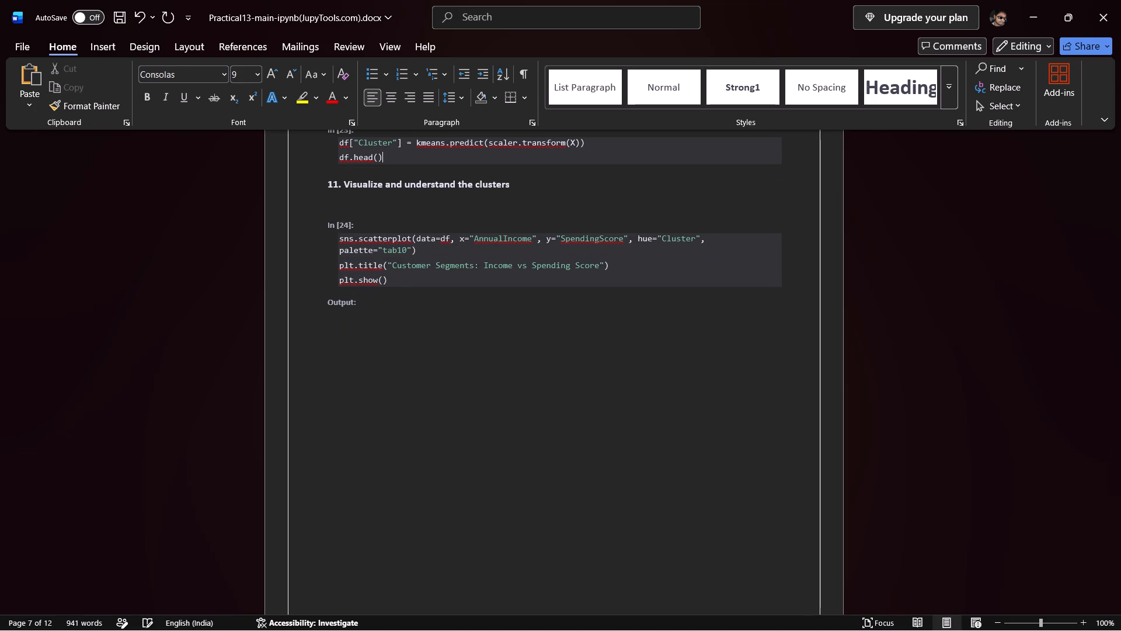
Delete the blank line below the "11. Visualize and understand the clusters" heading.
{"action": "left_click", "coordinate": [370, 207]}
{"action": "key", "text": "BackSpace"}
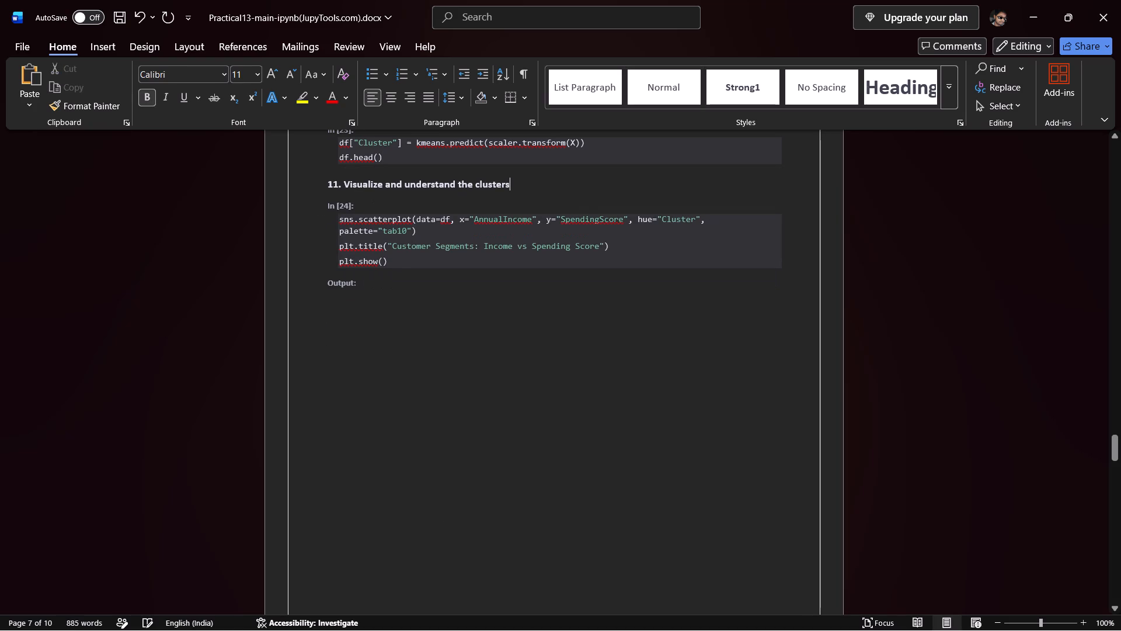
Slightly shrink the height of the Customer Segments: Income vs Spending Score chart so it fits on page 7 under its code.
{"action": "scroll", "coordinate": [371, 300], "scroll_direction": "down", "scroll_amount": 16}
{"action": "left_click", "coordinate": [560, 356]}
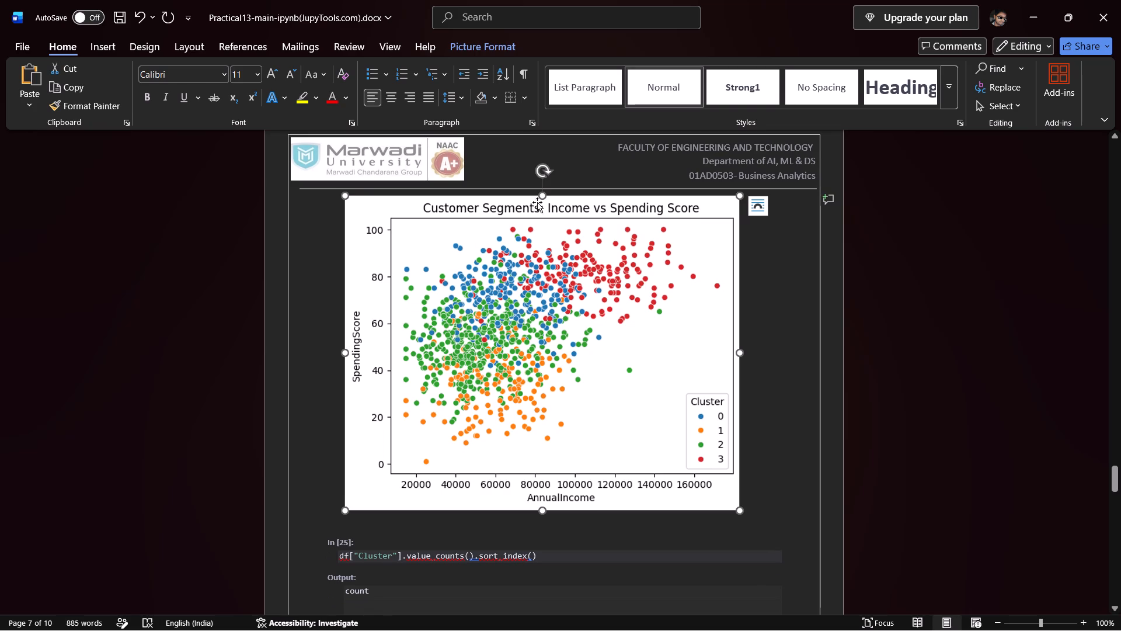
{"action": "left_click_drag", "start_coordinate": [543, 197], "coordinate": [545, 226]}
{"action": "scroll", "coordinate": [548, 380], "scroll_direction": "up", "scroll_amount": 5}
{"action": "scroll", "coordinate": [536, 418], "scroll_direction": "down", "scroll_amount": 7}
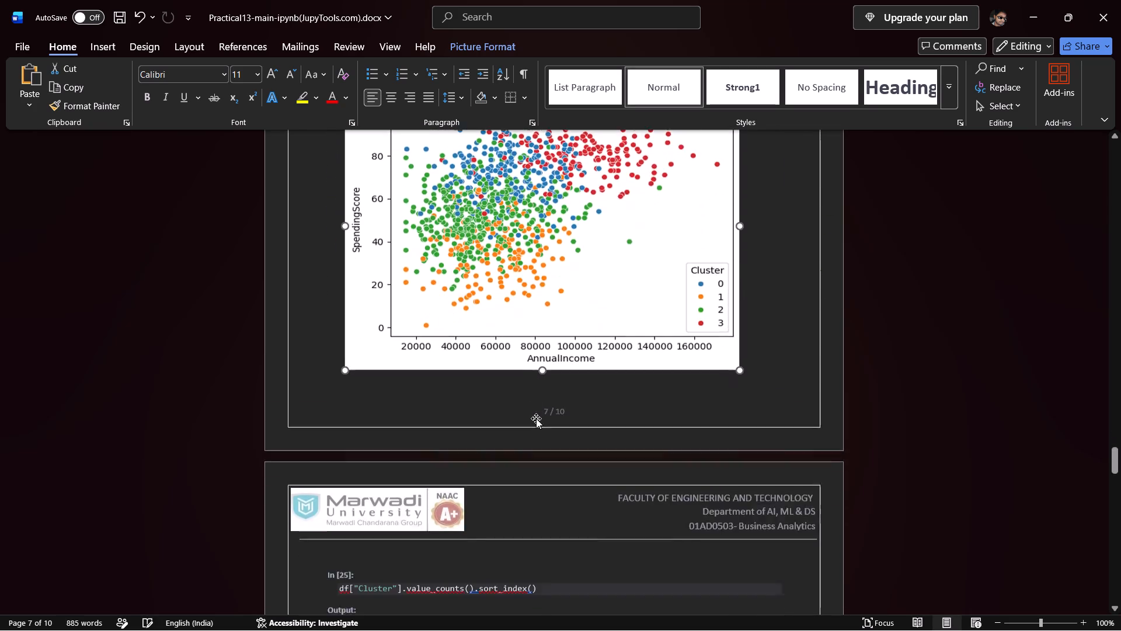
Delete the blank line above In [25] at the start of page 8.
{"action": "scroll", "coordinate": [536, 418], "scroll_direction": "down", "scroll_amount": 6}
{"action": "left_click", "coordinate": [378, 330]}
{"action": "key", "text": "BackSpace"}
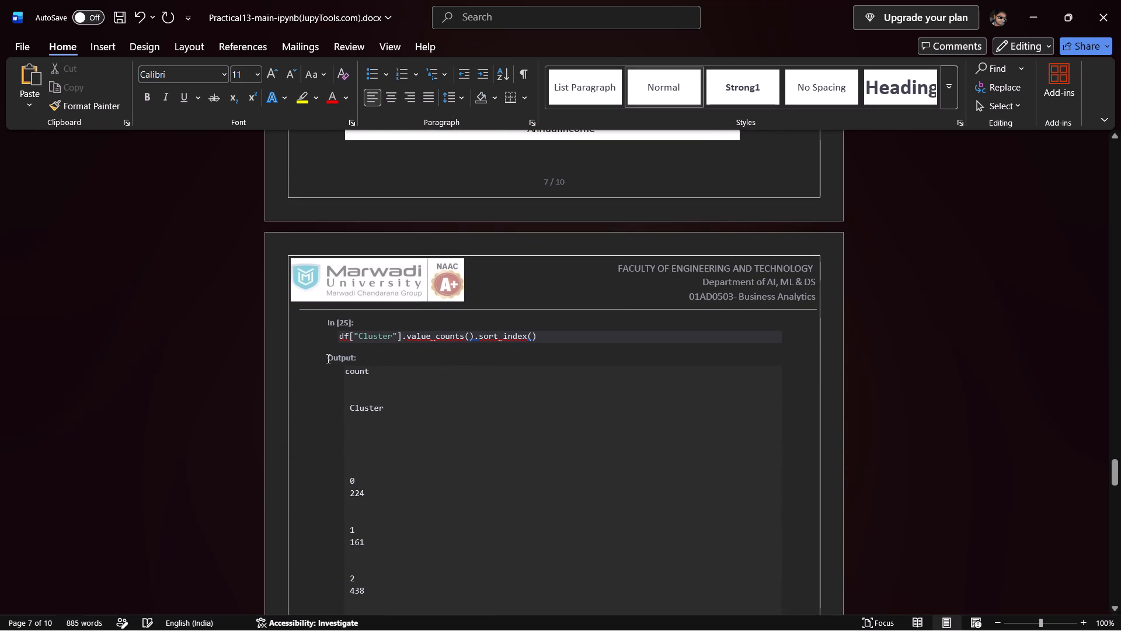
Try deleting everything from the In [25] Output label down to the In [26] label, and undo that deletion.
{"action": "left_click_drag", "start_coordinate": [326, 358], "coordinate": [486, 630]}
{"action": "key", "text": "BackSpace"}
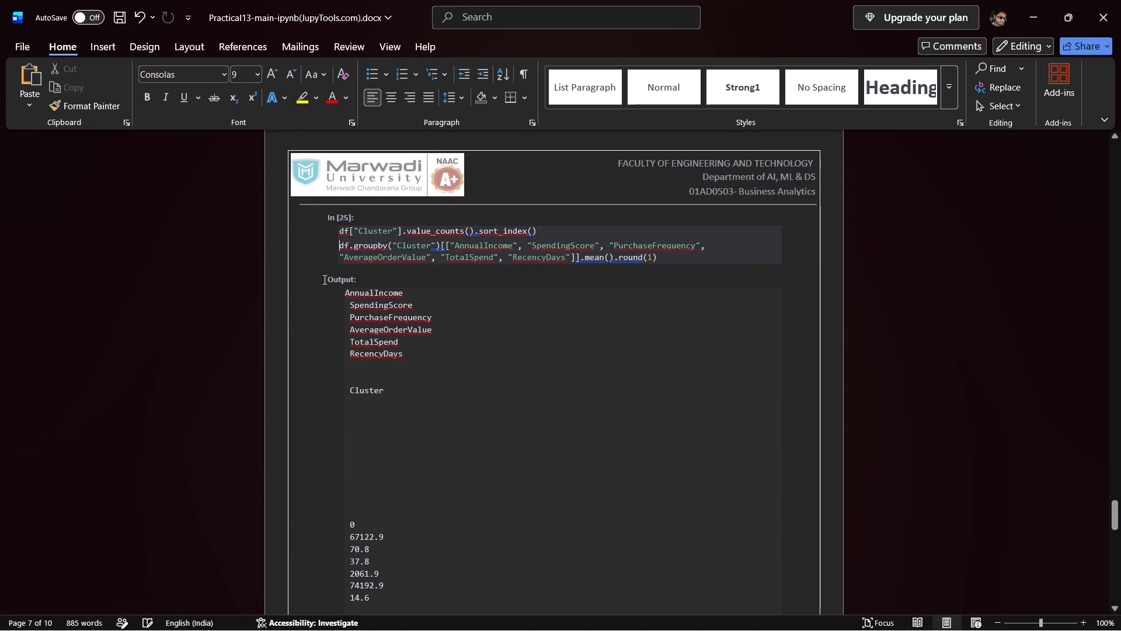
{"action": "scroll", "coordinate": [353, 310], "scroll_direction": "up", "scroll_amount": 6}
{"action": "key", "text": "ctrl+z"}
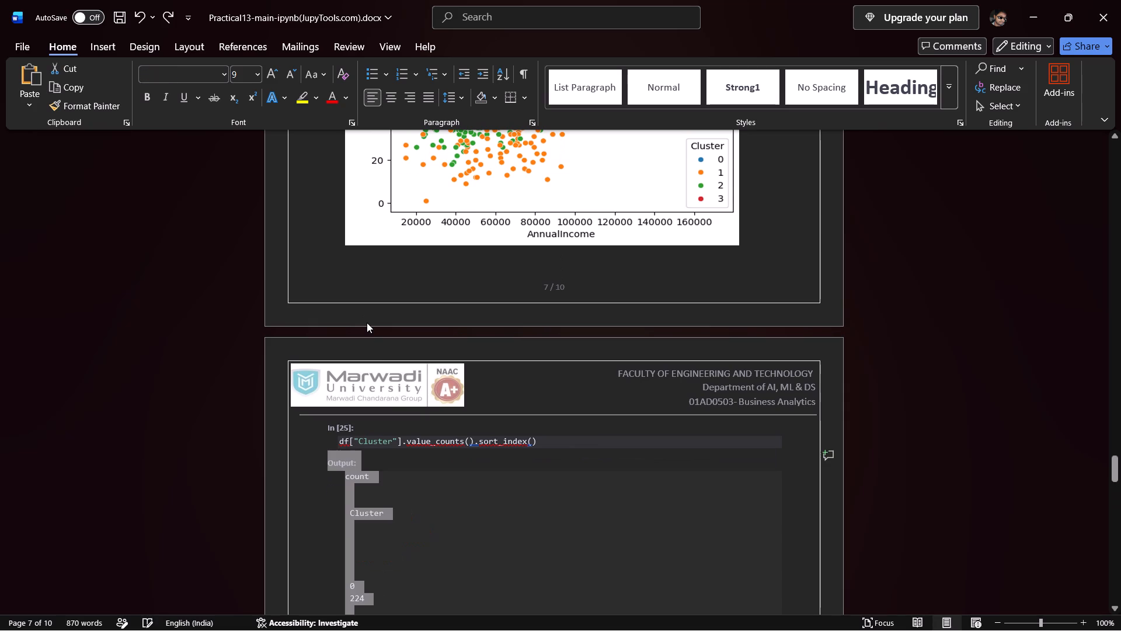
Delete the value_counts output under In [25], including its Output label and the In [26] label below it.
{"action": "scroll", "coordinate": [390, 473], "scroll_direction": "down", "scroll_amount": 7}
{"action": "scroll", "coordinate": [402, 465], "scroll_direction": "up", "scroll_amount": 2}
{"action": "scroll", "coordinate": [405, 466], "scroll_direction": "down", "scroll_amount": 7}
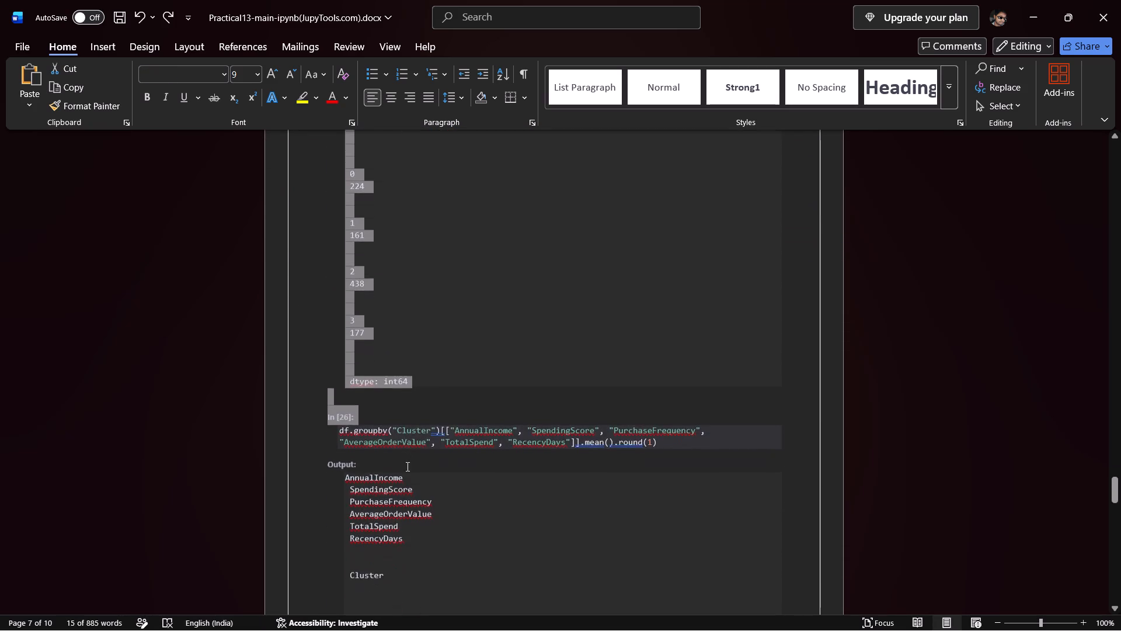
{"action": "scroll", "coordinate": [406, 466], "scroll_direction": "up", "scroll_amount": 3}
{"action": "key", "text": "BackSpace"}
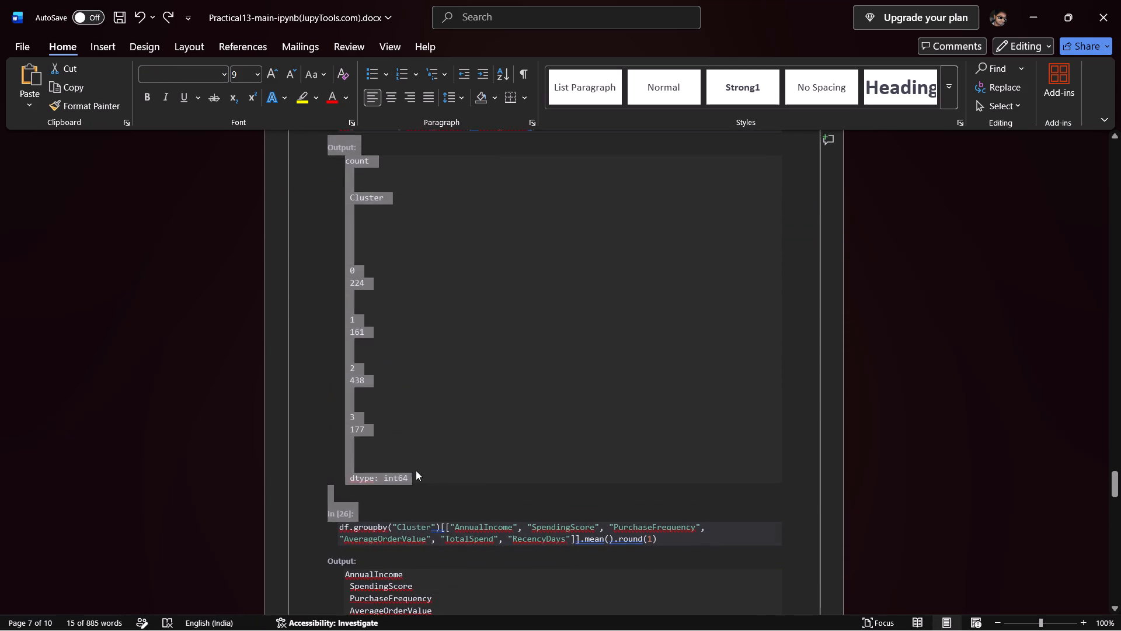
Delete the whole df.groupby output above heading 12, including its Output label and all cluster average values.
{"action": "scroll", "coordinate": [416, 470], "scroll_direction": "up", "scroll_amount": 3}
{"action": "left_click_drag", "start_coordinate": [323, 273], "coordinate": [461, 615]}
{"action": "key", "text": "BackSpace"}
{"action": "left_click_drag", "start_coordinate": [339, 249], "coordinate": [441, 517]}
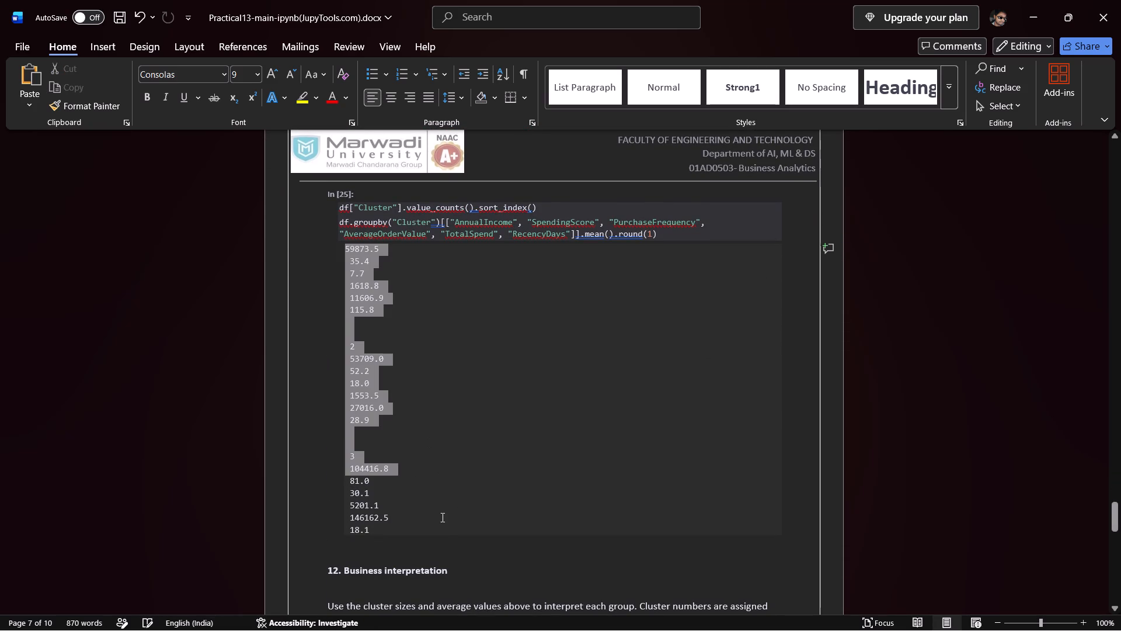
{"action": "left_click_drag", "start_coordinate": [441, 517], "coordinate": [367, 528]}
{"action": "left_click", "coordinate": [369, 528]}
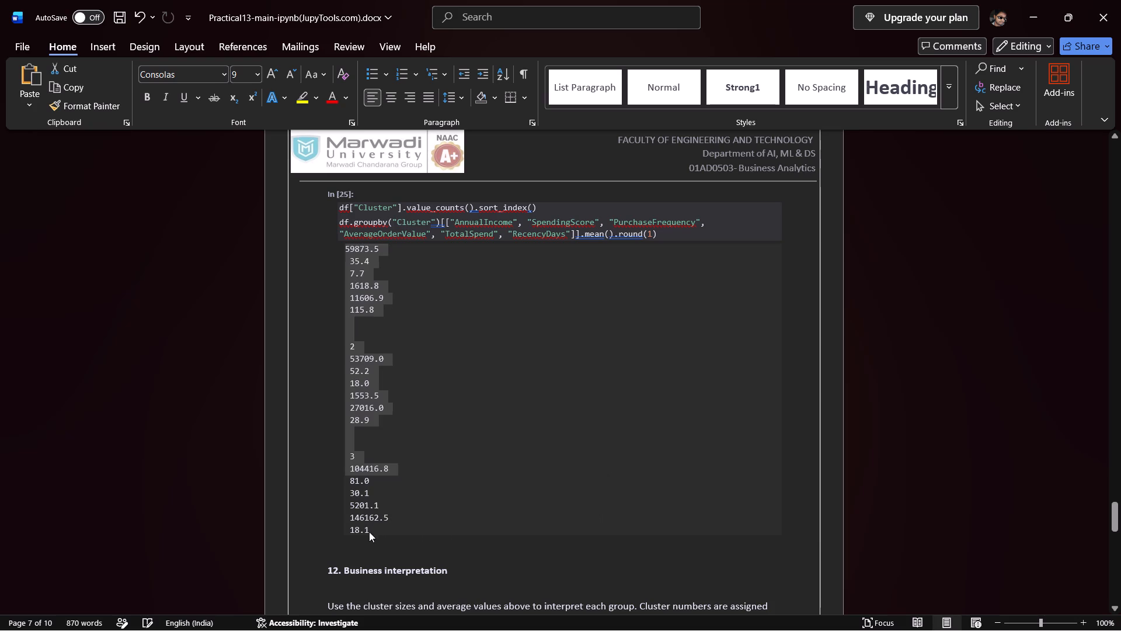
{"action": "left_click_drag", "start_coordinate": [368, 533], "coordinate": [327, 255]}
{"action": "key", "text": "BackSpace"}
{"action": "scroll", "coordinate": [514, 630], "scroll_direction": "down", "scroll_amount": 6}
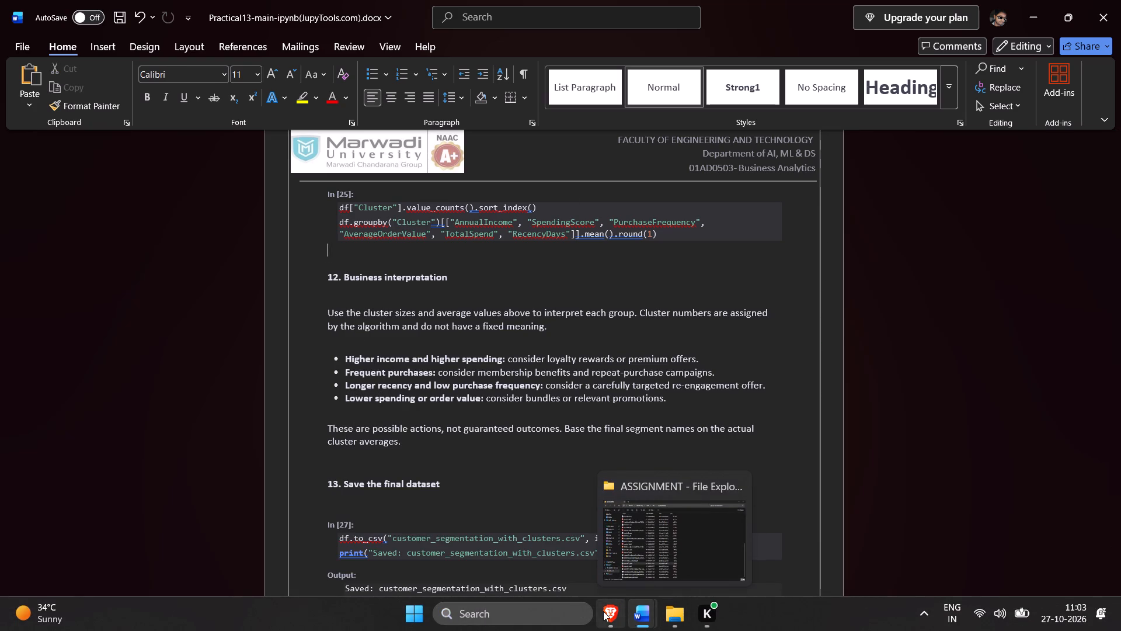
Switch to the Brave browser, preview practical.pdf from the Gmail chat, and close the preview.
{"action": "left_click", "coordinate": [603, 611]}
{"action": "left_click", "coordinate": [325, 0]}
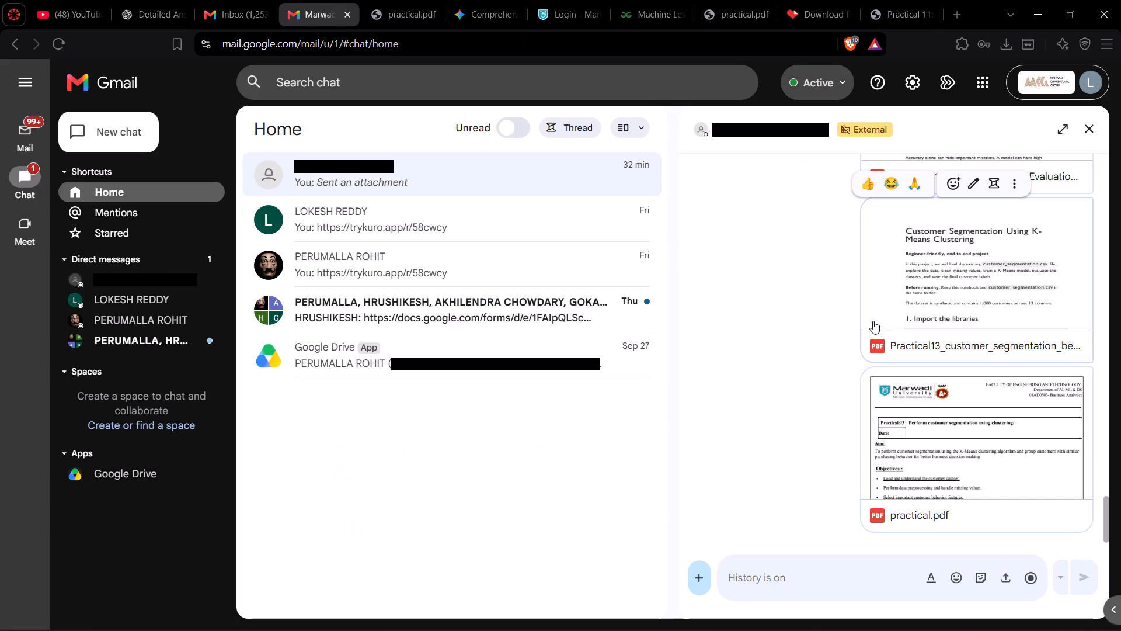
{"action": "left_click", "coordinate": [946, 413]}
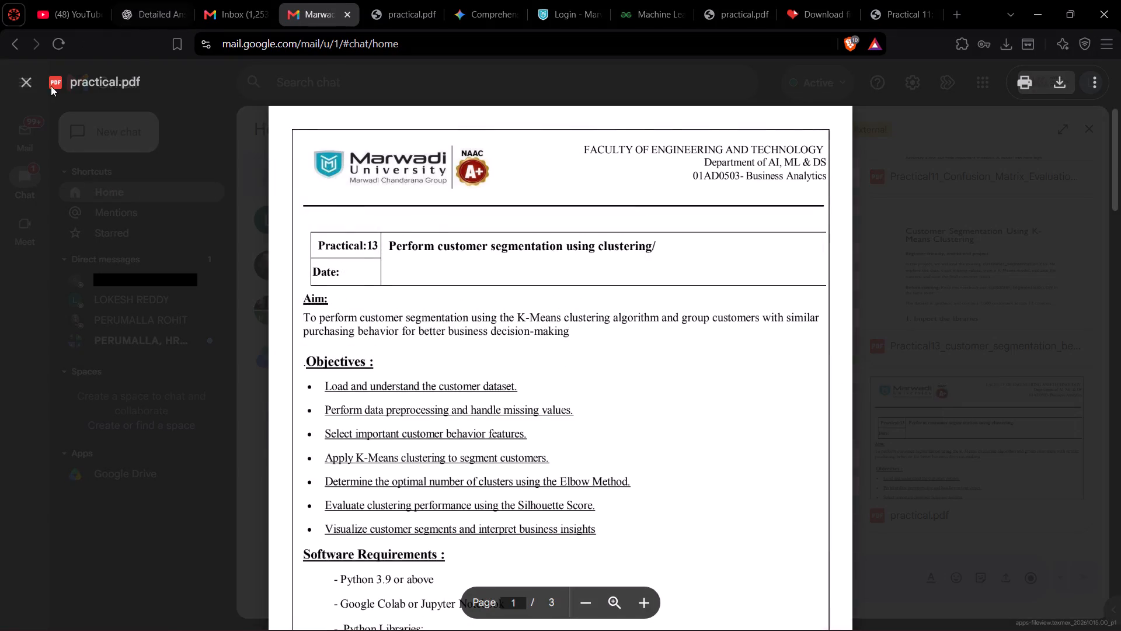
{"action": "left_click", "coordinate": [26, 84]}
Review the Practical13 customer segmentation PDF in the chat through to its Project conclusion, close it and return to Word.
{"action": "left_click", "coordinate": [968, 278]}
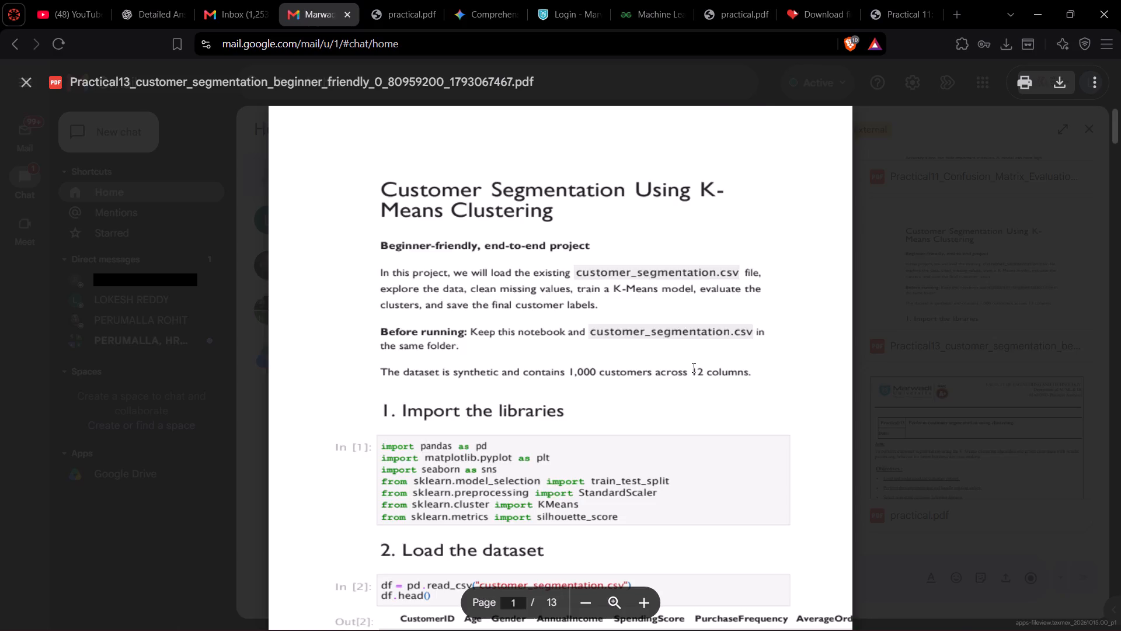
{"action": "scroll", "coordinate": [624, 362], "scroll_direction": "down", "scroll_amount": 12}
{"action": "scroll", "coordinate": [594, 362], "scroll_direction": "down", "scroll_amount": 12}
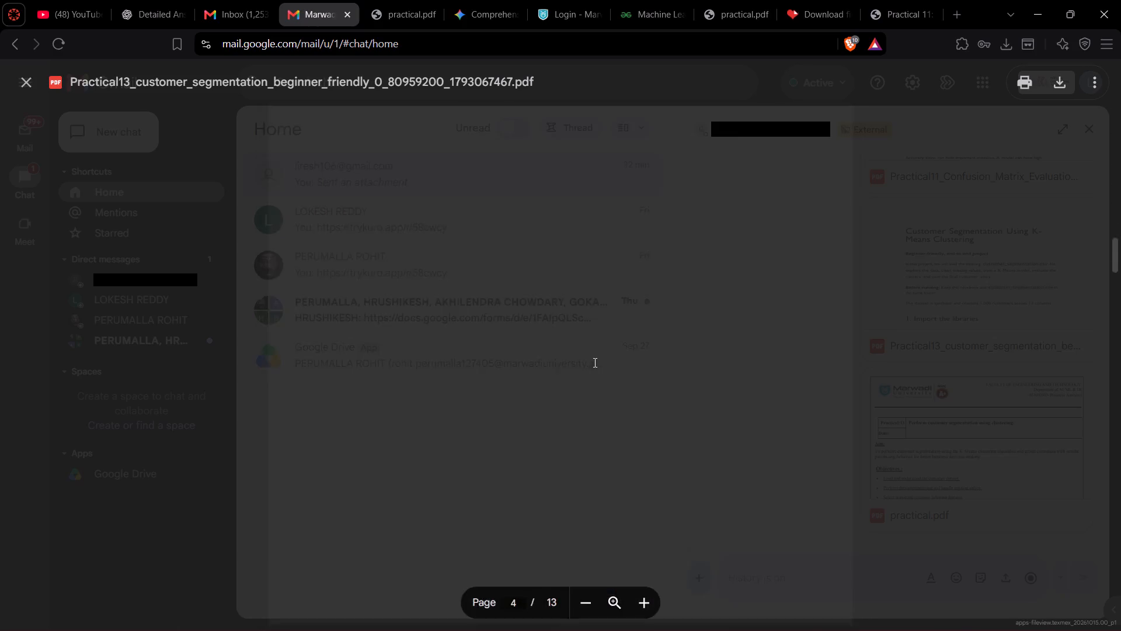
{"action": "scroll", "coordinate": [594, 362], "scroll_direction": "up", "scroll_amount": 1}
{"action": "scroll", "coordinate": [594, 362], "scroll_direction": "down", "scroll_amount": 9}
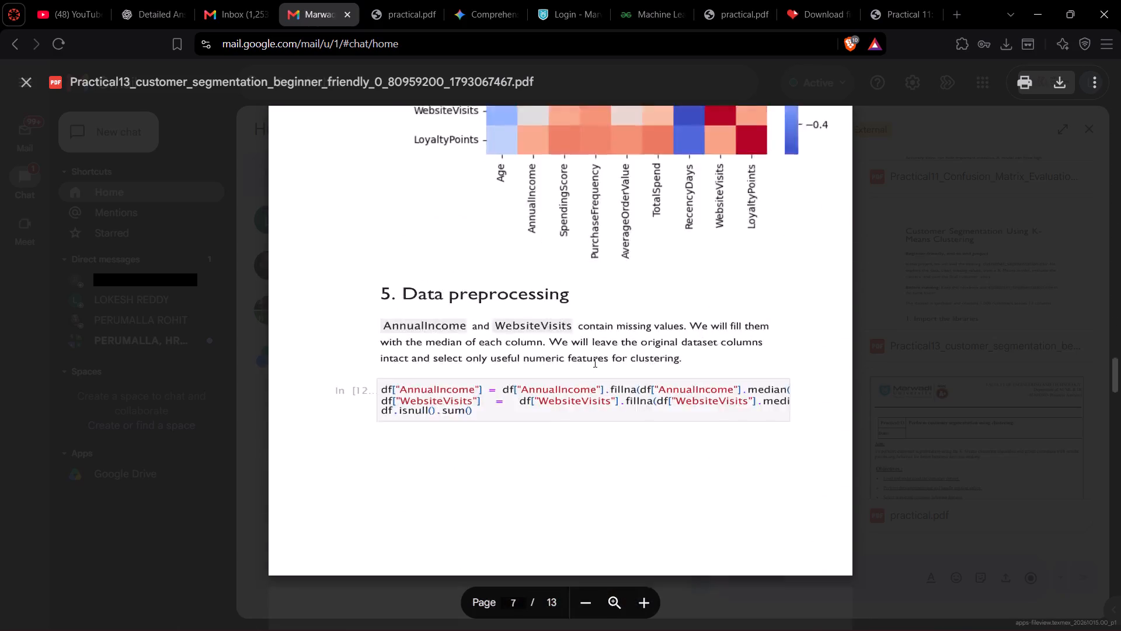
{"action": "scroll", "coordinate": [594, 362], "scroll_direction": "down", "scroll_amount": 10}
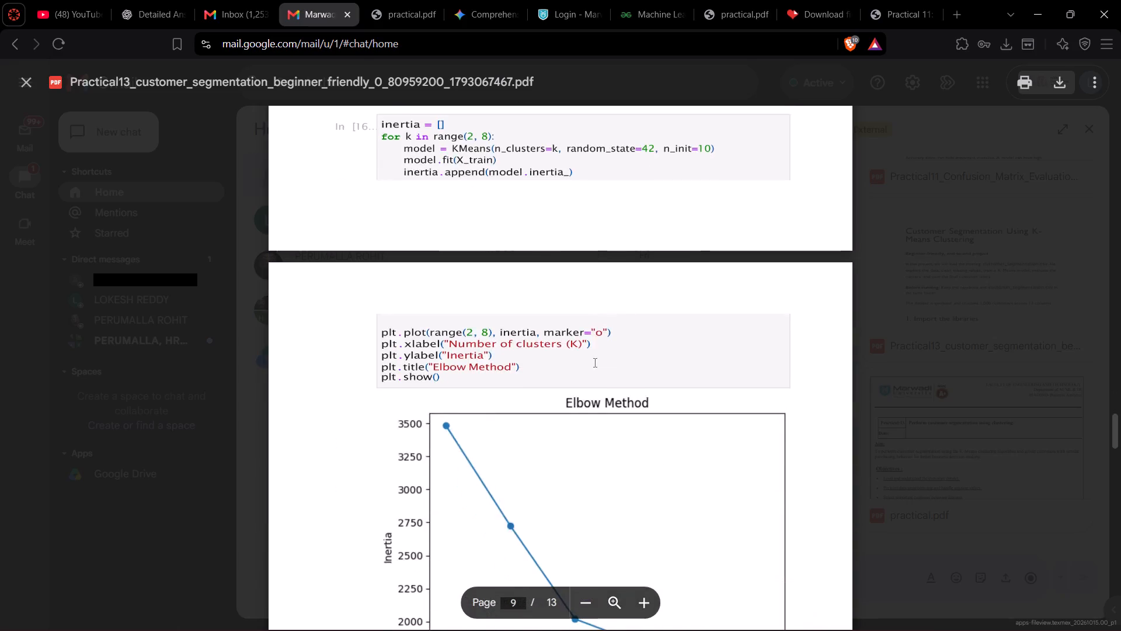
{"action": "scroll", "coordinate": [594, 362], "scroll_direction": "down", "scroll_amount": 10}
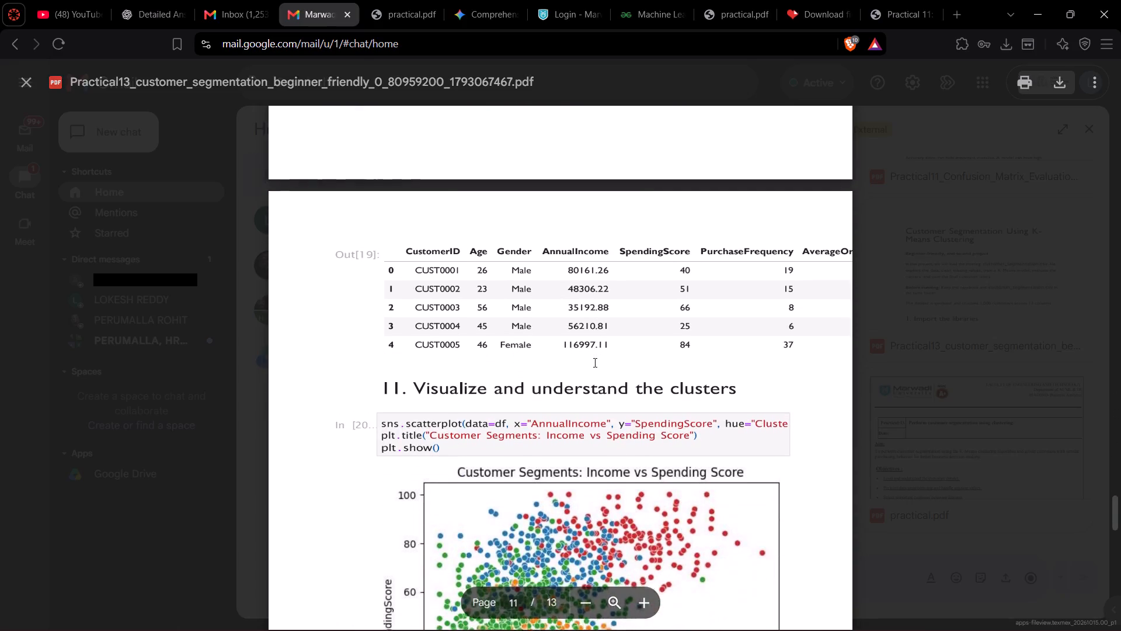
{"action": "scroll", "coordinate": [594, 362], "scroll_direction": "down", "scroll_amount": 9}
{"action": "scroll", "coordinate": [594, 362], "scroll_direction": "up", "scroll_amount": 1}
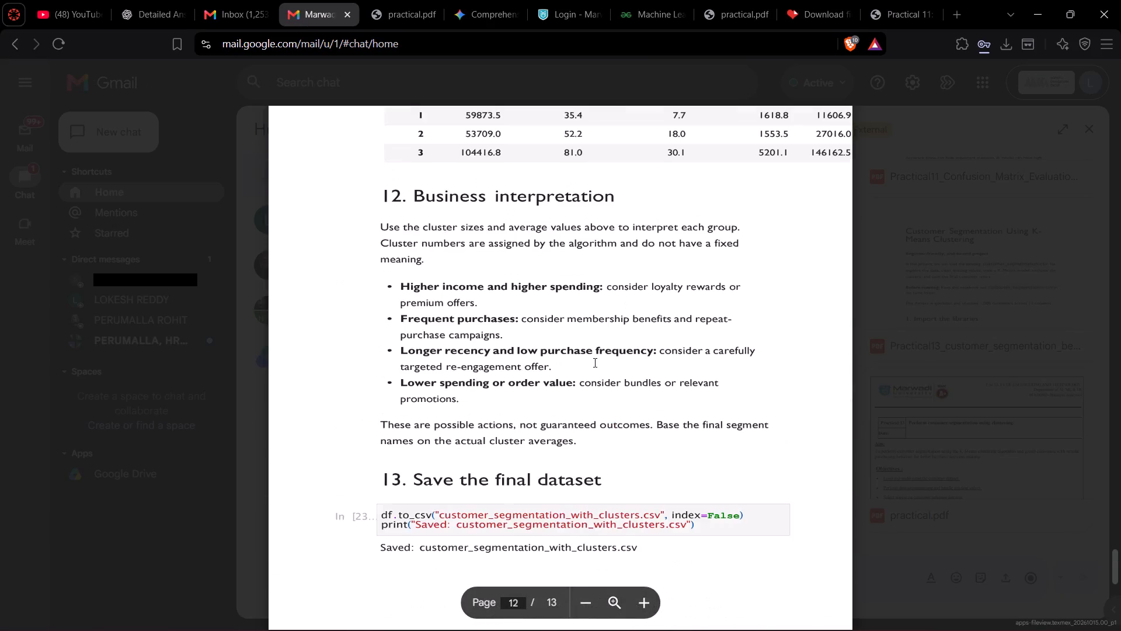
{"action": "scroll", "coordinate": [594, 362], "scroll_direction": "up", "scroll_amount": 2}
{"action": "scroll", "coordinate": [594, 362], "scroll_direction": "down", "scroll_amount": 7}
{"action": "scroll", "coordinate": [503, 353], "scroll_direction": "up", "scroll_amount": 3}
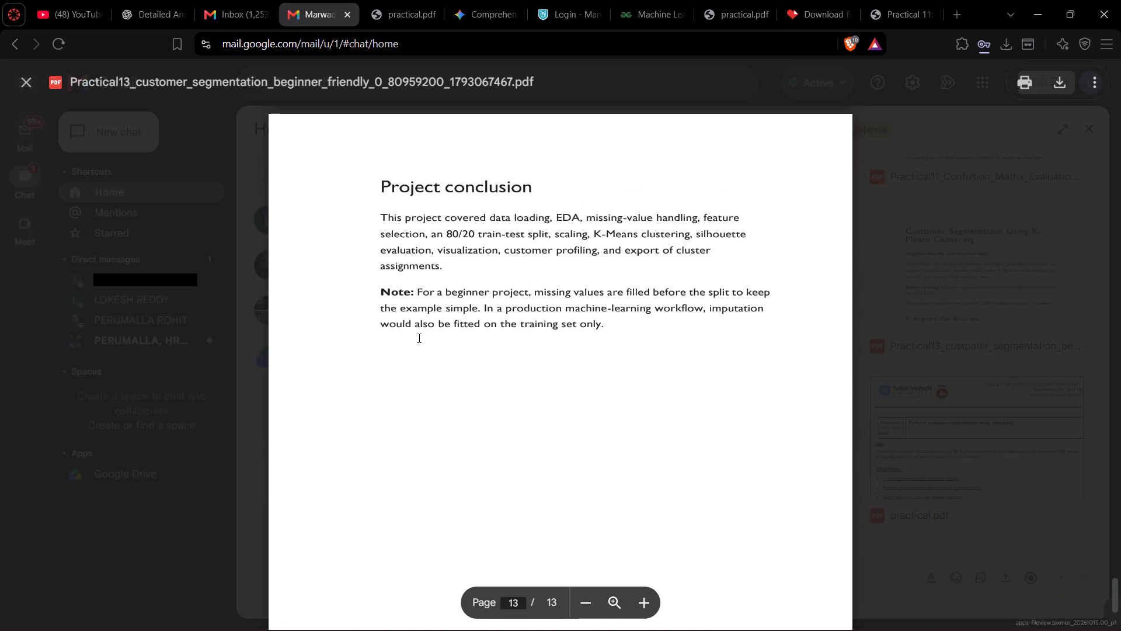
{"action": "left_click", "coordinate": [32, 80]}
{"action": "key", "text": "alt+Tab"}
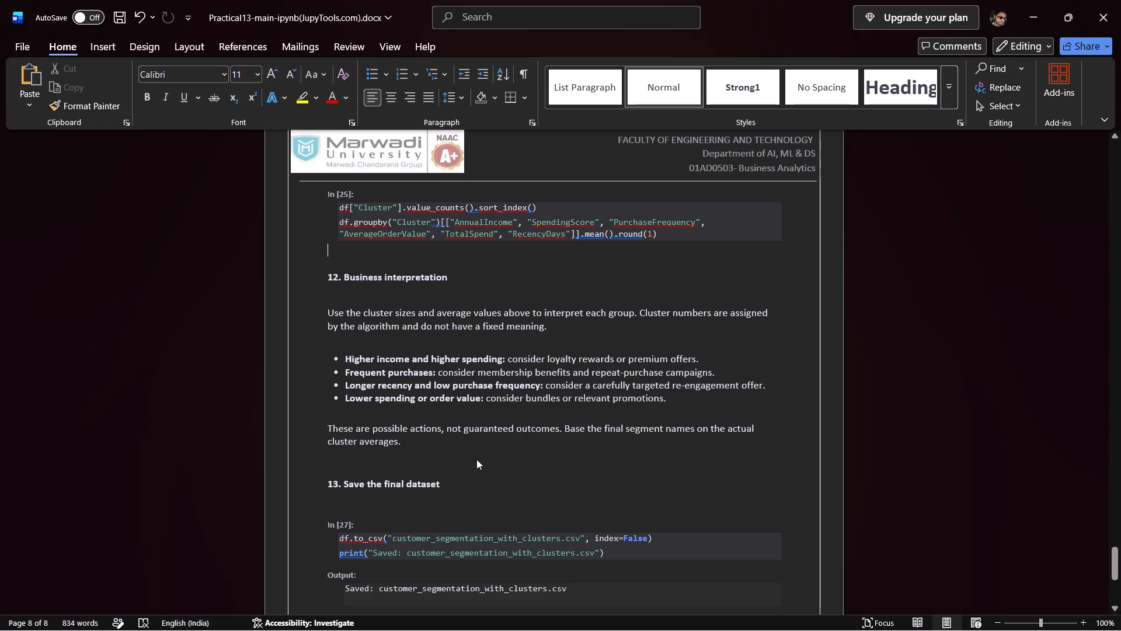
Delete the blank lines above and below the "12. Business interpretation" heading and around its bullet list.
{"action": "key", "text": "BackSpace"}
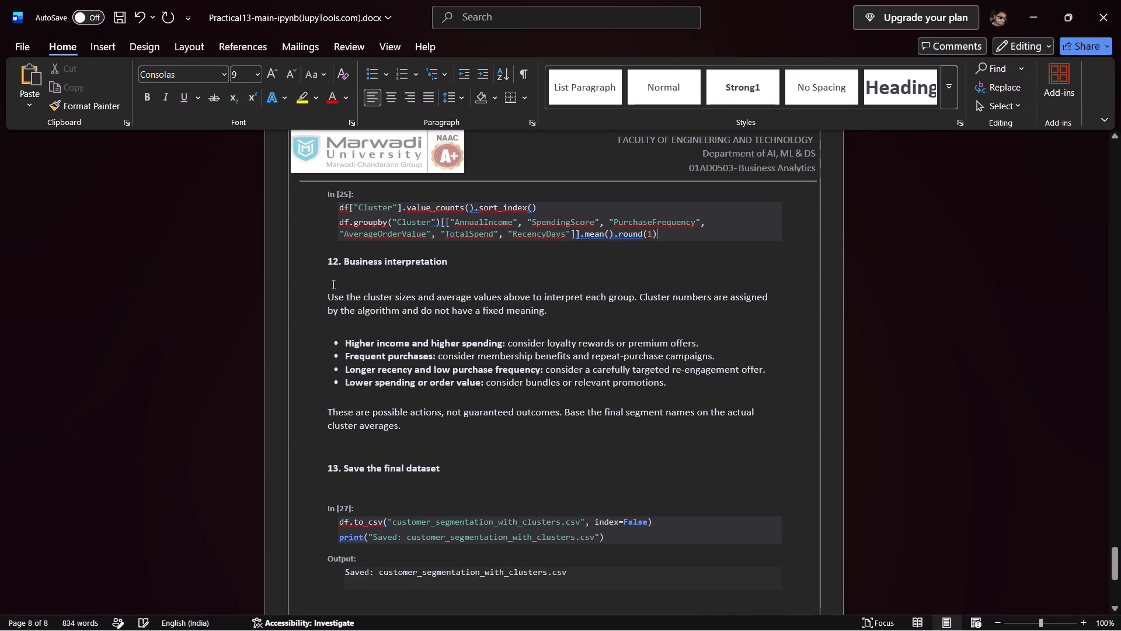
{"action": "left_click", "coordinate": [340, 280]}
{"action": "key", "text": "BackSpace"}
{"action": "left_click", "coordinate": [356, 315]}
{"action": "key", "text": "BackSpace"}
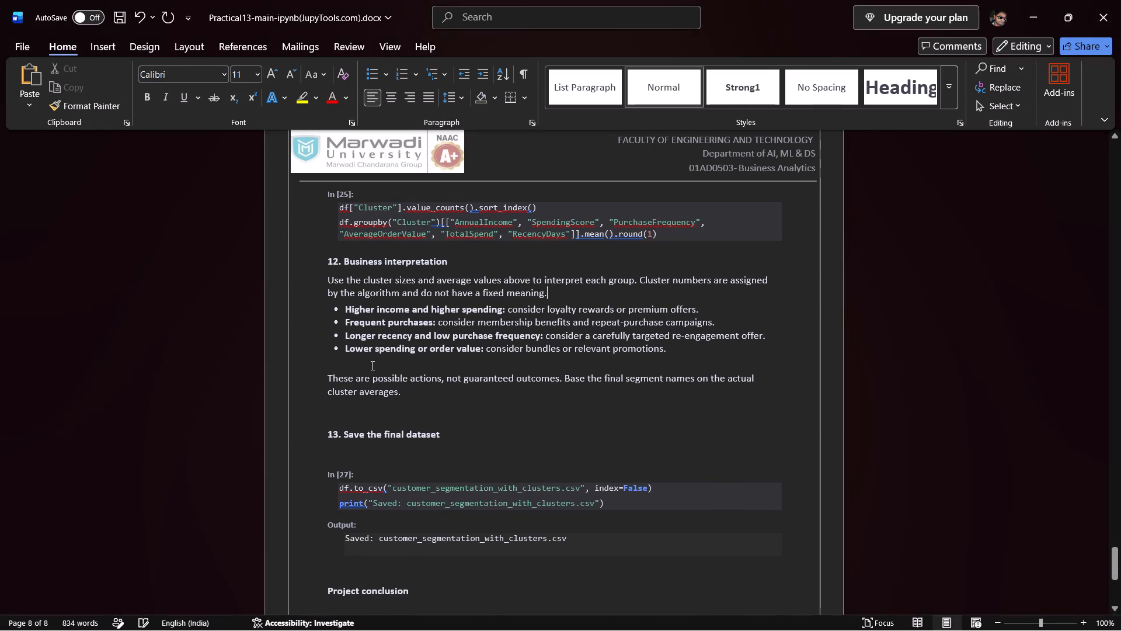
{"action": "left_click", "coordinate": [371, 366]}
{"action": "key", "text": "BackSpace"}
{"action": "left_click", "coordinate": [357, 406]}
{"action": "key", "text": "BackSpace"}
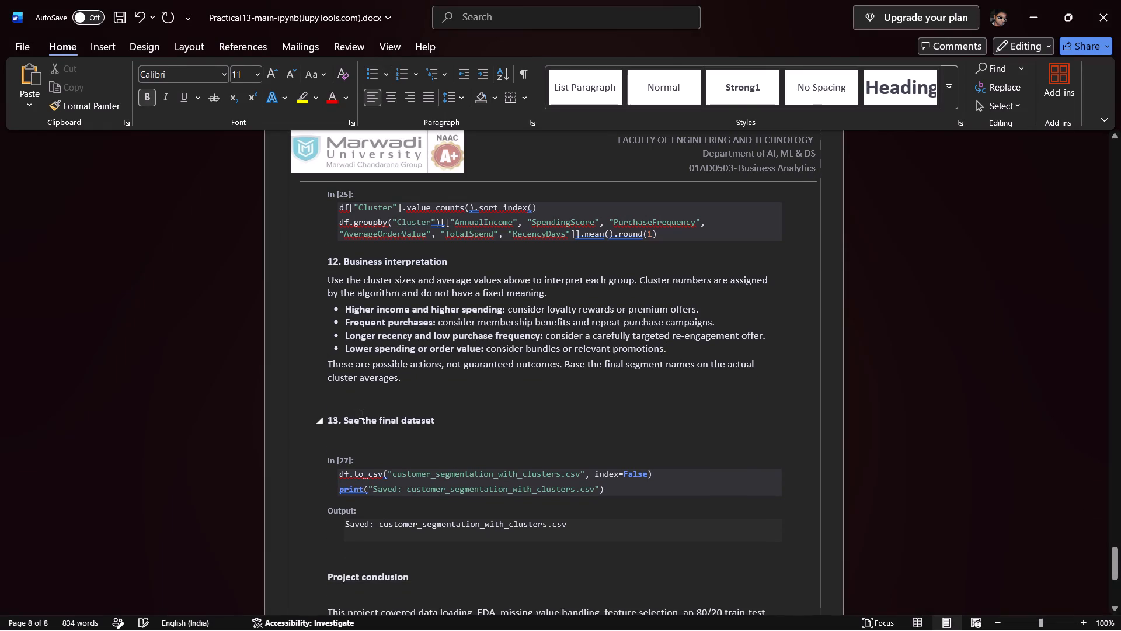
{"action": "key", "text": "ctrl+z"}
Delete the blank lines above and below the "13. Save the final dataset" heading and above the "Project conclusion" heading.
{"action": "left_click", "coordinate": [361, 402]}
{"action": "key", "text": "BackSpace"}
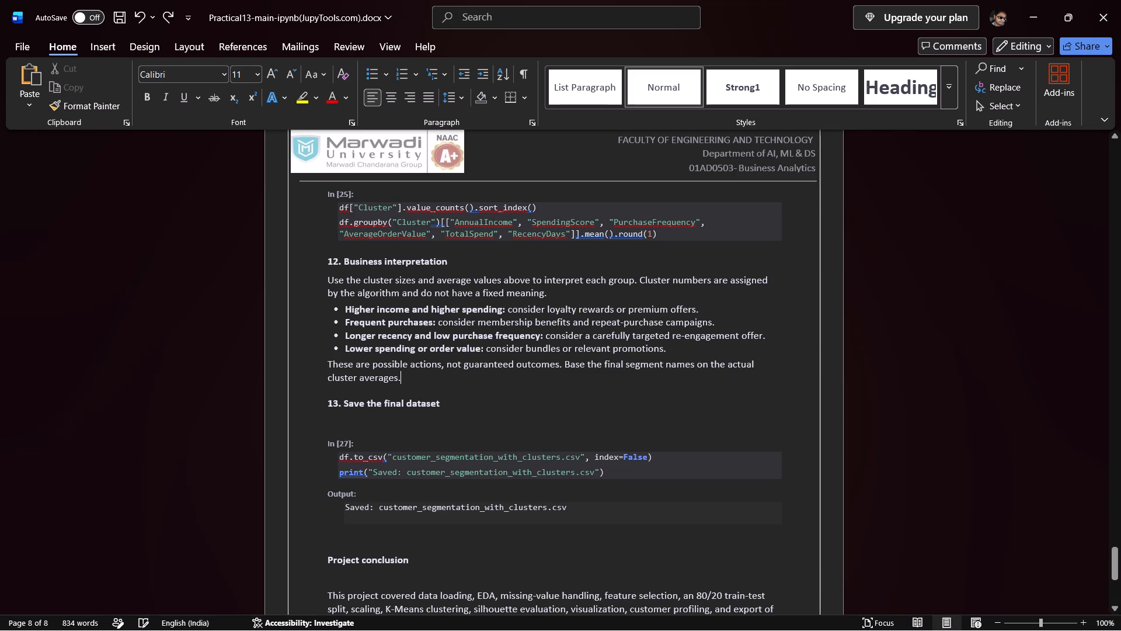
{"action": "left_click", "coordinate": [337, 417]}
{"action": "key", "text": "BackSpace"}
{"action": "left_click", "coordinate": [356, 515]}
{"action": "key", "text": "BackSpace"}
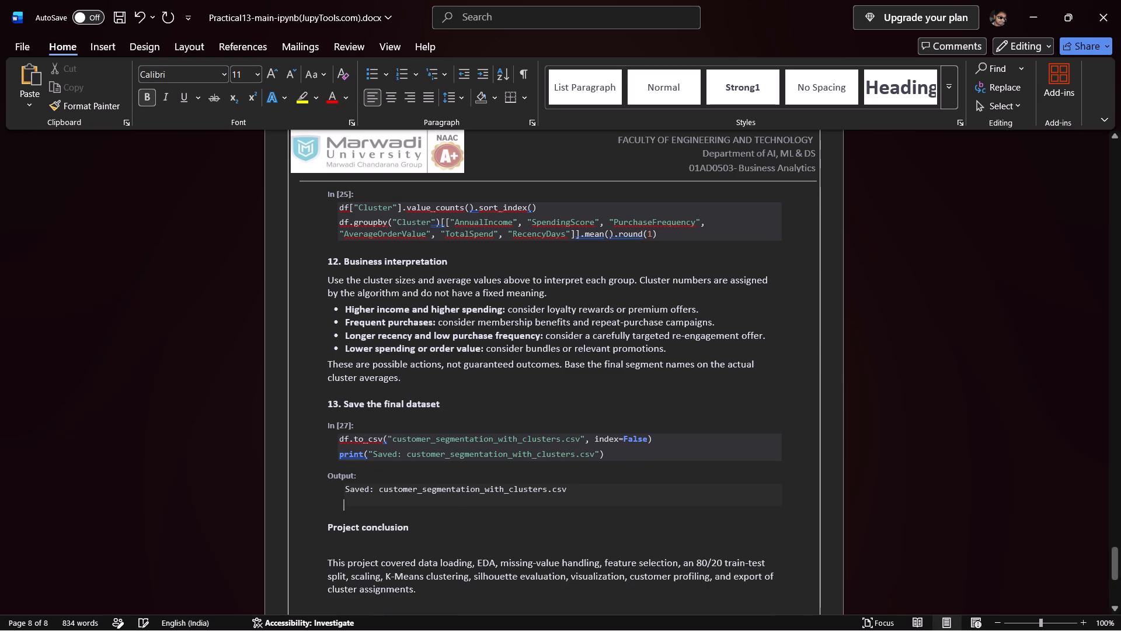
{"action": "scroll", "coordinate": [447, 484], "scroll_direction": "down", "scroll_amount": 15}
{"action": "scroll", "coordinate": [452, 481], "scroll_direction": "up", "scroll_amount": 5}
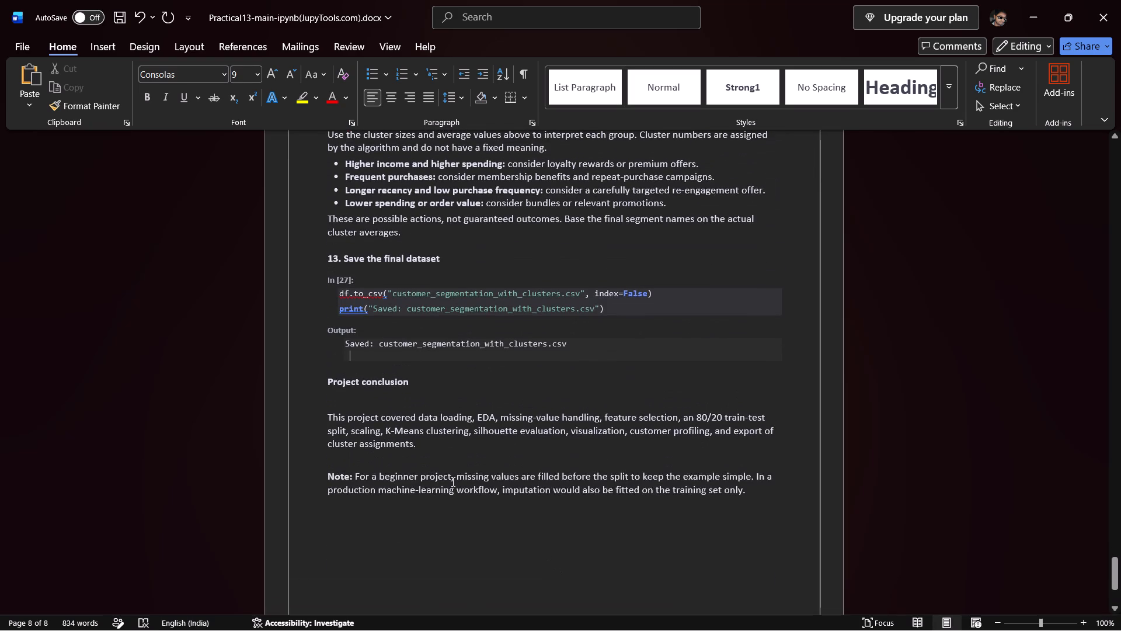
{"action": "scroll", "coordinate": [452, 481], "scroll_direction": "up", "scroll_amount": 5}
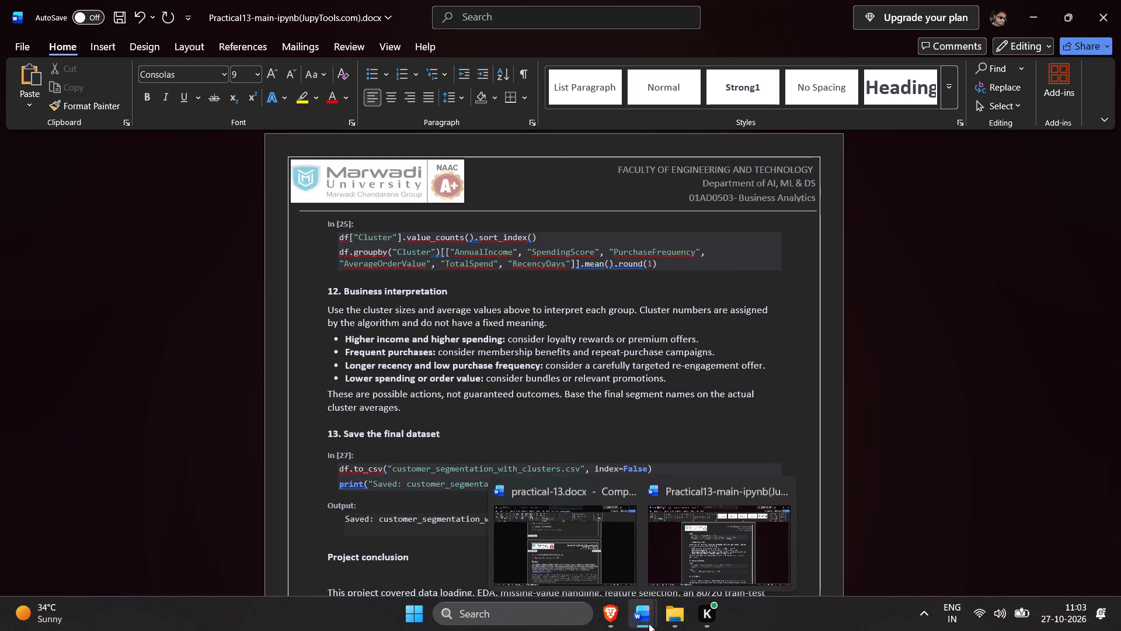
Switch to the practical-13.docx document and leave its header editing to return to the body text.
{"action": "left_click", "coordinate": [580, 557]}
{"action": "scroll", "coordinate": [580, 550], "scroll_direction": "down", "scroll_amount": 8}
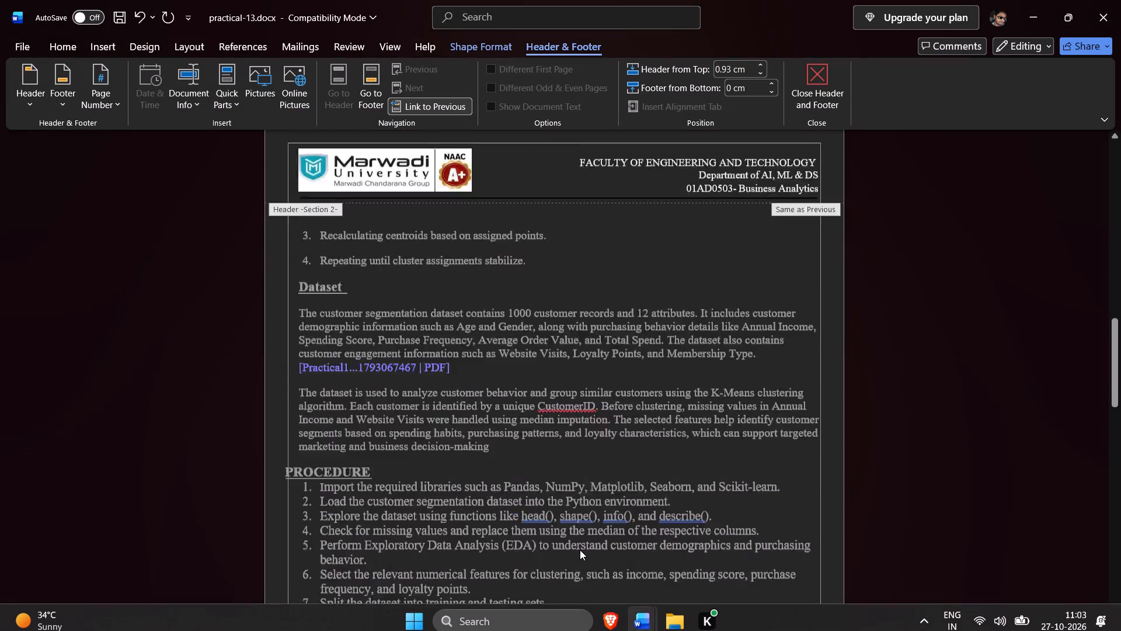
{"action": "scroll", "coordinate": [580, 550], "scroll_direction": "down", "scroll_amount": 8}
{"action": "double_click", "coordinate": [585, 429]}
Delete the Conclusion heading and paragraph and remove the emptied last page after the "PYTHON CODE AND OUTPUT:" heading.
{"action": "scroll", "coordinate": [585, 429], "scroll_direction": "down", "scroll_amount": 14}
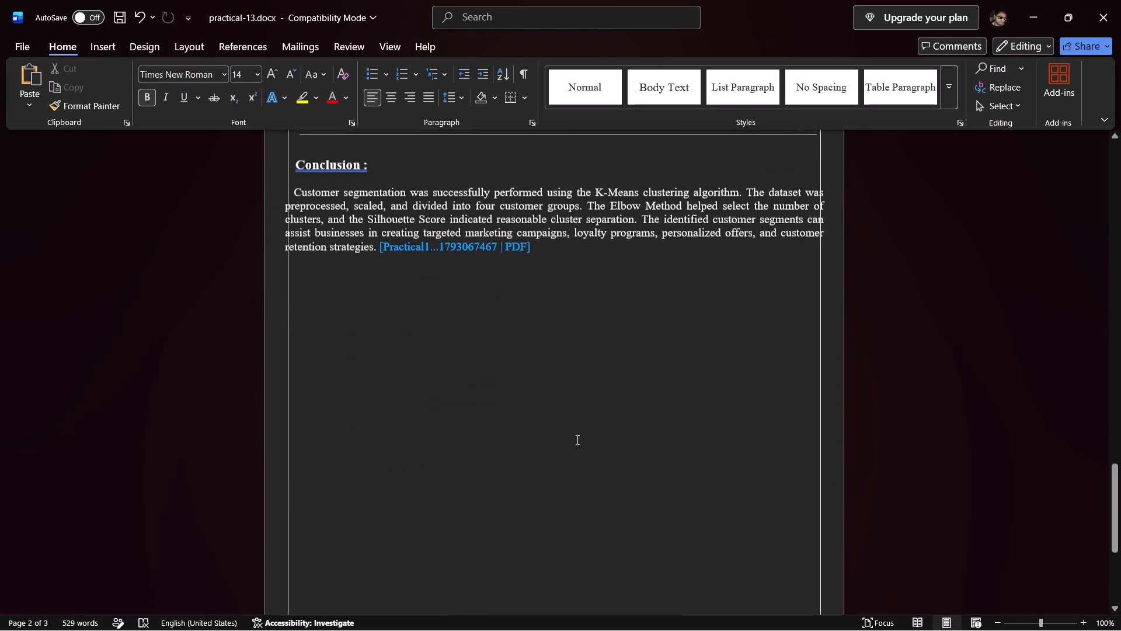
{"action": "scroll", "coordinate": [541, 415], "scroll_direction": "up", "scroll_amount": 4}
{"action": "left_click_drag", "start_coordinate": [545, 391], "coordinate": [283, 303]}
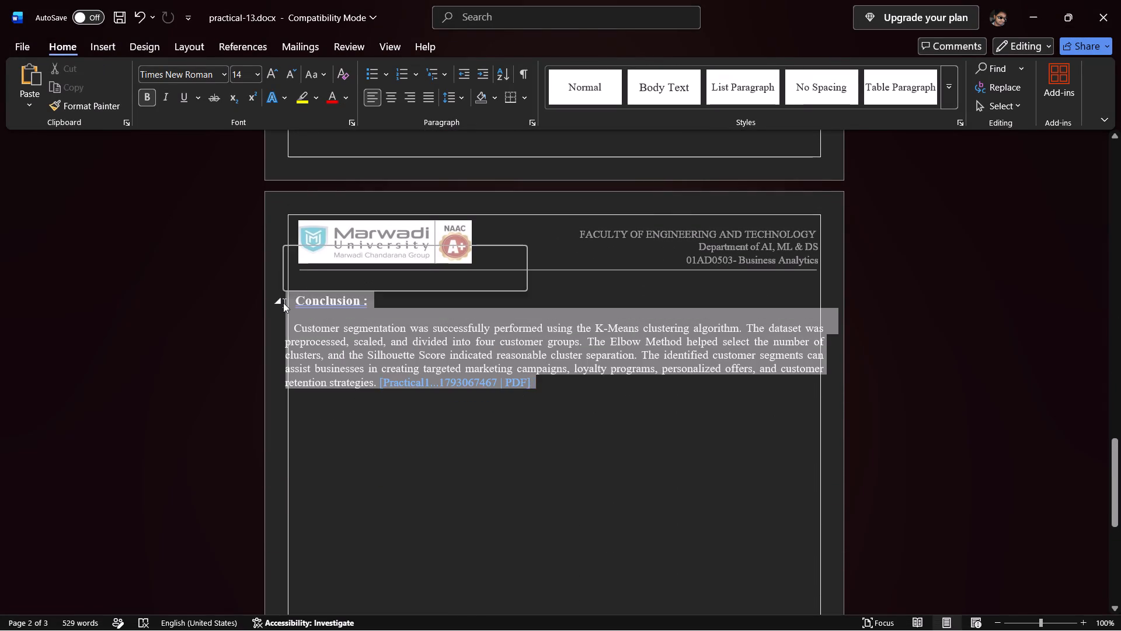
{"action": "key", "text": "BackSpace"}
{"action": "key", "text": "BackSpace"}
{"action": "key", "text": "BackSpace"}
{"action": "key", "text": "ctrl+BackSpace"}
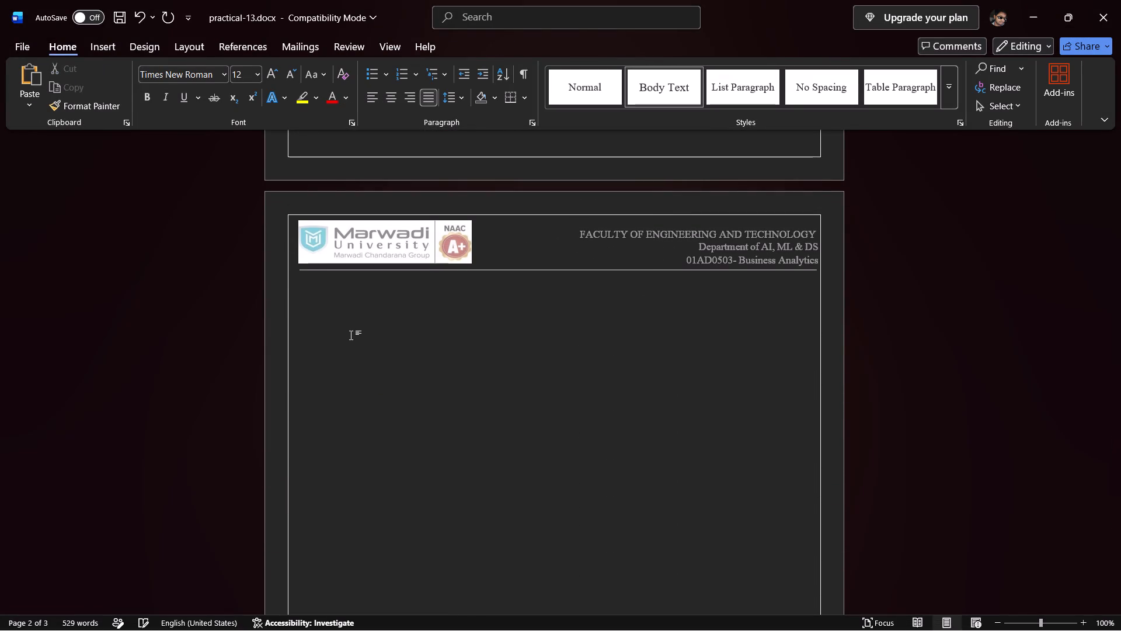
{"action": "key", "text": "BackSpace"}
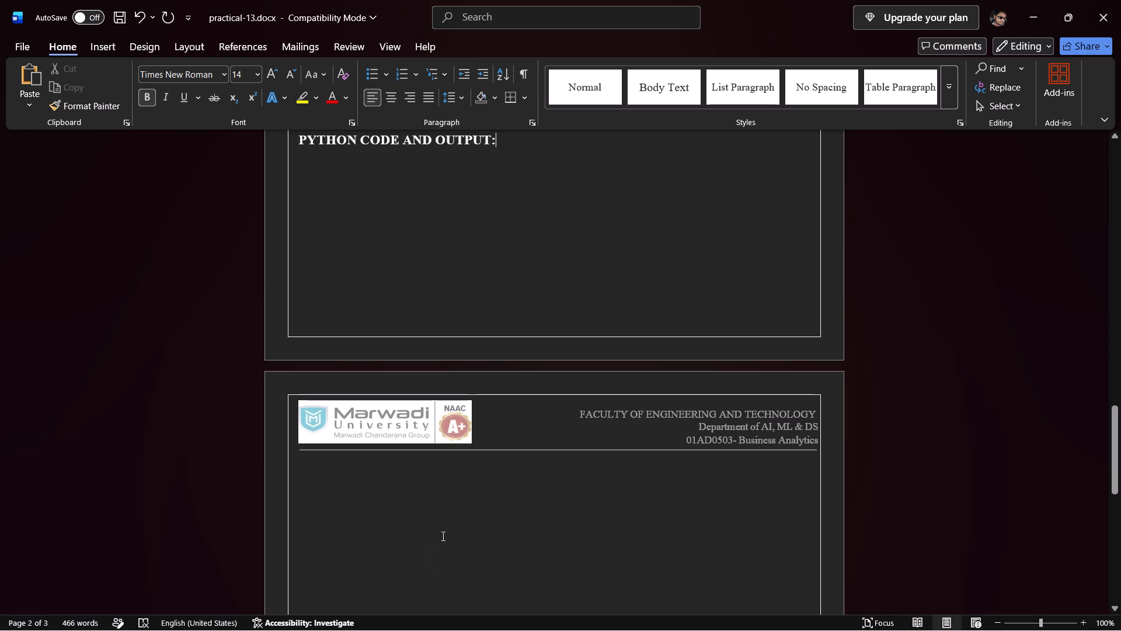
{"action": "left_click", "coordinate": [442, 534]}
{"action": "key", "text": "ctrl+BackSpace"}
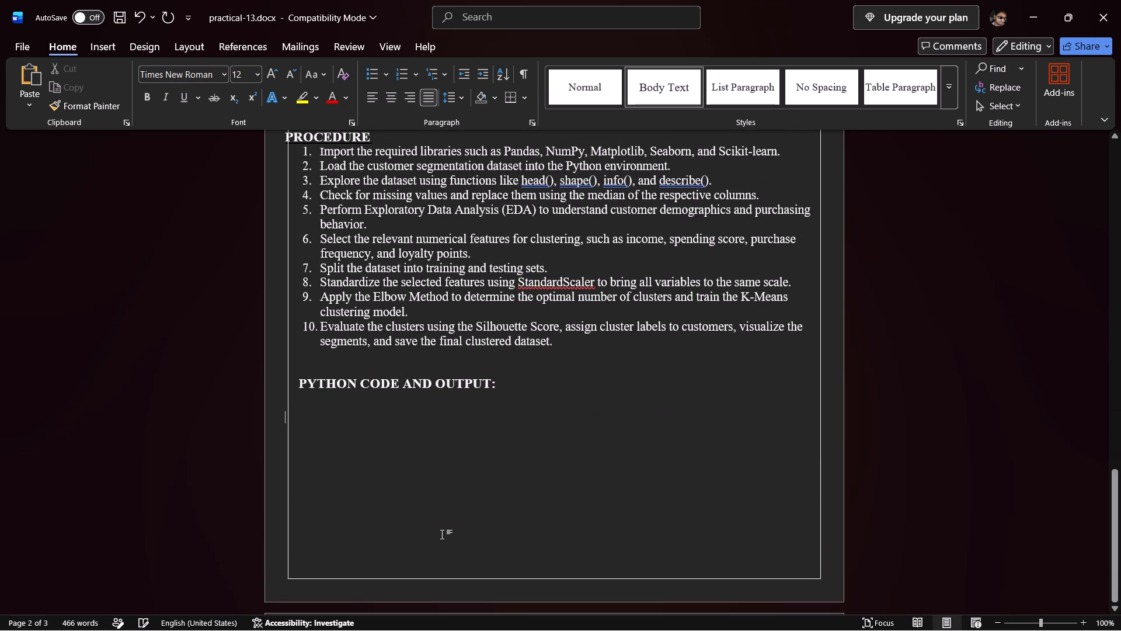
Open the Section 2 footer on page 2 and set its distance from the bottom to 0.4 cm.
{"action": "scroll", "coordinate": [442, 534], "scroll_direction": "up", "scroll_amount": 1}
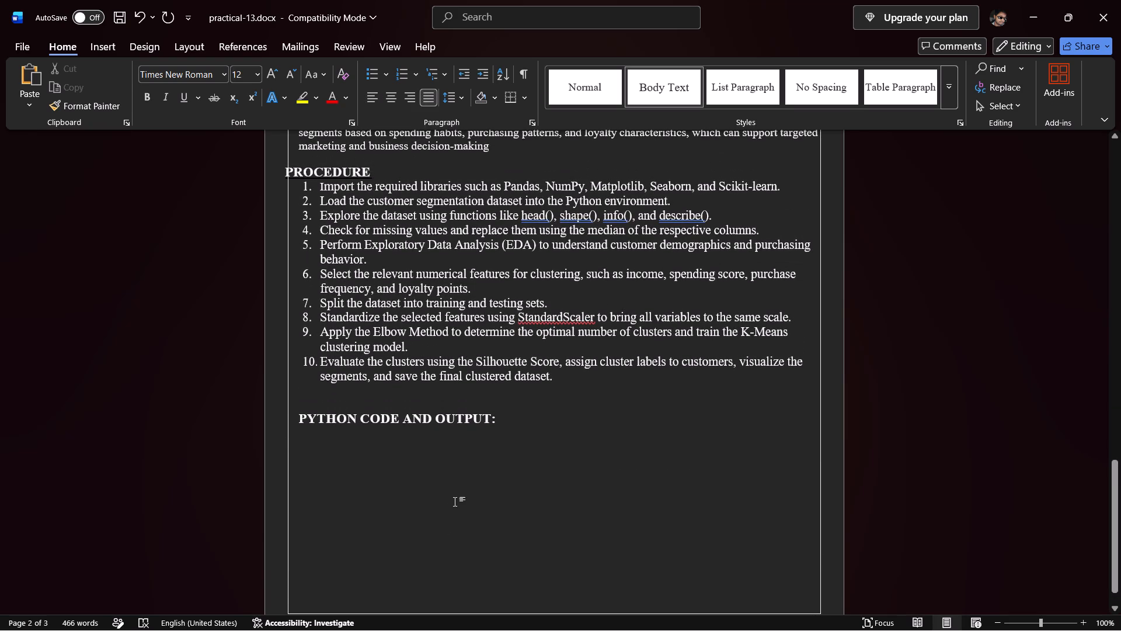
{"action": "scroll", "coordinate": [482, 557], "scroll_direction": "up", "scroll_amount": 5}
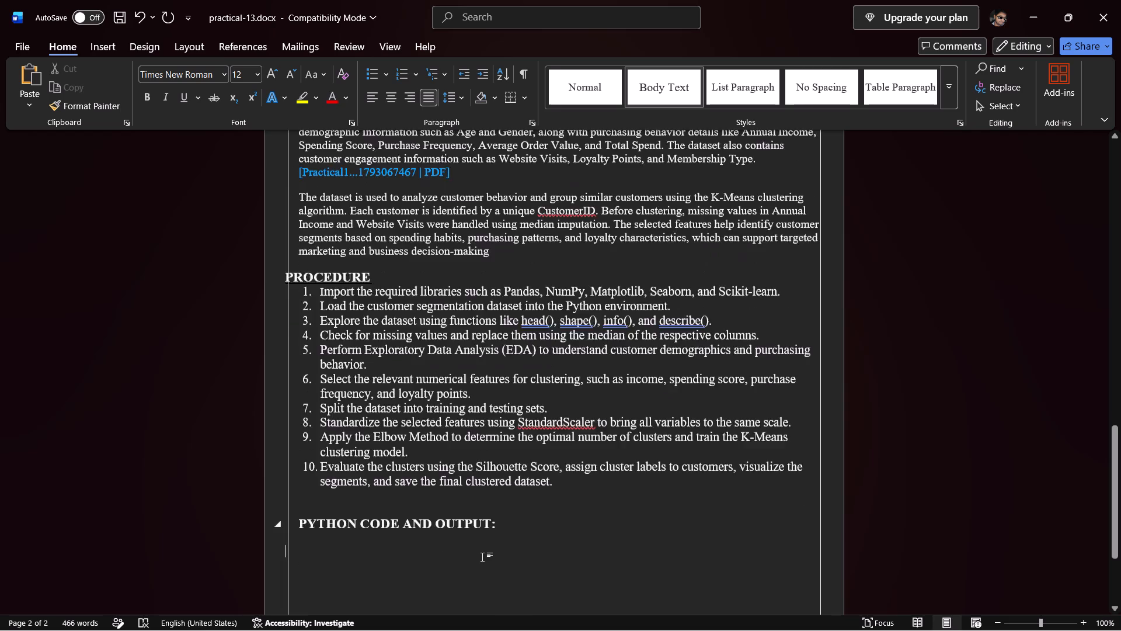
{"action": "scroll", "coordinate": [482, 557], "scroll_direction": "up", "scroll_amount": 20}
{"action": "scroll", "coordinate": [482, 557], "scroll_direction": "up", "scroll_amount": 19}
{"action": "scroll", "coordinate": [521, 582], "scroll_direction": "up", "scroll_amount": 9}
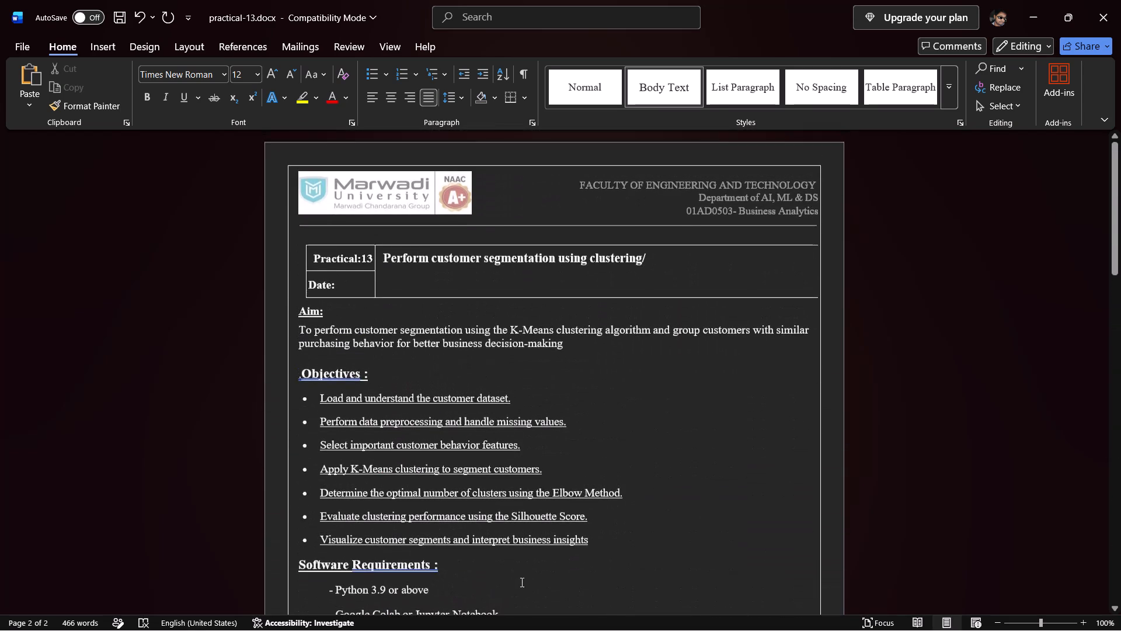
{"action": "scroll", "coordinate": [521, 582], "scroll_direction": "down", "scroll_amount": 14}
{"action": "double_click", "coordinate": [410, 595]}
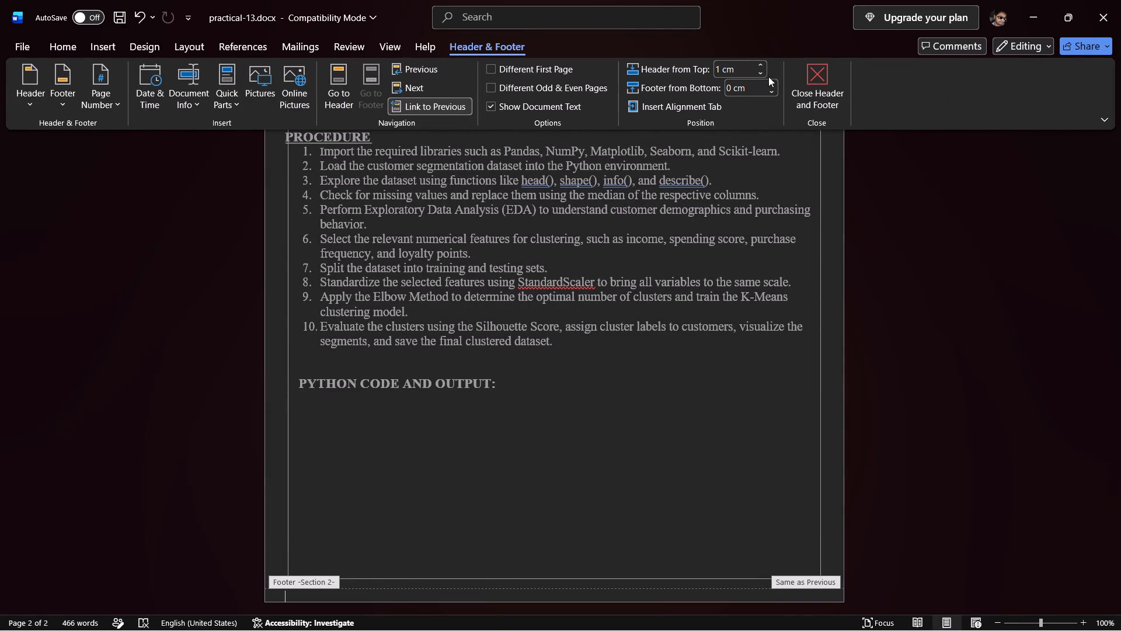
{"action": "triple_click", "coordinate": [772, 81]}
{"action": "left_click", "coordinate": [772, 81]}
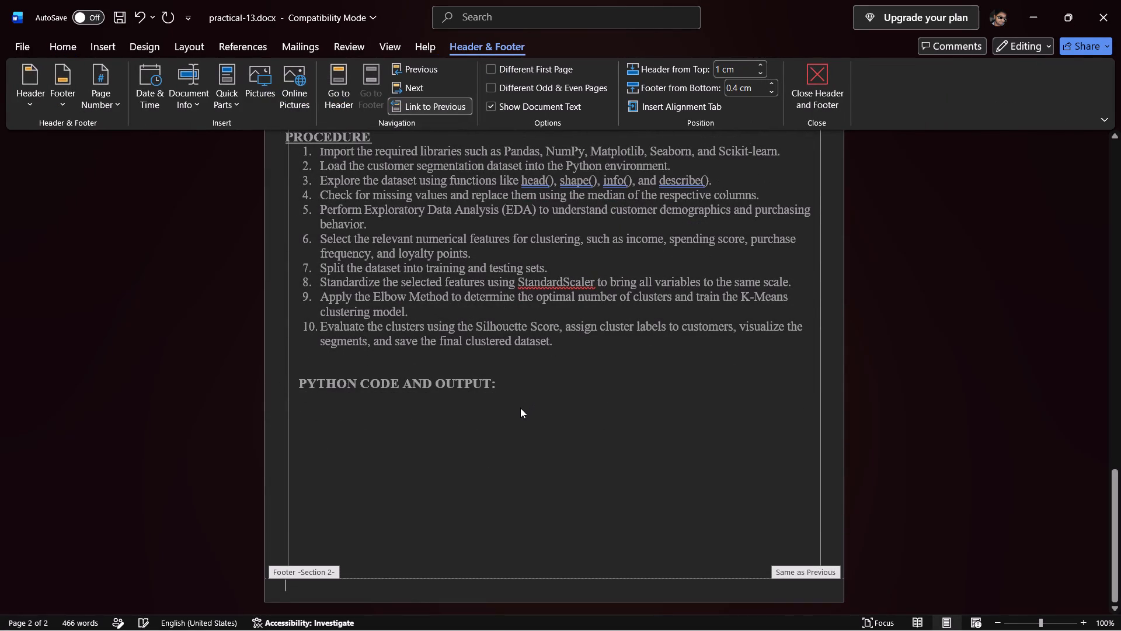
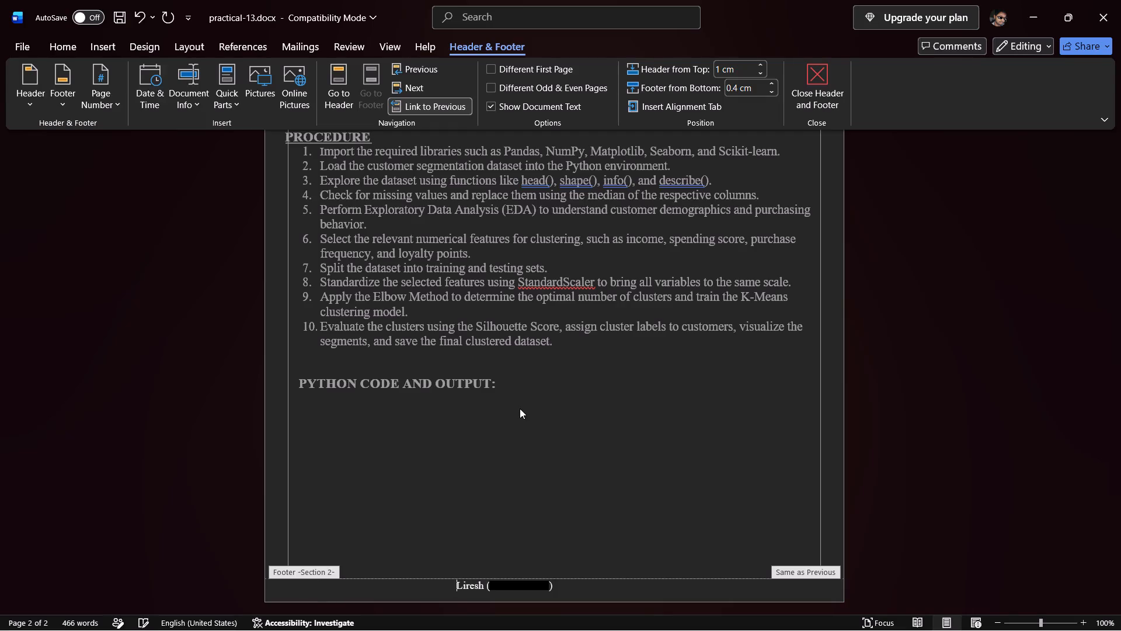
Replace the spacing directly before the student name in the page 2 footer with five spaces.
{"action": "key", "text": "ctrl+BackSpace"}
{"action": "key", "text": "space"}
{"action": "key", "text": "space"}
{"action": "key", "text": "space"}
{"action": "key", "text": "space"}
{"action": "key", "text": "space"}
Switch to the Practical13 notebook document, open its page 8 footer and set the footer's distance from the bottom to 0.3 cm.
{"action": "key", "text": "alt+Tab"}
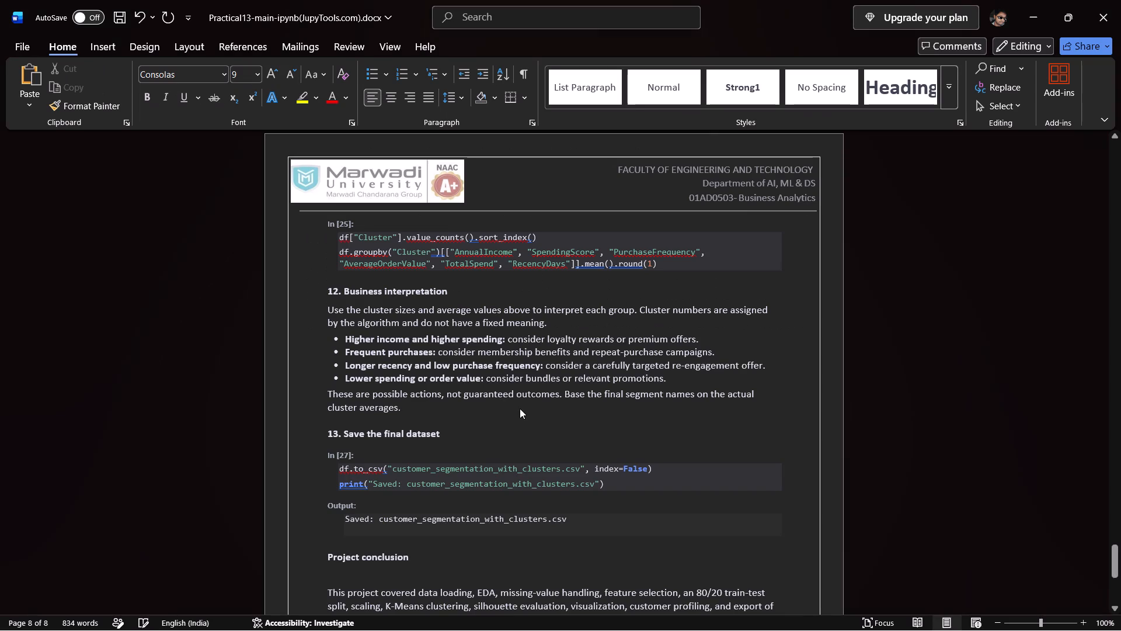
{"action": "scroll", "coordinate": [520, 408], "scroll_direction": "up", "scroll_amount": 1}
{"action": "scroll", "coordinate": [520, 408], "scroll_direction": "down", "scroll_amount": 14}
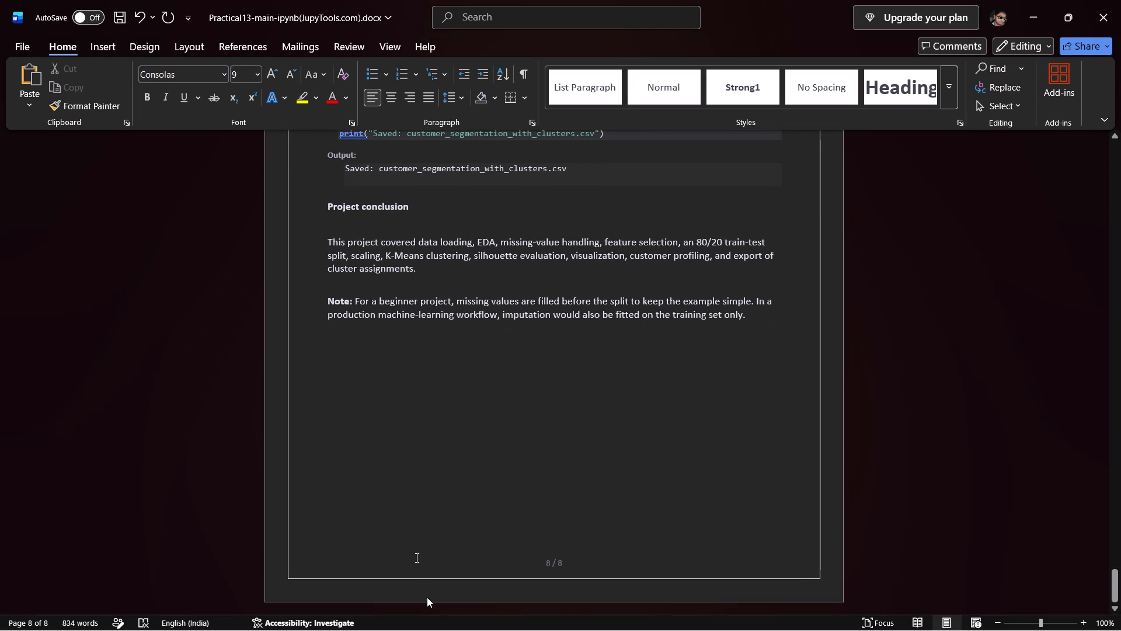
{"action": "double_click", "coordinate": [427, 597]}
{"action": "left_click", "coordinate": [401, 587]}
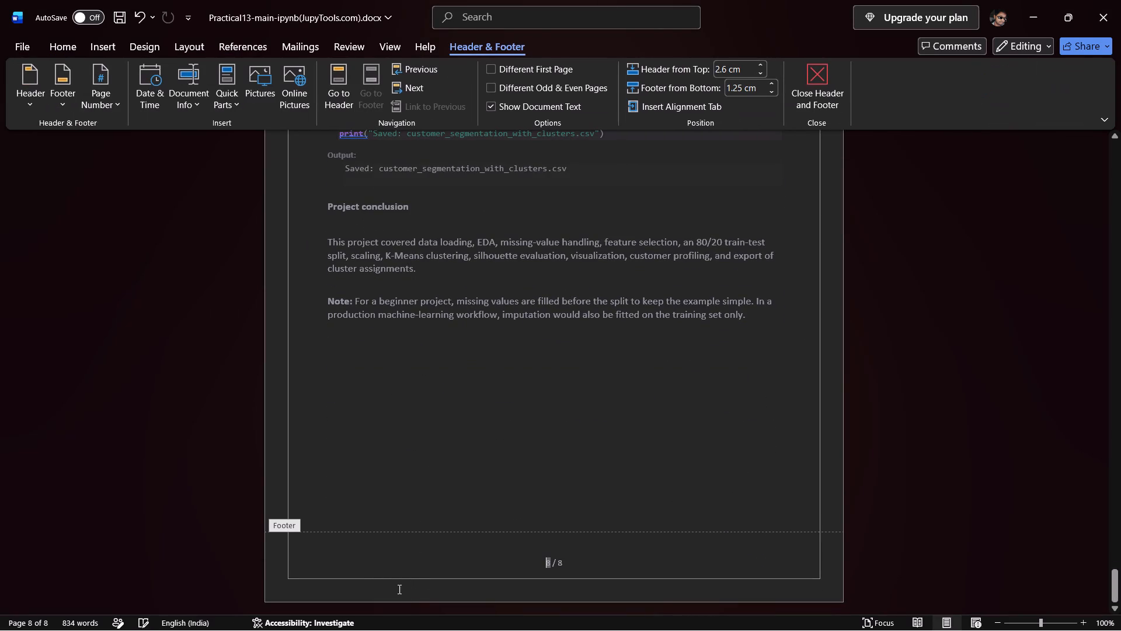
{"action": "triple_click", "coordinate": [770, 91]}
{"action": "triple_click", "coordinate": [770, 91]}
{"action": "triple_click", "coordinate": [770, 91]}
{"action": "left_click", "coordinate": [770, 91]}
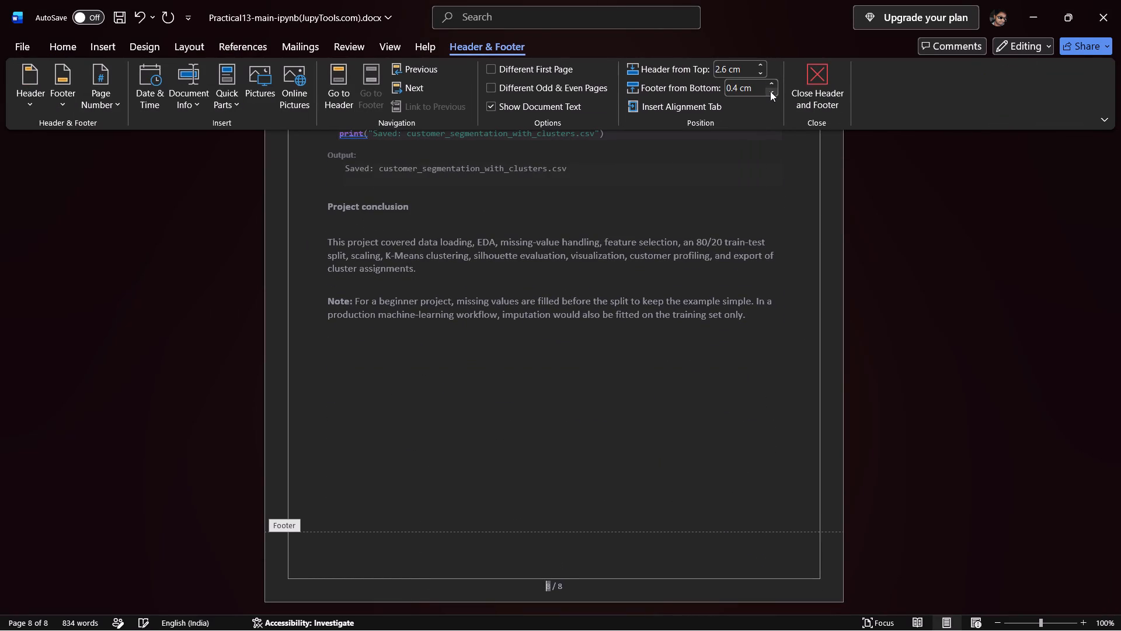
Place the insertion point at the start of the footer line, ahead of the page number.
{"action": "left_click", "coordinate": [373, 591]}
{"action": "left_click", "coordinate": [372, 589]}
{"action": "left_click", "coordinate": [372, 589]}
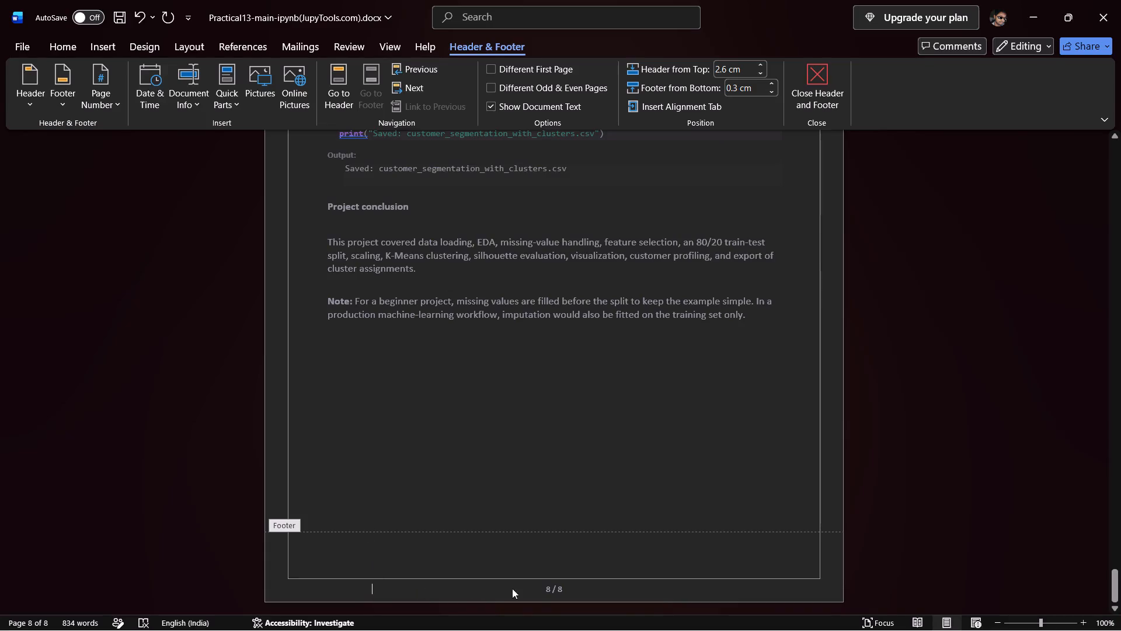
{"action": "key", "text": "Left"}
{"action": "key", "text": "Left"}
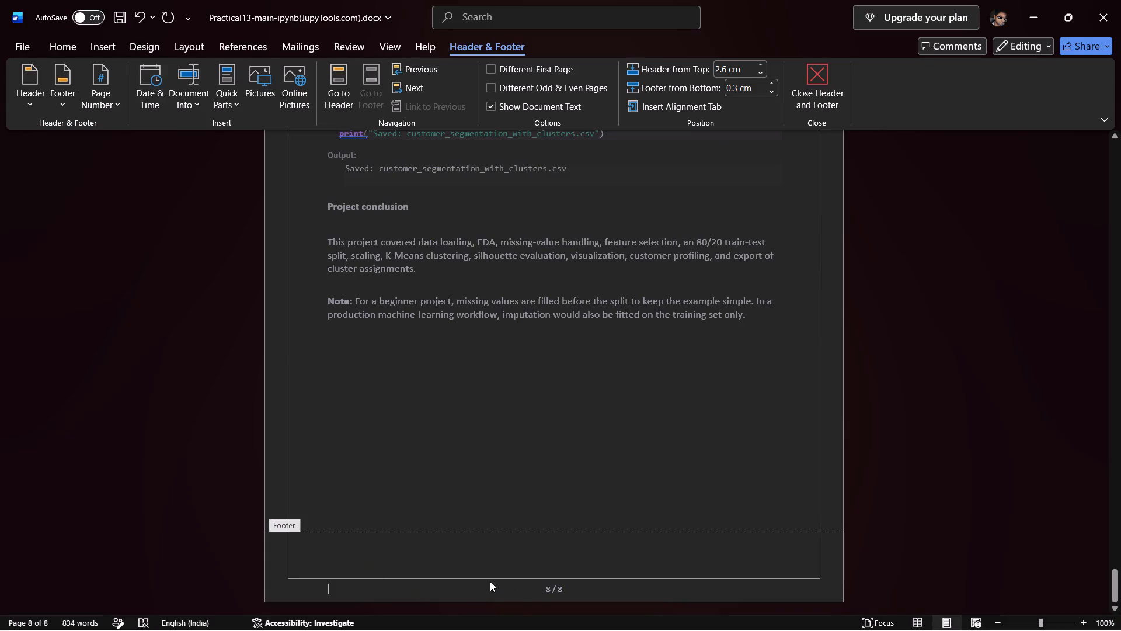
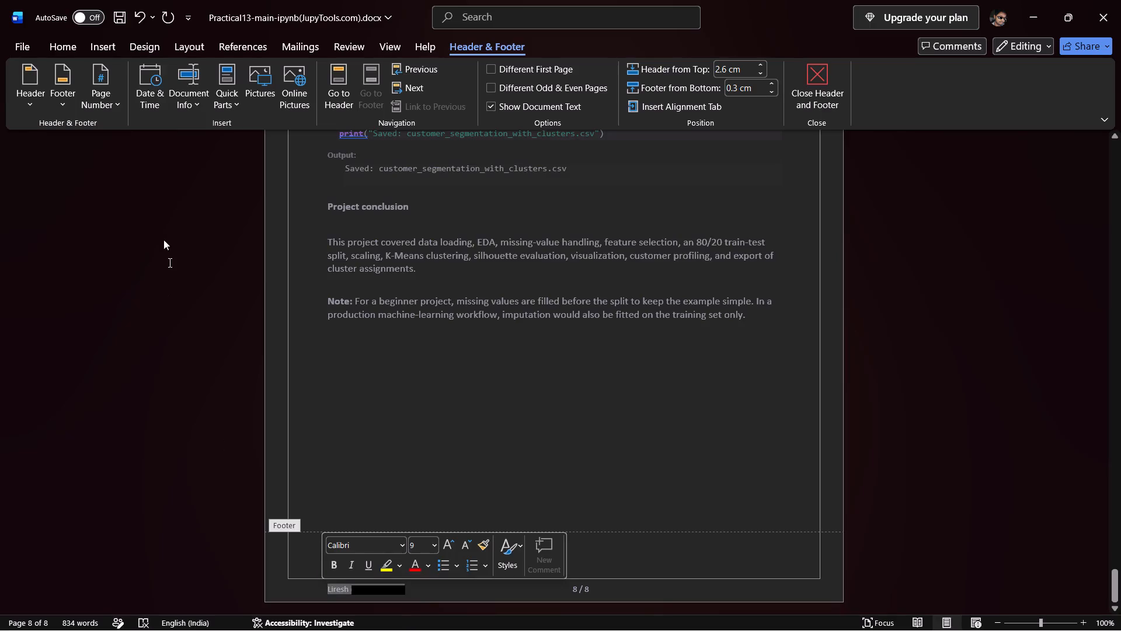
Set the font size of the student name and number in the notebook document's page 8 footer to 12.
{"action": "left_click", "coordinate": [407, 588]}
{"action": "left_click_drag", "start_coordinate": [410, 594], "coordinate": [409, 594]}
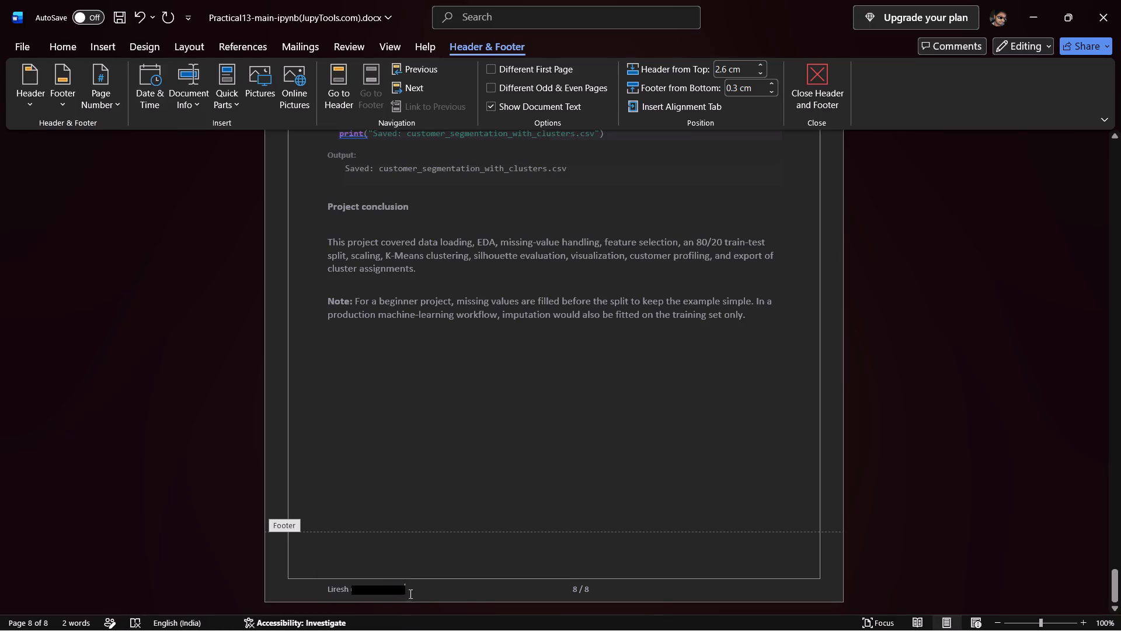
{"action": "left_click_drag", "start_coordinate": [409, 594], "coordinate": [315, 585]}
{"action": "left_click", "coordinate": [429, 539]}
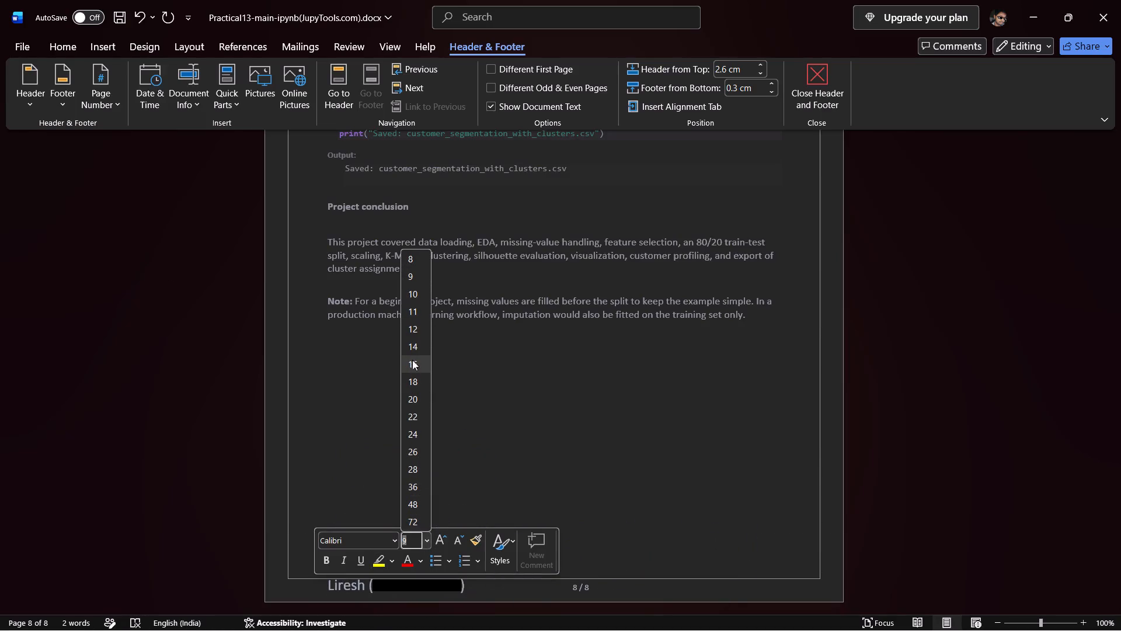
{"action": "left_click", "coordinate": [414, 330]}
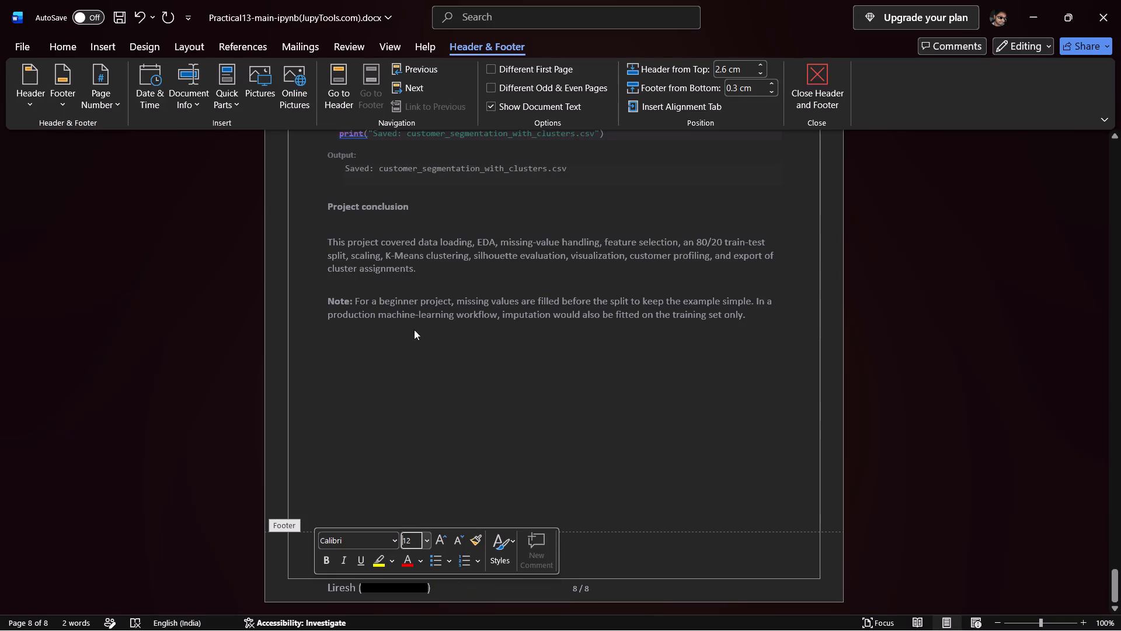
{"action": "left_click", "coordinate": [506, 441]}
Switch to practical-13.docx, indent the student name in the page 2 footer with ten spaces, and leave footer editing.
{"action": "key", "text": "alt+Tab"}
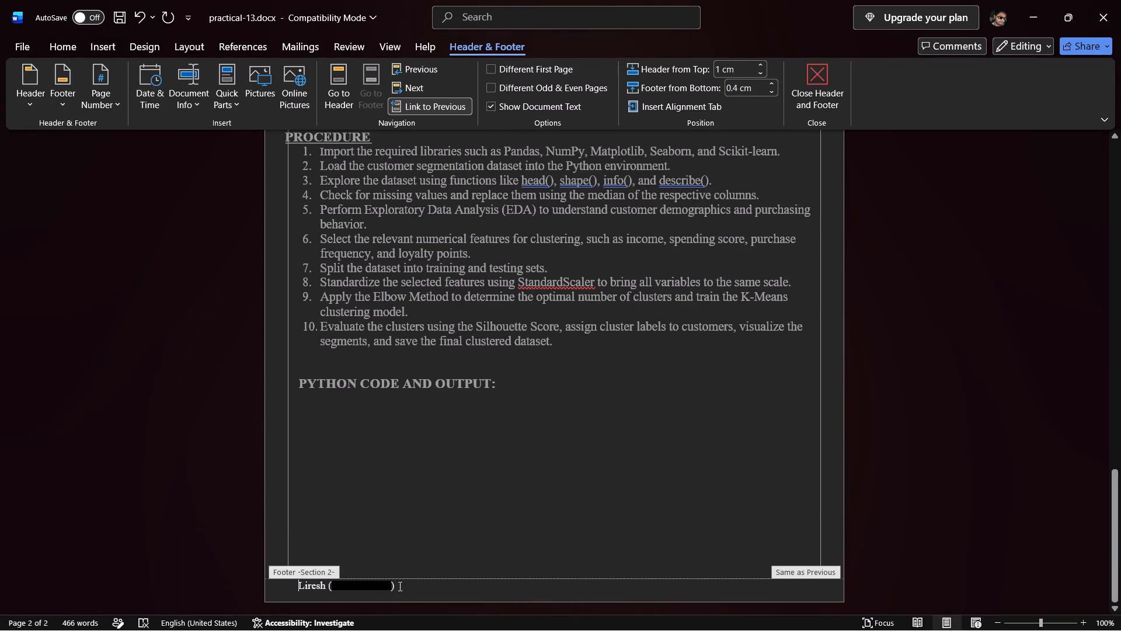
{"action": "key", "text": "Tab"}
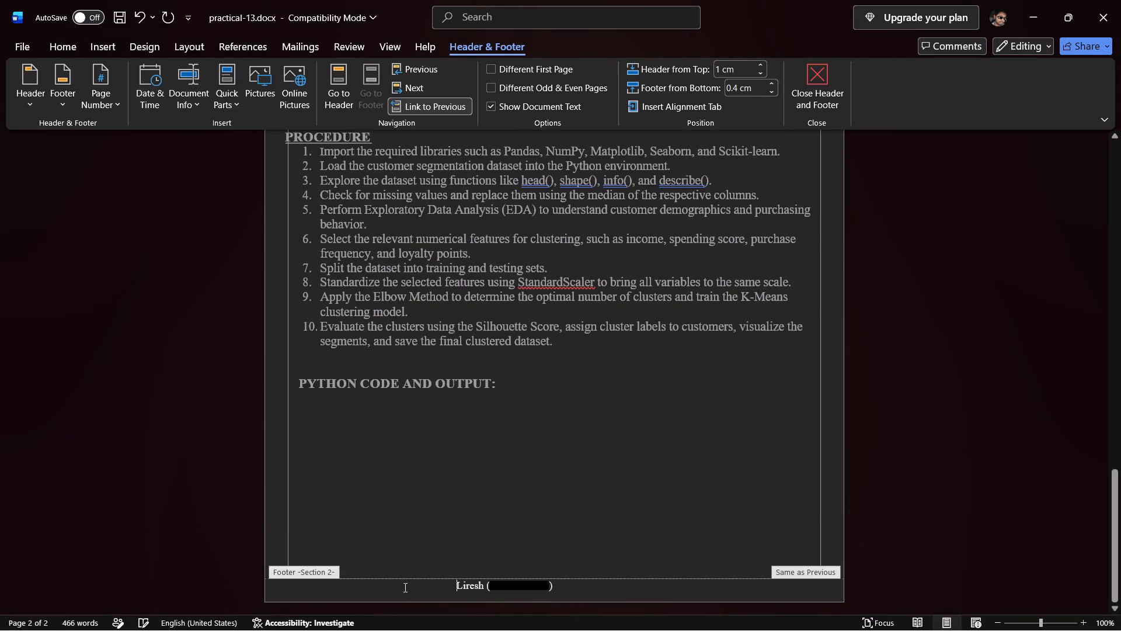
{"action": "key", "text": "BackSpace"}
{"action": "key", "text": "space"}
{"action": "key", "text": "space"}
{"action": "key", "text": "space"}
{"action": "key", "text": "space"}
{"action": "key", "text": "space"}
{"action": "key", "text": "space"}
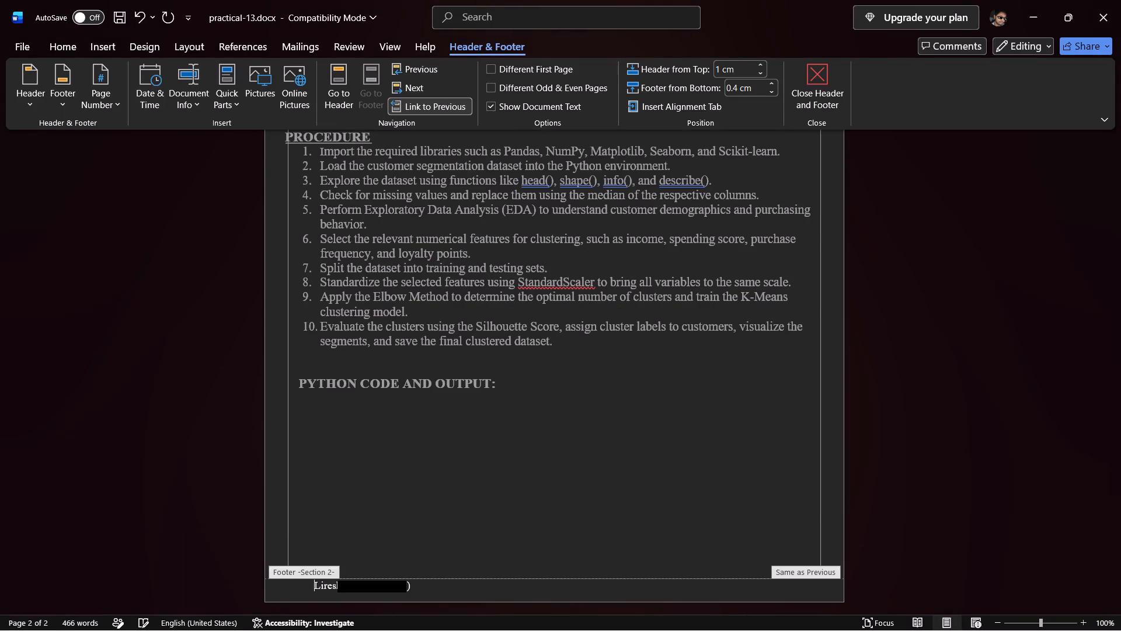
{"action": "key", "text": "alt+Tab"}
{"action": "key", "text": "alt+Tab"}
{"action": "key", "text": "space"}
{"action": "key", "text": "space"}
{"action": "key", "text": "space"}
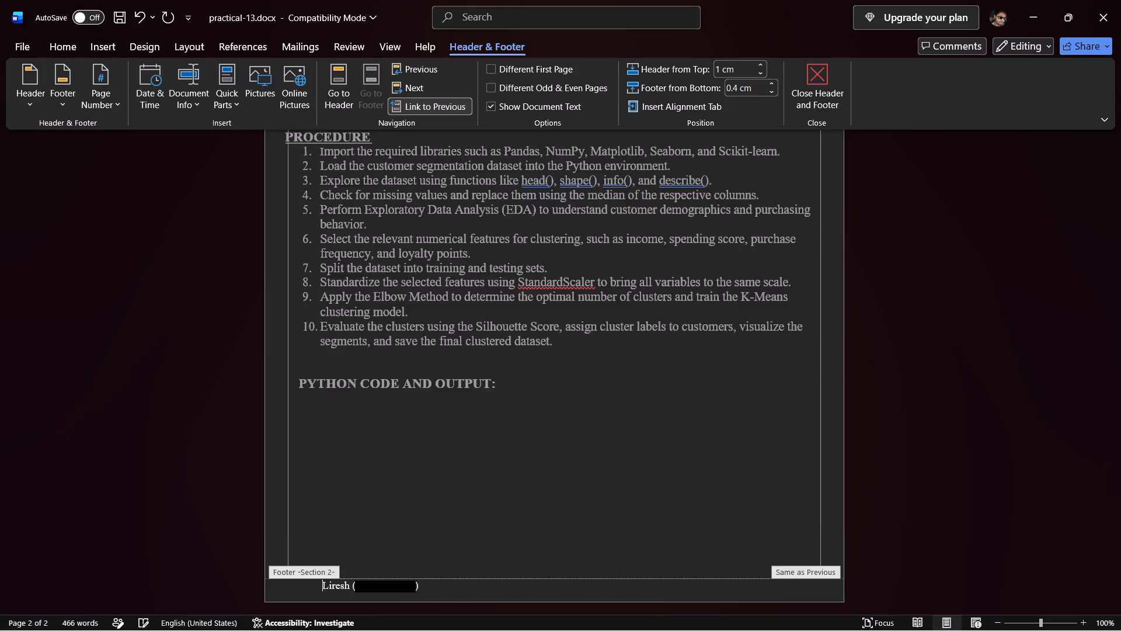
{"action": "key", "text": "alt+Tab"}
{"action": "key", "text": "alt+Tab"}
{"action": "key", "text": "space"}
{"action": "left_click", "coordinate": [483, 531]}
{"action": "left_click", "coordinate": [483, 531]}
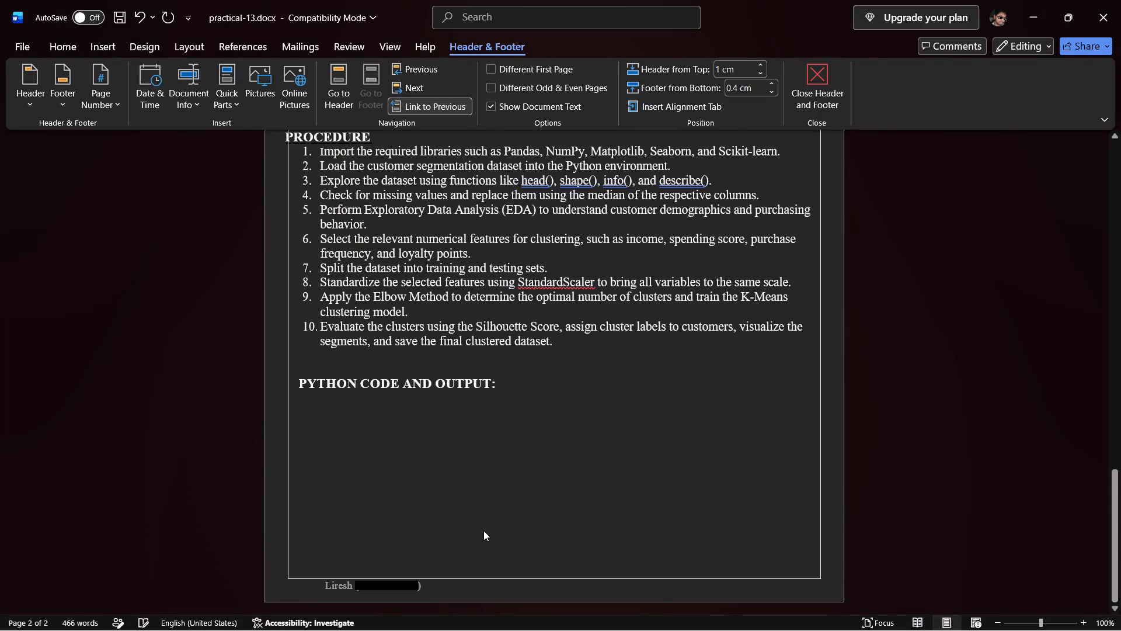
{"action": "left_click", "coordinate": [692, 527]}
Review the pages of practical-13.docx and the Practical13 notebook document, checking their borders, headers and footers.
{"action": "scroll", "coordinate": [692, 527], "scroll_direction": "down", "scroll_amount": 7}
{"action": "scroll", "coordinate": [664, 529], "scroll_direction": "up", "scroll_amount": 14}
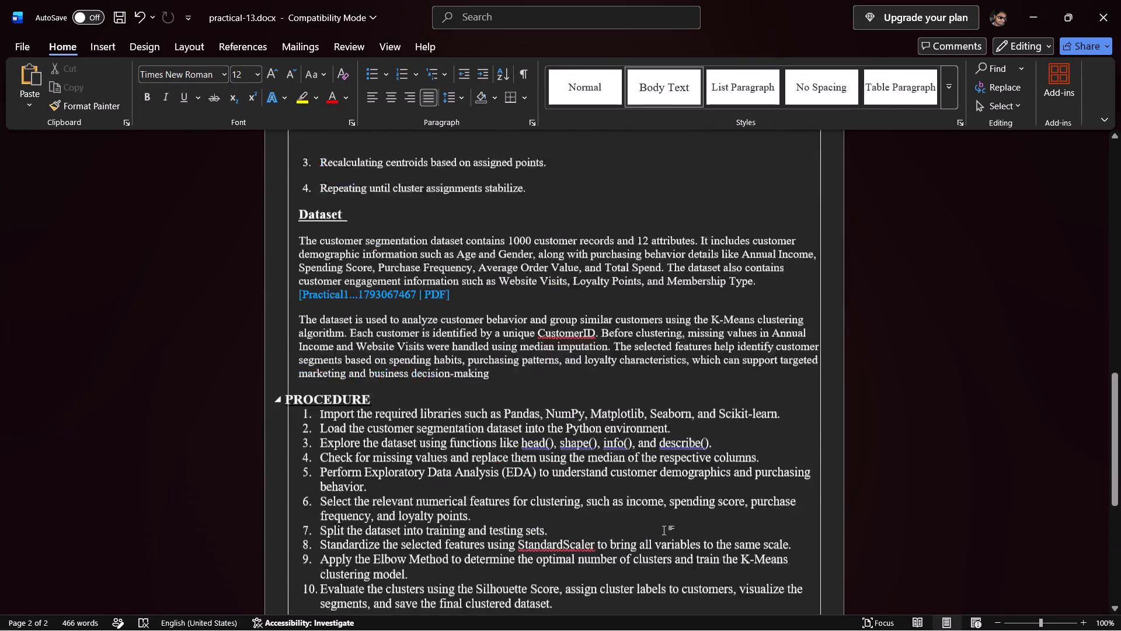
{"action": "scroll", "coordinate": [664, 530], "scroll_direction": "up", "scroll_amount": 12}
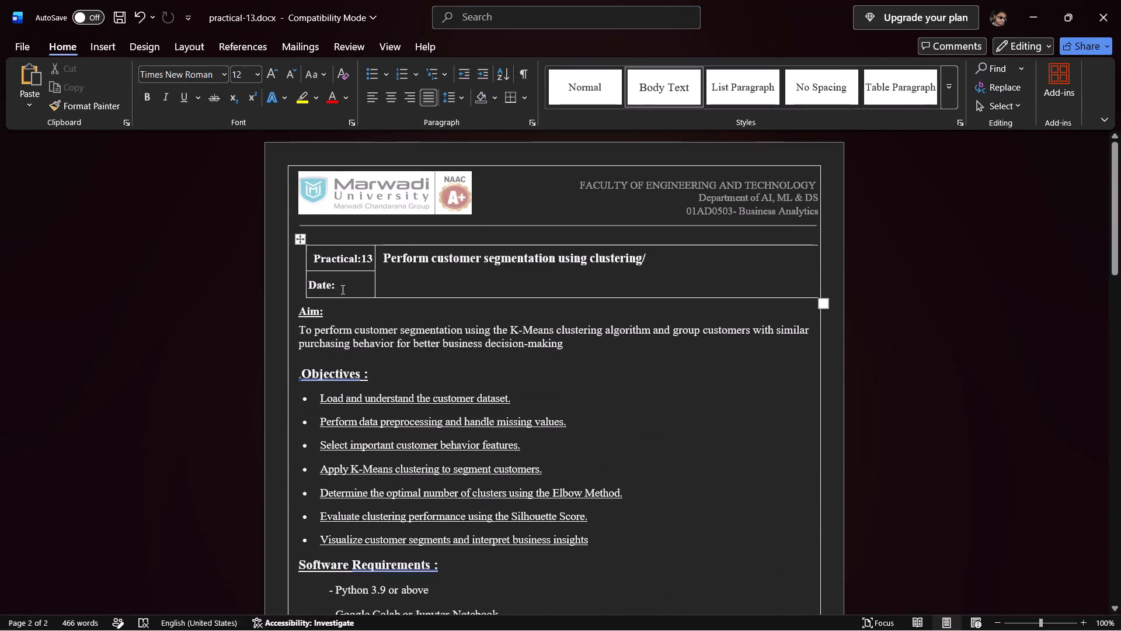
{"action": "left_click", "coordinate": [698, 557]}
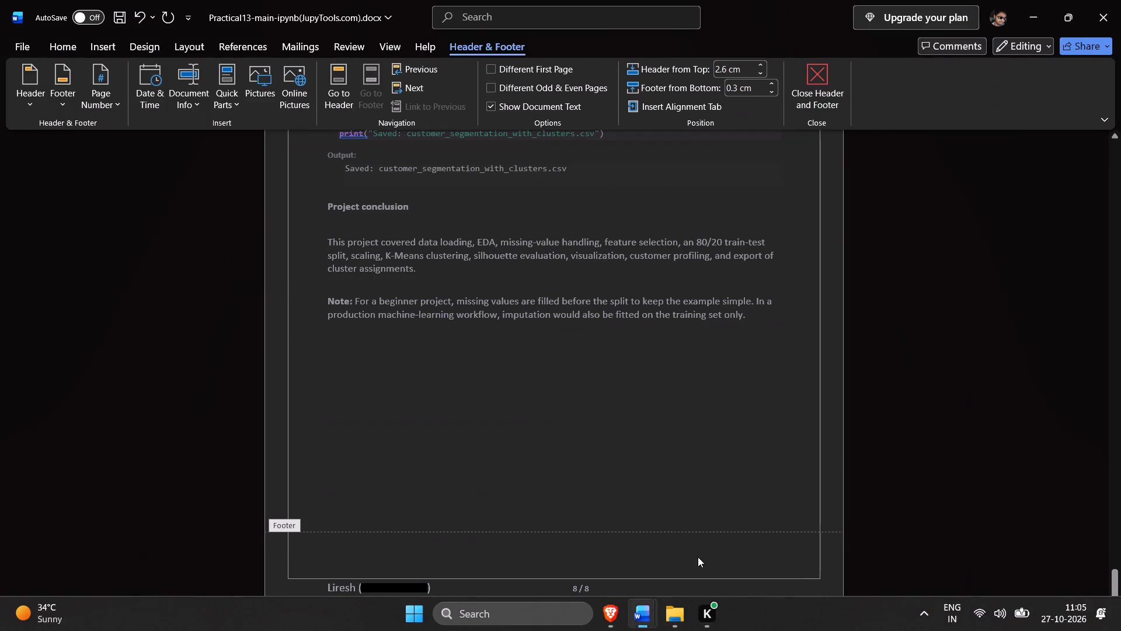
{"action": "scroll", "coordinate": [679, 528], "scroll_direction": "down", "scroll_amount": 7}
{"action": "scroll", "coordinate": [584, 482], "scroll_direction": "up", "scroll_amount": 17}
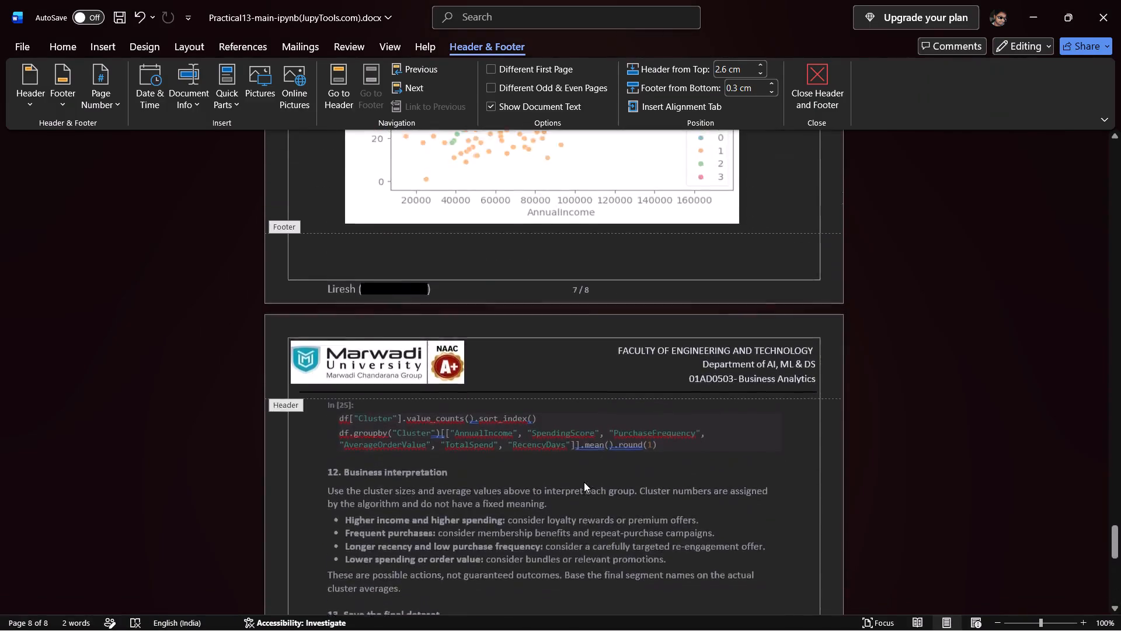
{"action": "scroll", "coordinate": [584, 482], "scroll_direction": "up", "scroll_amount": 9}
{"action": "double_click", "coordinate": [592, 481]}
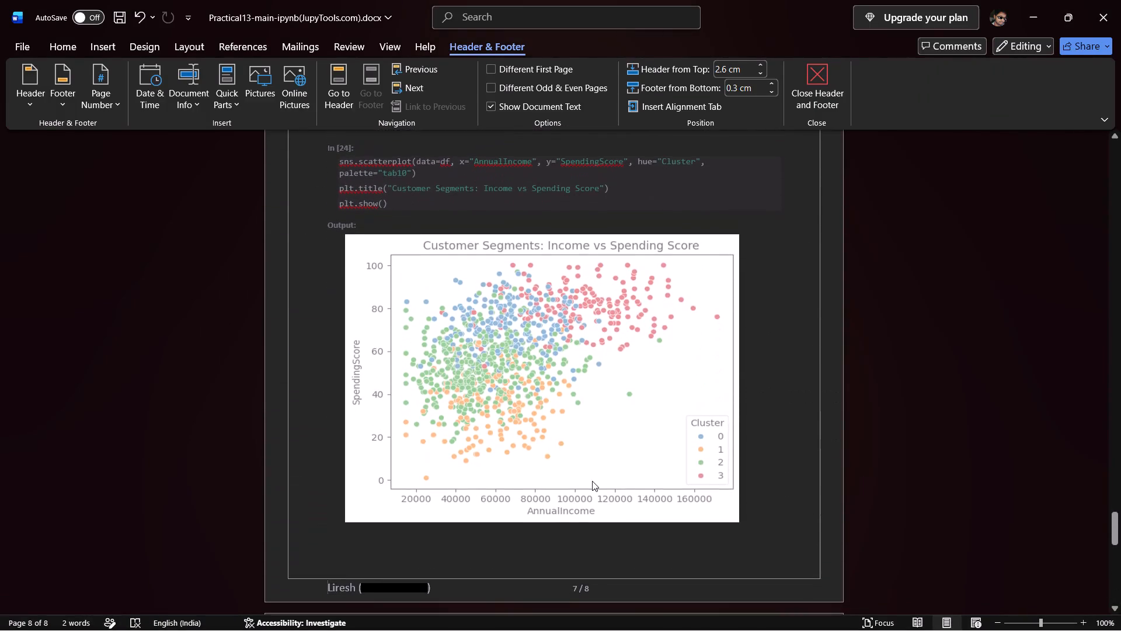
{"action": "scroll", "coordinate": [617, 497], "scroll_direction": "up", "scroll_amount": 19}
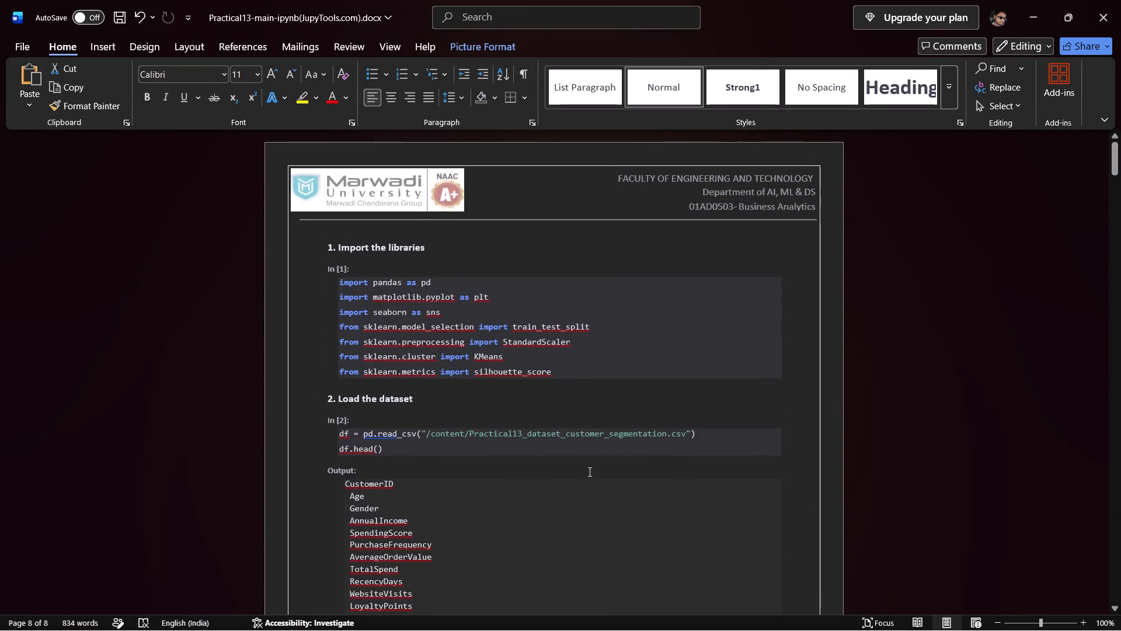
{"action": "scroll", "coordinate": [589, 471], "scroll_direction": "down", "scroll_amount": 14}
{"action": "scroll", "coordinate": [589, 471], "scroll_direction": "down", "scroll_amount": 15}
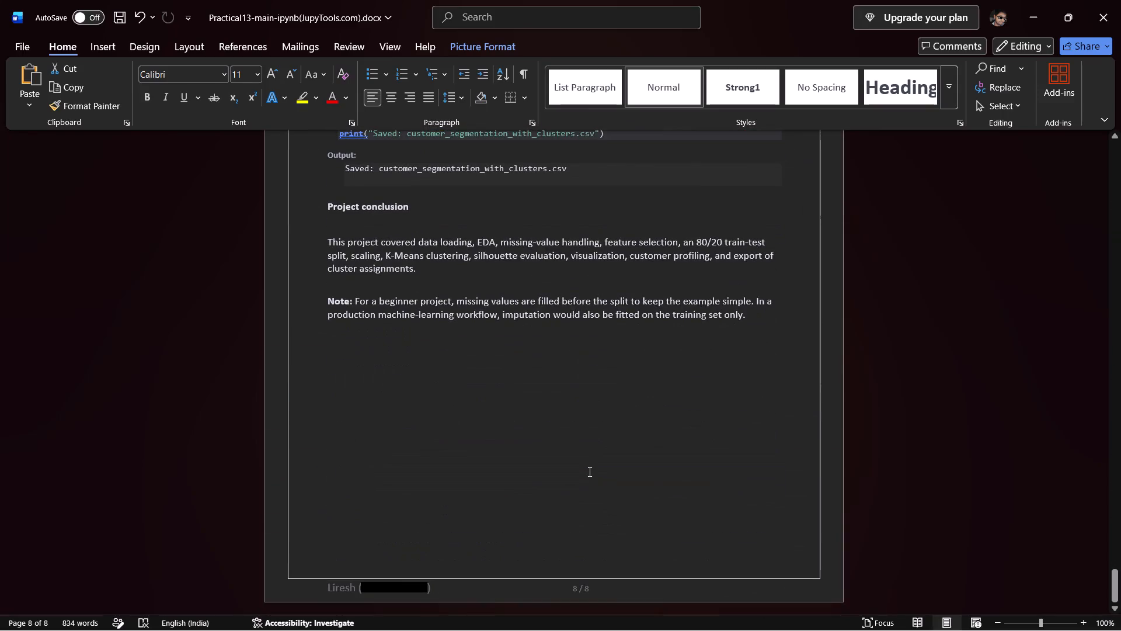
{"action": "scroll", "coordinate": [469, 414], "scroll_direction": "right", "scroll_amount": 1}
{"action": "scroll", "coordinate": [469, 414], "scroll_direction": "up", "scroll_amount": 1}
{"action": "scroll", "coordinate": [469, 414], "scroll_direction": "right", "scroll_amount": 2}
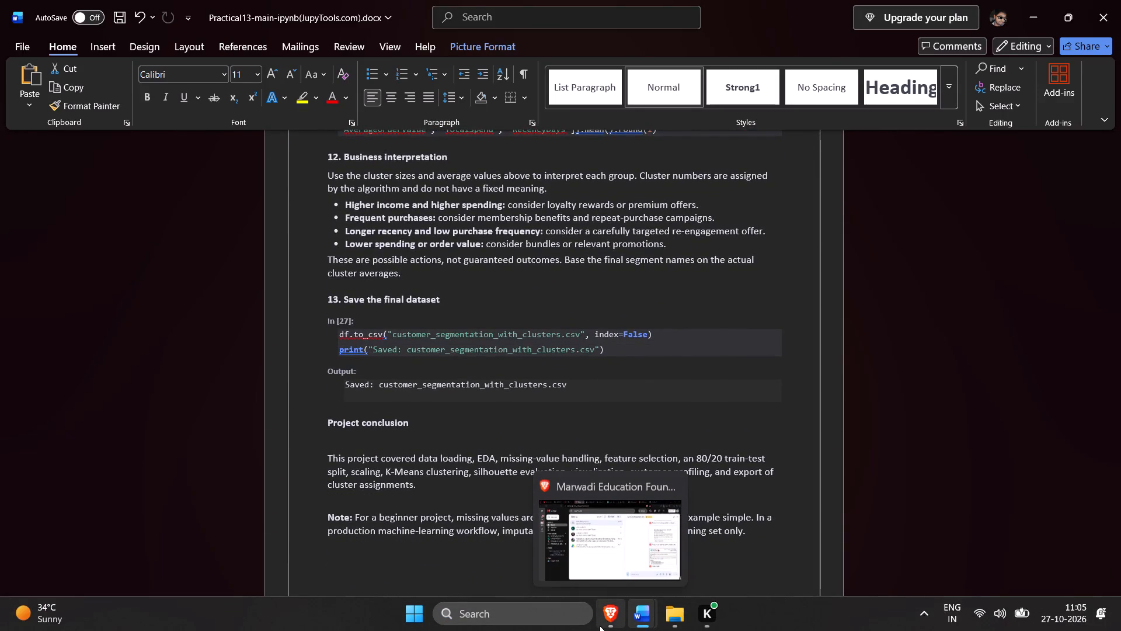
{"action": "scroll", "coordinate": [541, 396], "scroll_direction": "up", "scroll_amount": 1}
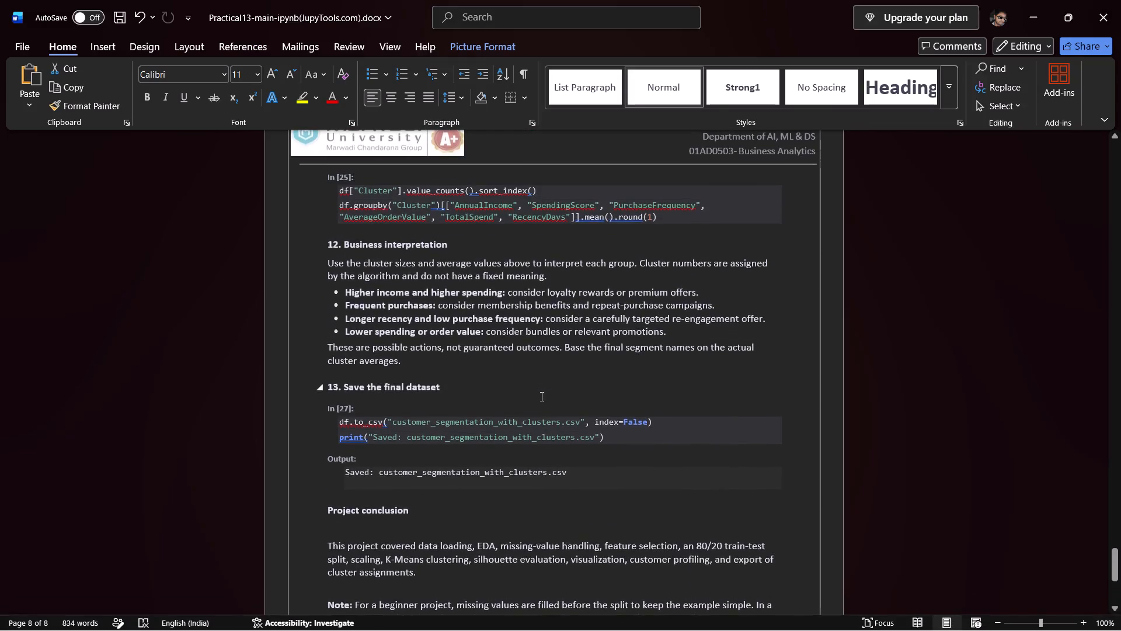
{"action": "scroll", "coordinate": [541, 396], "scroll_direction": "up", "scroll_amount": 9}
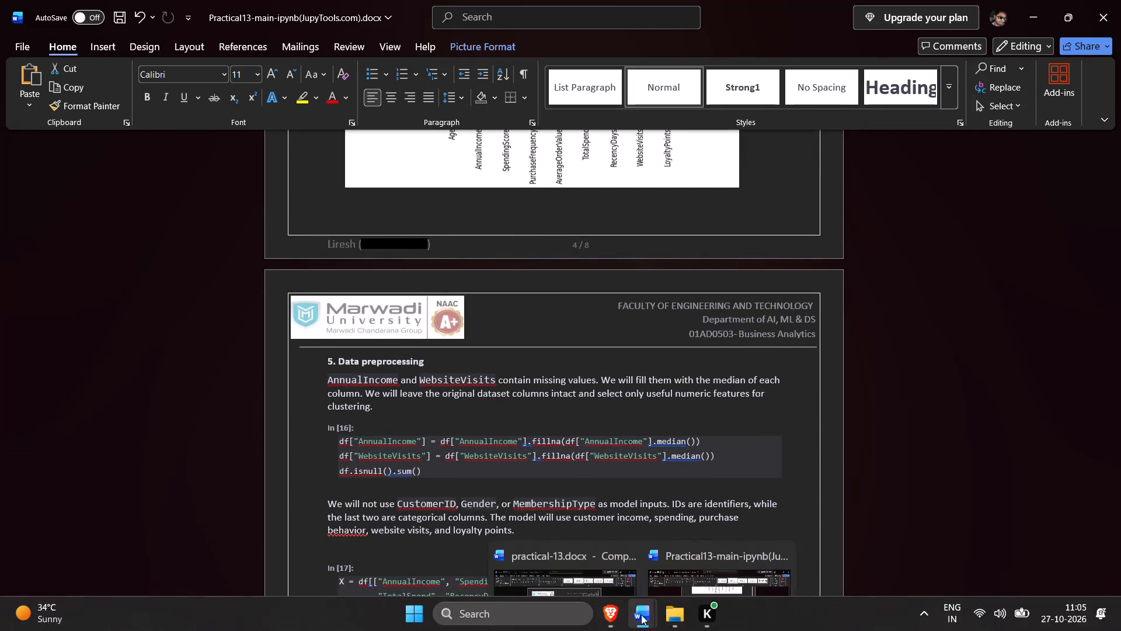
{"action": "left_click", "coordinate": [692, 557]}
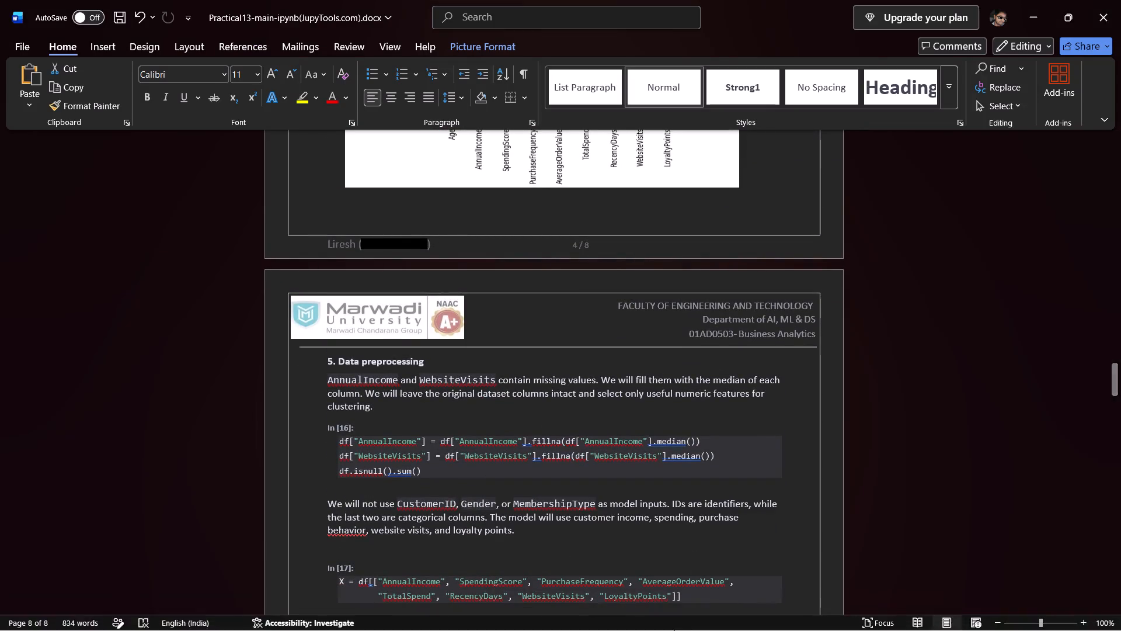
{"action": "left_click", "coordinate": [577, 554]}
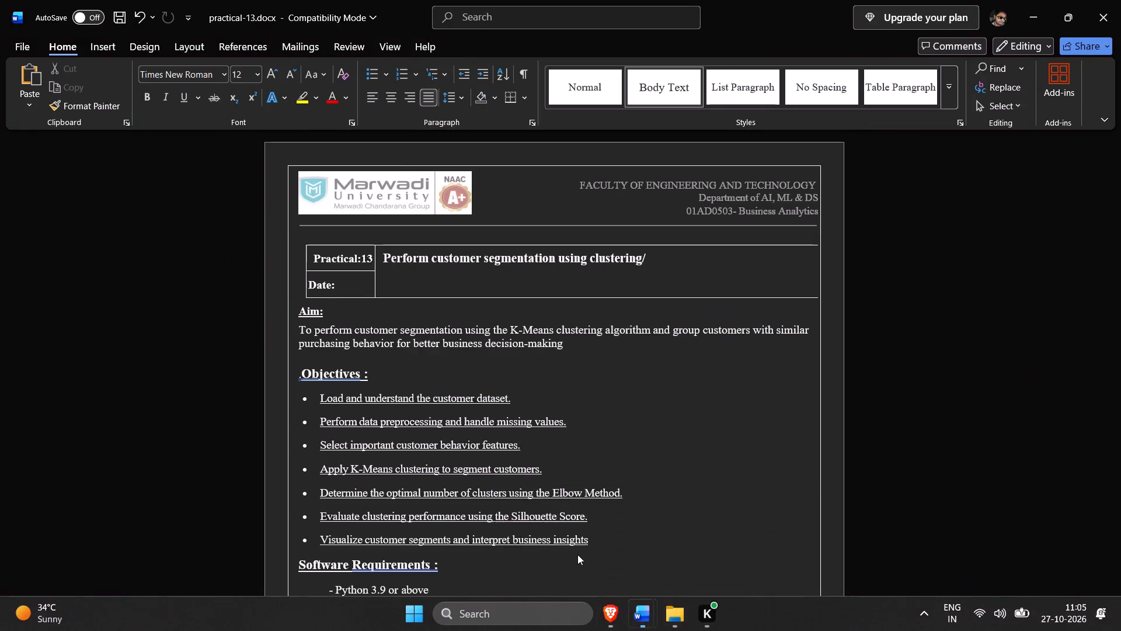
{"action": "scroll", "coordinate": [577, 554], "scroll_direction": "down", "scroll_amount": 13}
{"action": "scroll", "coordinate": [577, 554], "scroll_direction": "up", "scroll_amount": 9}
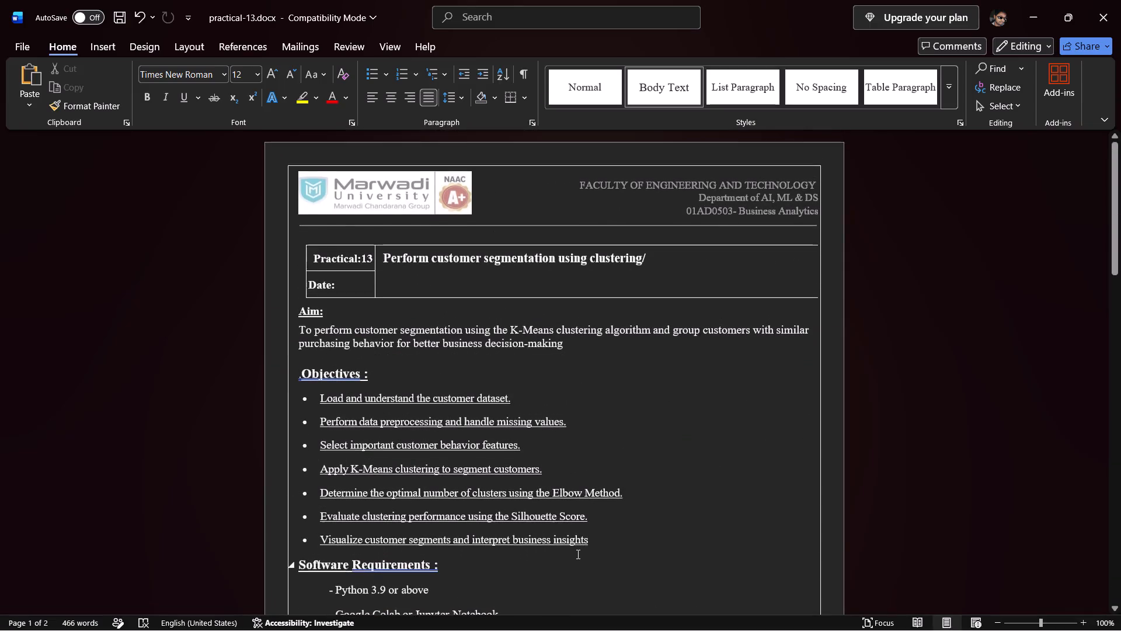
Export practical-13.docx as a PDF named practical-13-1.pdf in the BA > Main Assignment folder and view the published file.
{"action": "left_click", "coordinate": [26, 40]}
{"action": "left_click", "coordinate": [58, 264]}
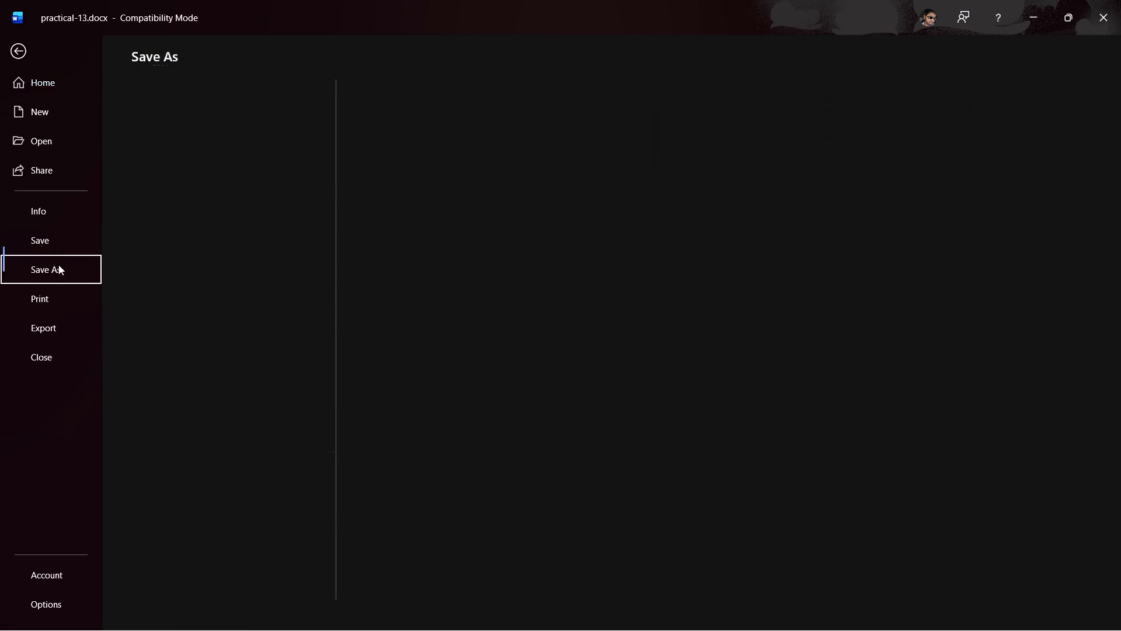
{"action": "left_click", "coordinate": [419, 168]}
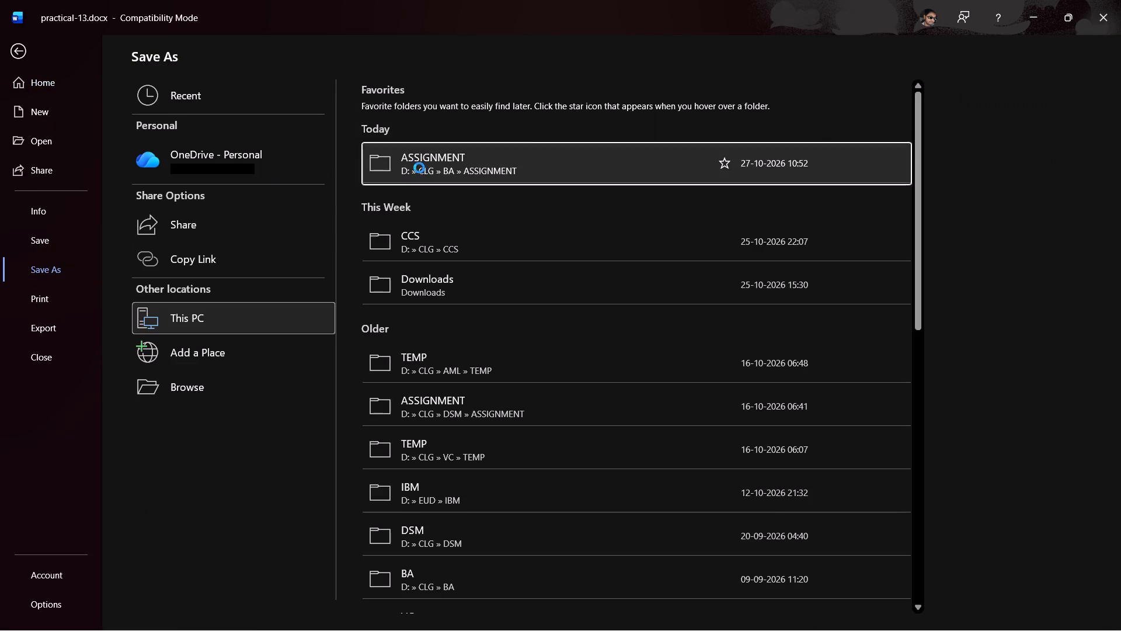
{"action": "left_click", "coordinate": [228, 39]}
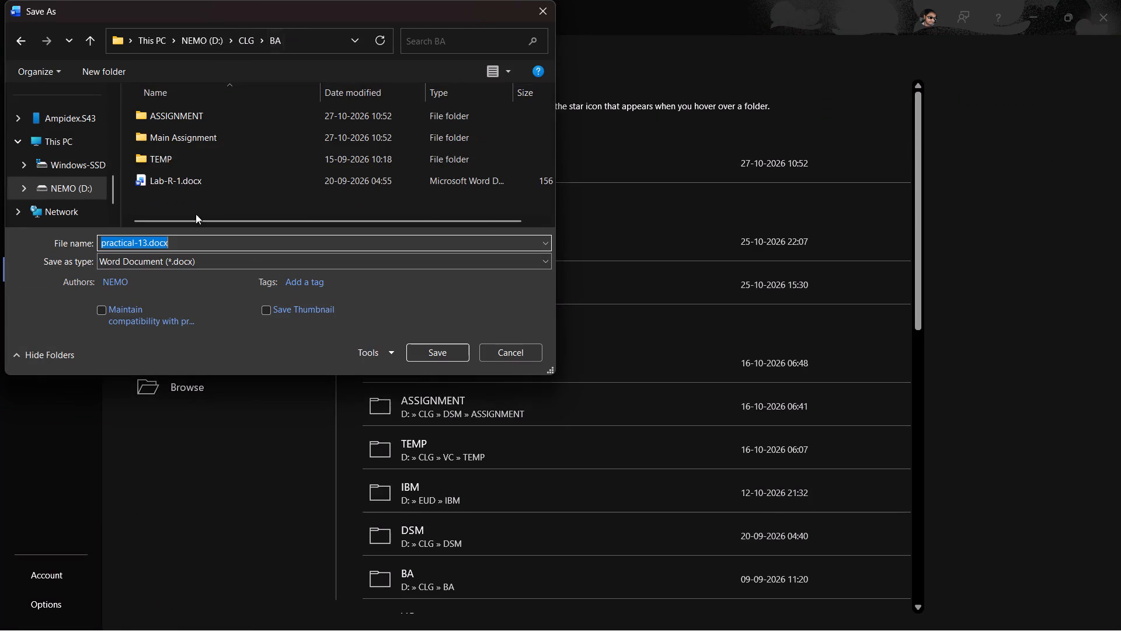
{"action": "left_click", "coordinate": [205, 132]}
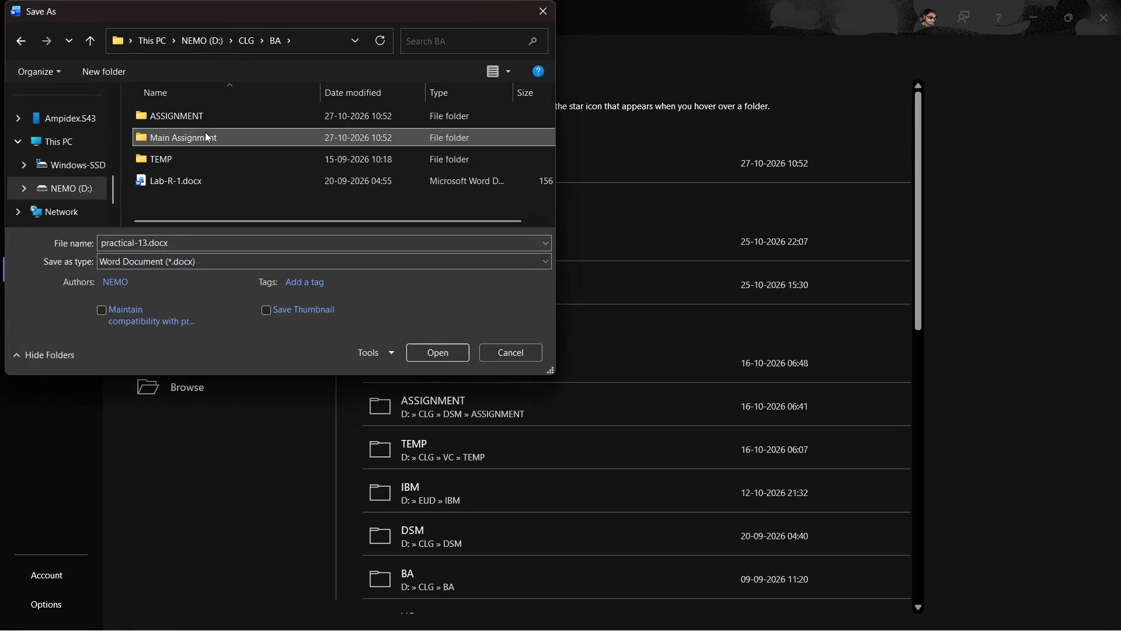
{"action": "double_click", "coordinate": [205, 132]}
{"action": "left_click", "coordinate": [186, 262]}
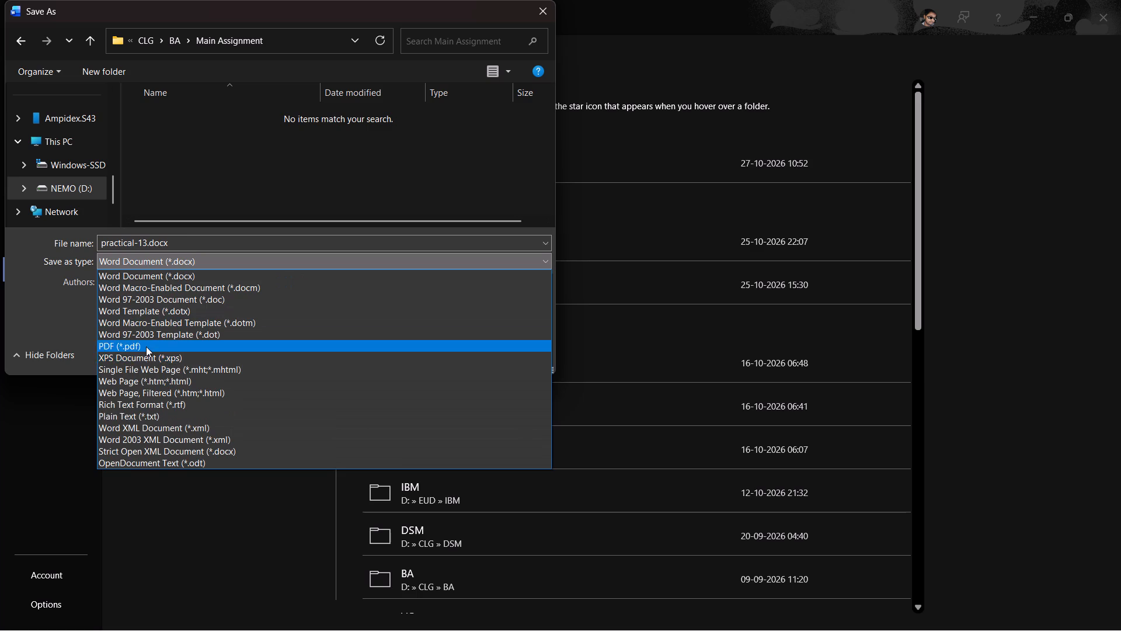
{"action": "left_click", "coordinate": [146, 346]}
{"action": "left_click", "coordinate": [148, 245]}
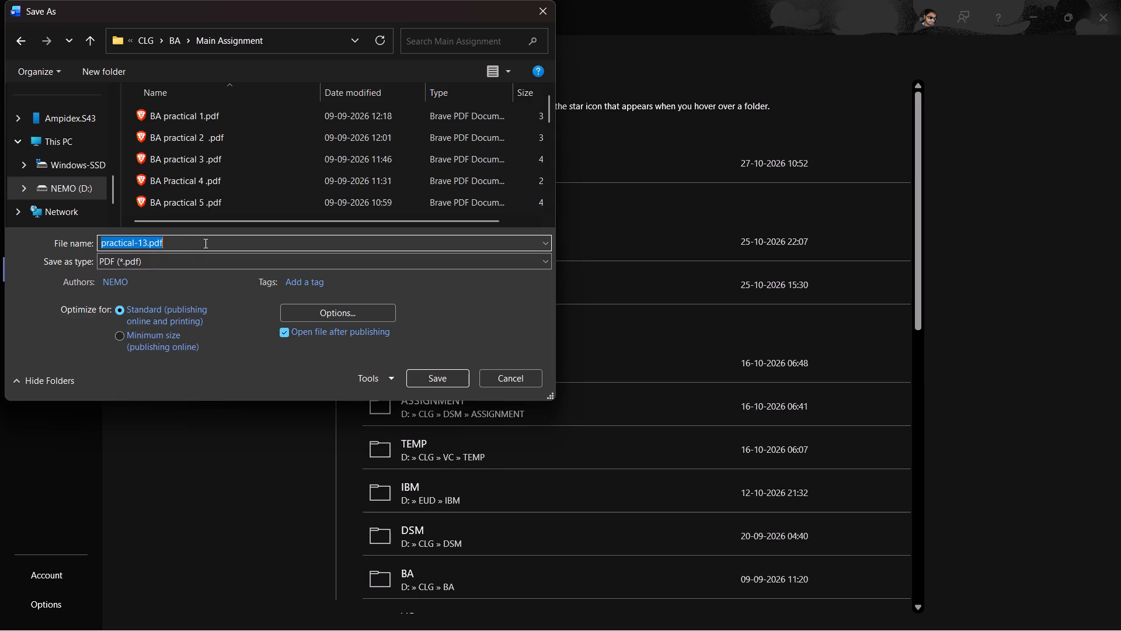
{"action": "left_click", "coordinate": [205, 243]}
{"action": "key", "text": "Left"}
{"action": "key", "text": "Left"}
{"action": "key", "text": "Left"}
{"action": "key", "text": "Left"}
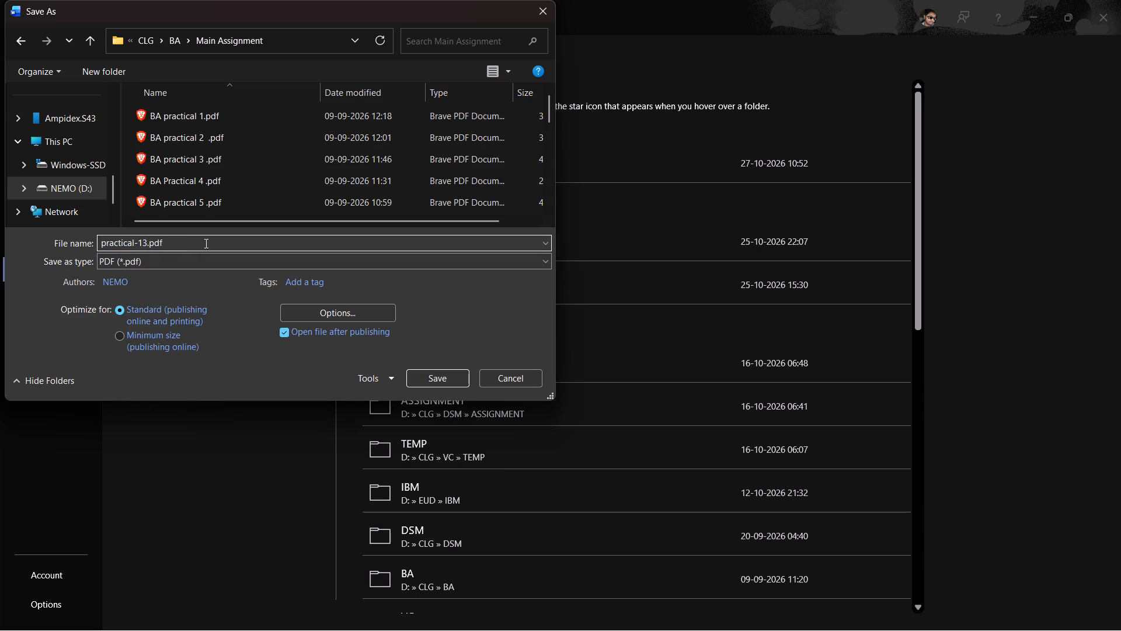
{"action": "type", "text": "-1"}
{"action": "key", "text": "alt+Tab"}
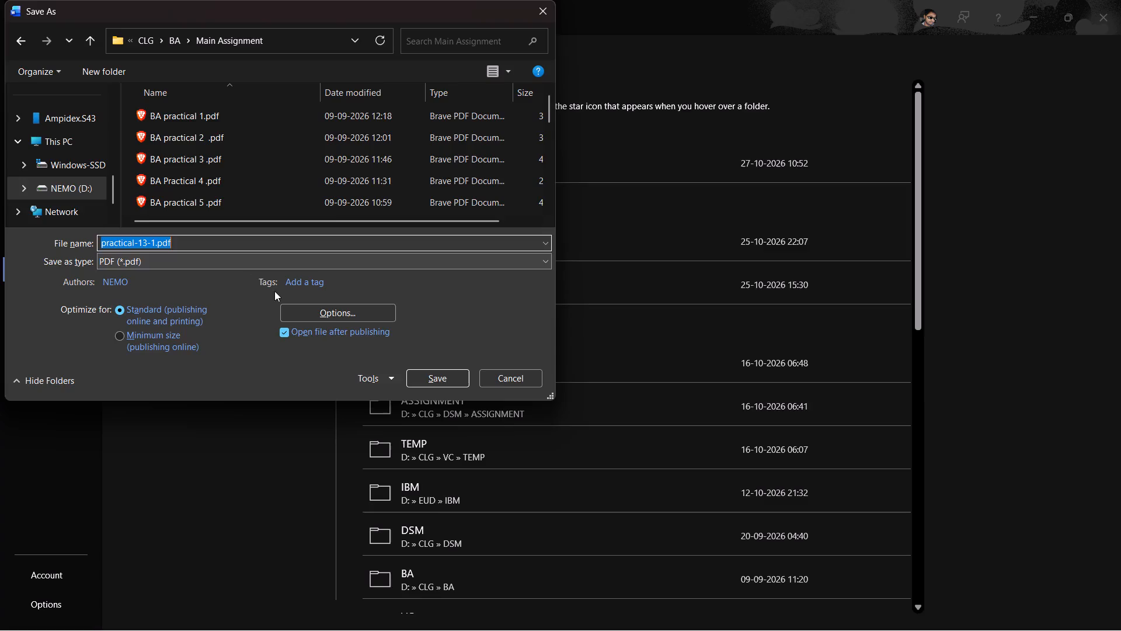
{"action": "left_click", "coordinate": [438, 384]}
{"action": "scroll", "coordinate": [533, 365], "scroll_direction": "down", "scroll_amount": 16}
Switch back to practical-13.docx and replace the student's first name in the page 1 footer with Yashwanth, followed by a space.
{"action": "key", "text": "alt+Tab"}
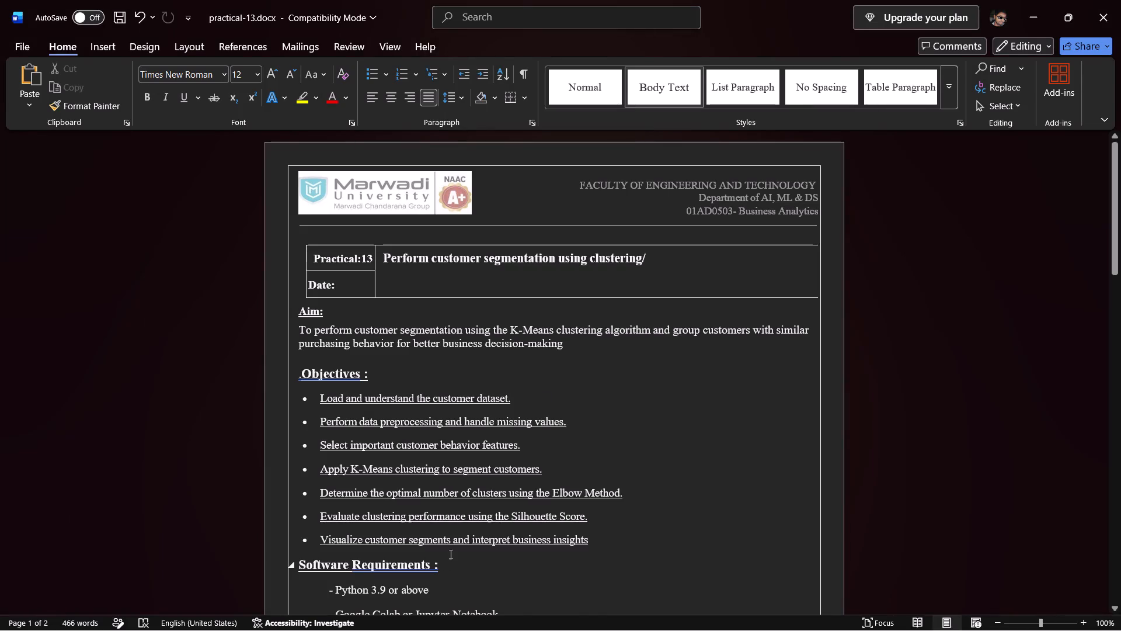
{"action": "scroll", "coordinate": [510, 590], "scroll_direction": "down", "scroll_amount": 11}
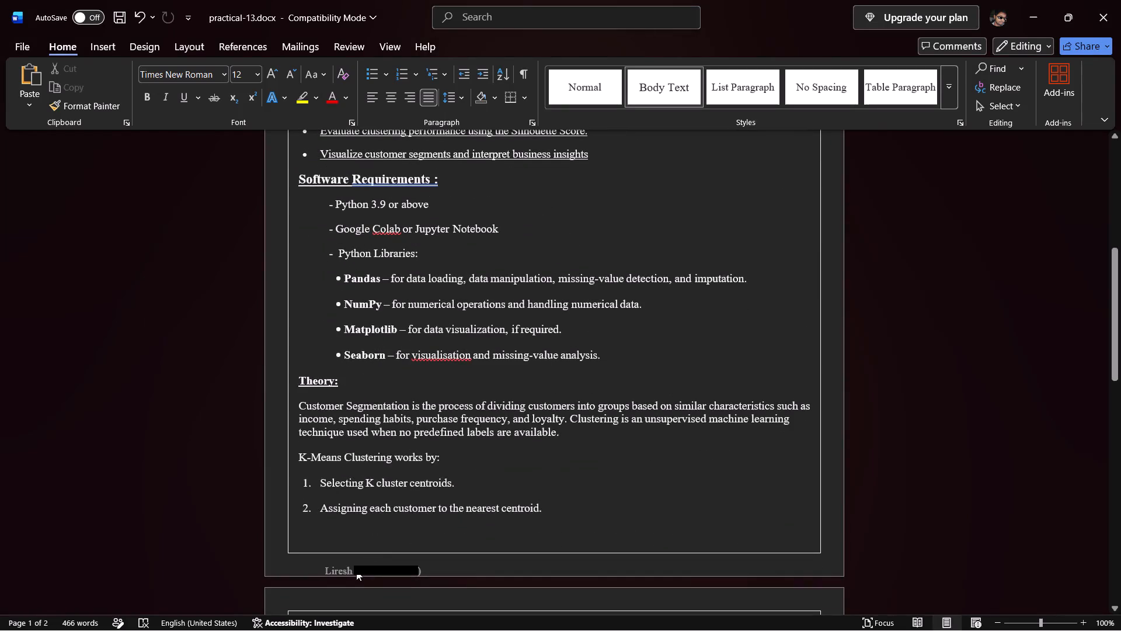
{"action": "left_click", "coordinate": [356, 570]}
{"action": "double_click", "coordinate": [351, 571]}
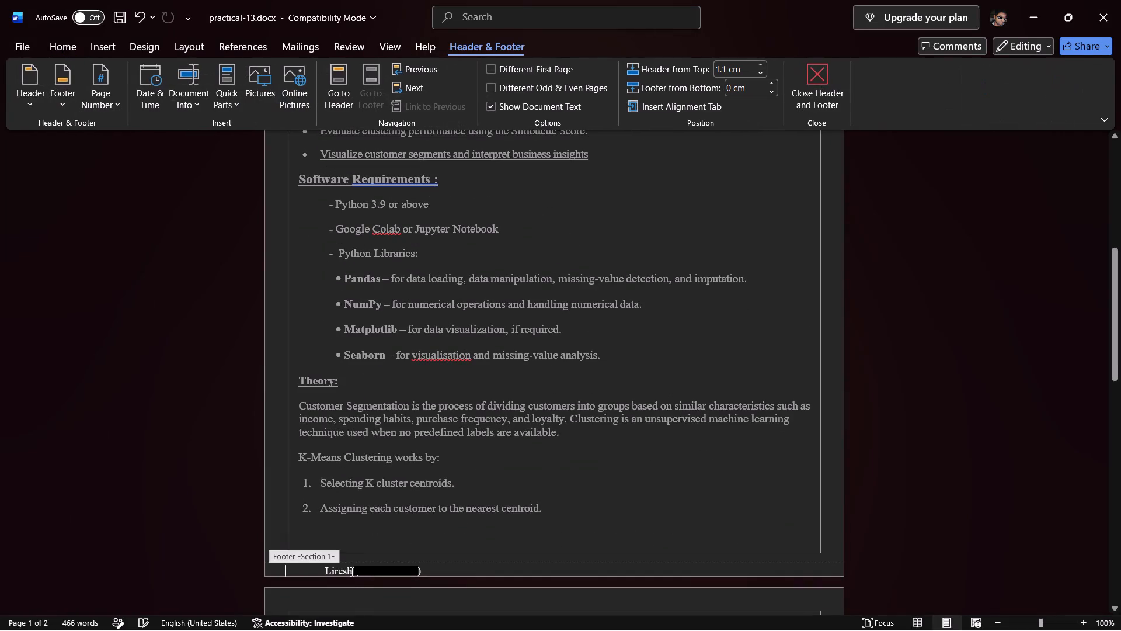
{"action": "left_click", "coordinate": [353, 573]}
{"action": "key", "text": "ctrl+BackSpace"}
{"action": "type", "text": "Yashwanth"}
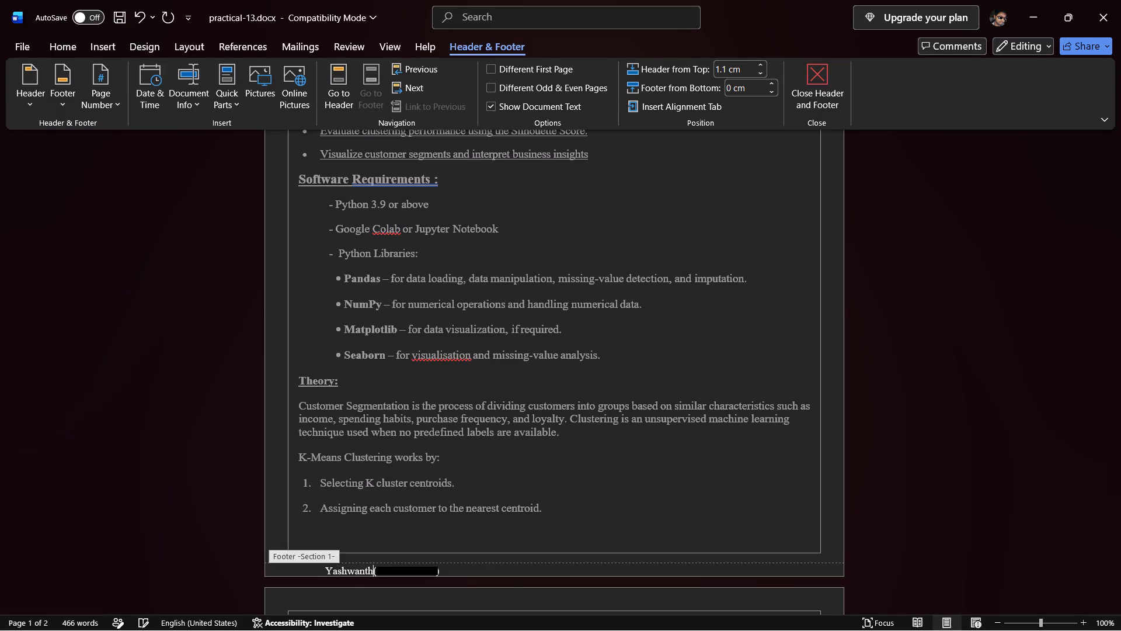
{"action": "key", "text": "space"}
Replace the last two digits of the student's ID number in the page 1 footer with the other student's, and leave footer editing.
{"action": "key", "text": "Right"}
{"action": "key", "text": "Right"}
{"action": "key", "text": "Right"}
{"action": "key", "text": "Right"}
{"action": "key", "text": "Right"}
{"action": "key", "text": "Right"}
{"action": "key", "text": "Right"}
{"action": "key", "text": "Right"}
{"action": "key", "text": "Right"}
{"action": "key", "text": "Right"}
{"action": "key", "text": "Right"}
{"action": "key", "text": "Right"}
{"action": "key", "text": "BackSpace"}
{"action": "key", "text": "BackSpace"}
{"action": "type", "text": "95"}
{"action": "double_click", "coordinate": [498, 473]}
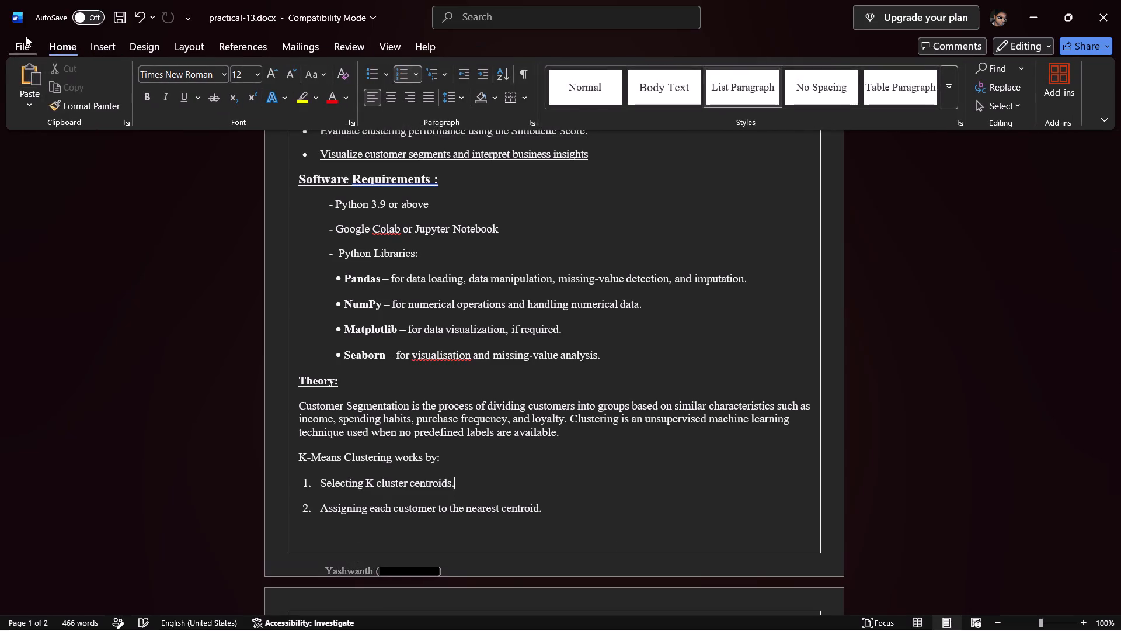
Export practical-13.docx as a PDF named practical-13-1-yash.pdf in the BA > ASSIGNMENT folder and view the published file.
{"action": "left_click", "coordinate": [18, 41]}
{"action": "left_click", "coordinate": [45, 272]}
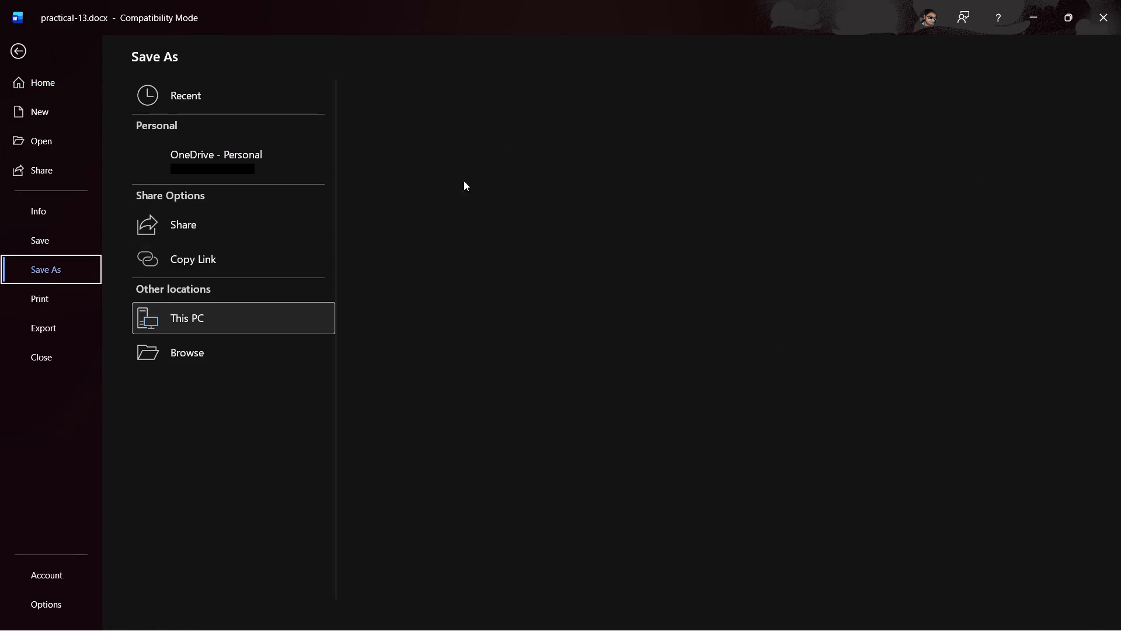
{"action": "double_click", "coordinate": [496, 159]}
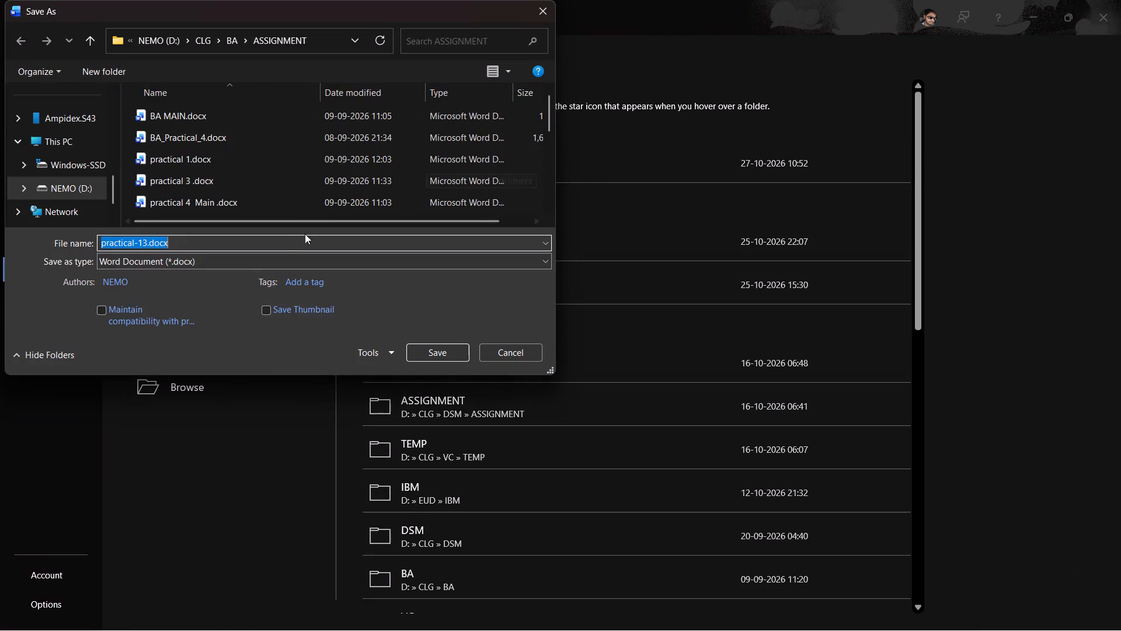
{"action": "left_click", "coordinate": [253, 259]}
{"action": "left_click", "coordinate": [123, 347]}
{"action": "scroll", "coordinate": [200, 179], "scroll_direction": "down", "scroll_amount": 6}
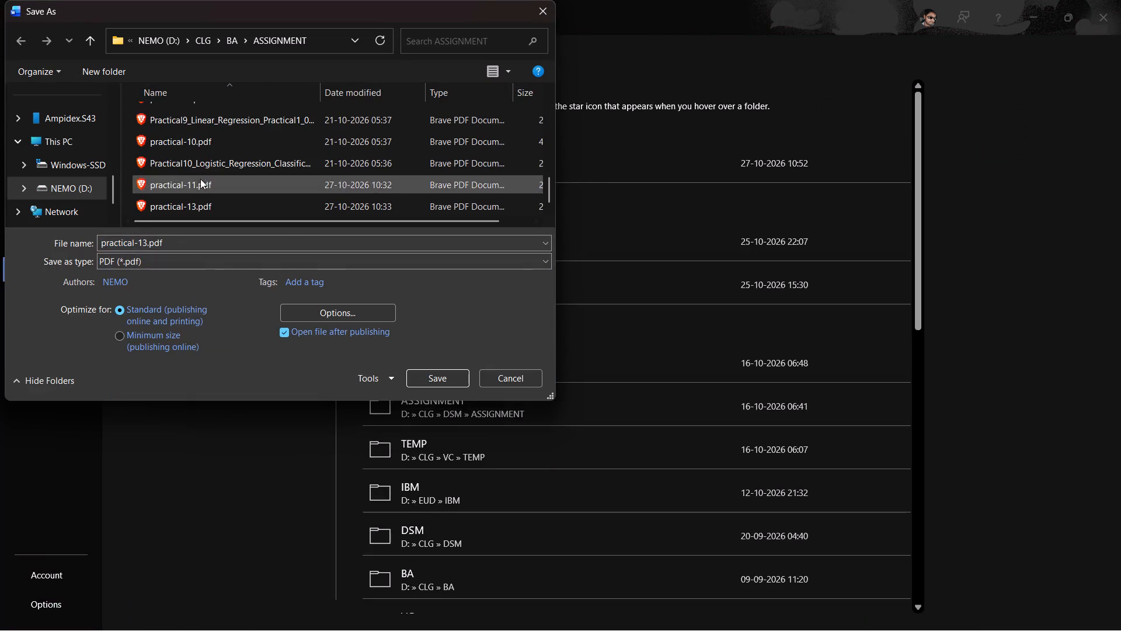
{"action": "left_click", "coordinate": [148, 244]}
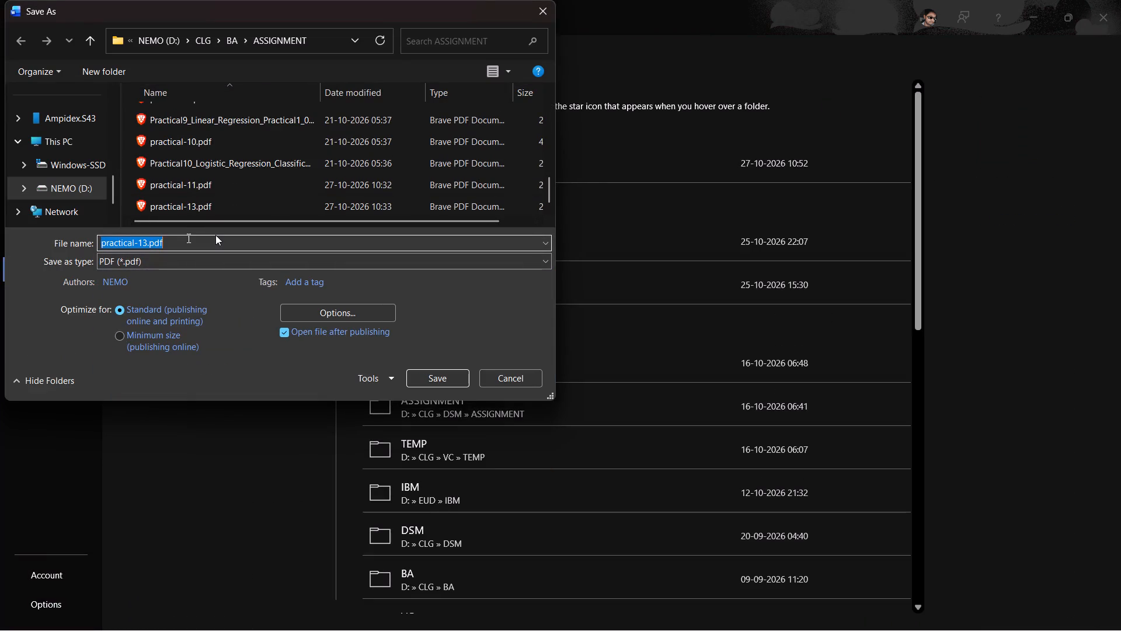
{"action": "left_click", "coordinate": [215, 235]}
{"action": "key", "text": "Left"}
{"action": "key", "text": "Right"}
{"action": "key", "text": "Right"}
{"action": "key", "text": "Right"}
{"action": "key", "text": "Right"}
{"action": "key", "text": "Right"}
{"action": "key", "text": "Right"}
{"action": "key", "text": "Right"}
{"action": "key", "text": "Right"}
{"action": "key", "text": "Right"}
{"action": "key", "text": "Right"}
{"action": "key", "text": "Right"}
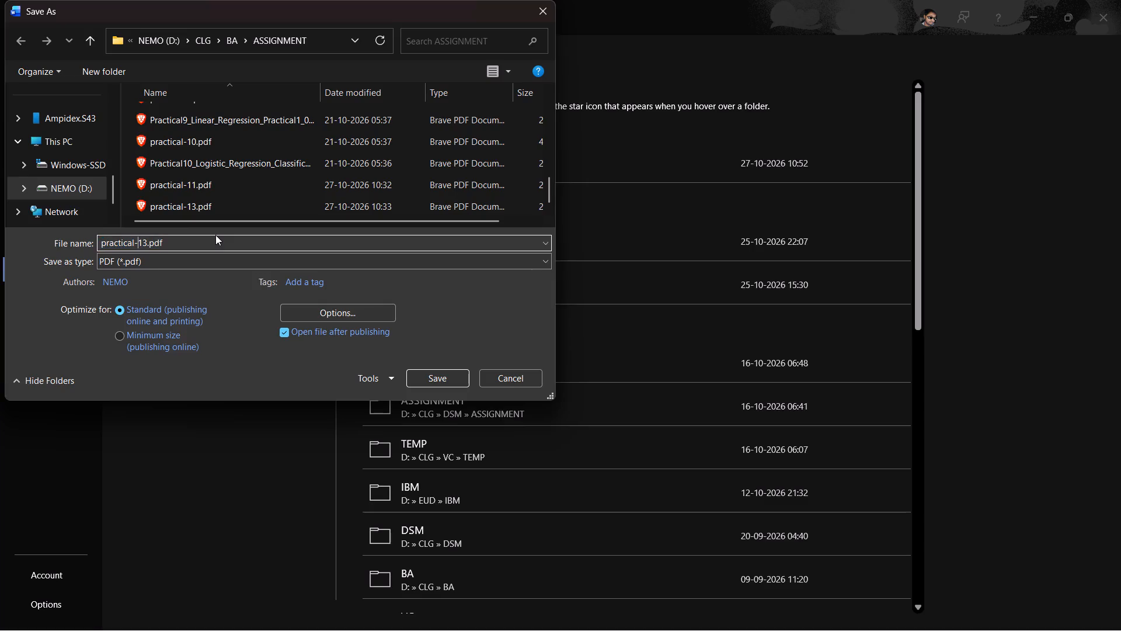
{"action": "key", "text": "Right"}
{"action": "type", "text": "-1"}
{"action": "type", "text": "-yash"}
{"action": "scroll", "coordinate": [218, 227], "scroll_direction": "down", "scroll_amount": 11}
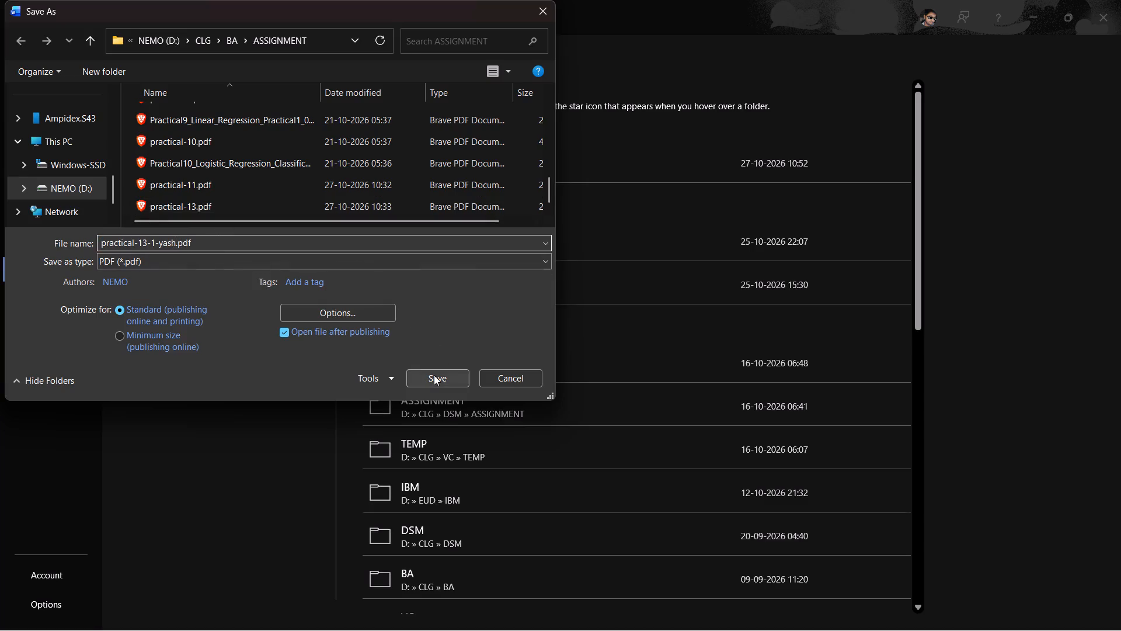
{"action": "left_click", "coordinate": [434, 375]}
{"action": "scroll", "coordinate": [447, 360], "scroll_direction": "down", "scroll_amount": 7}
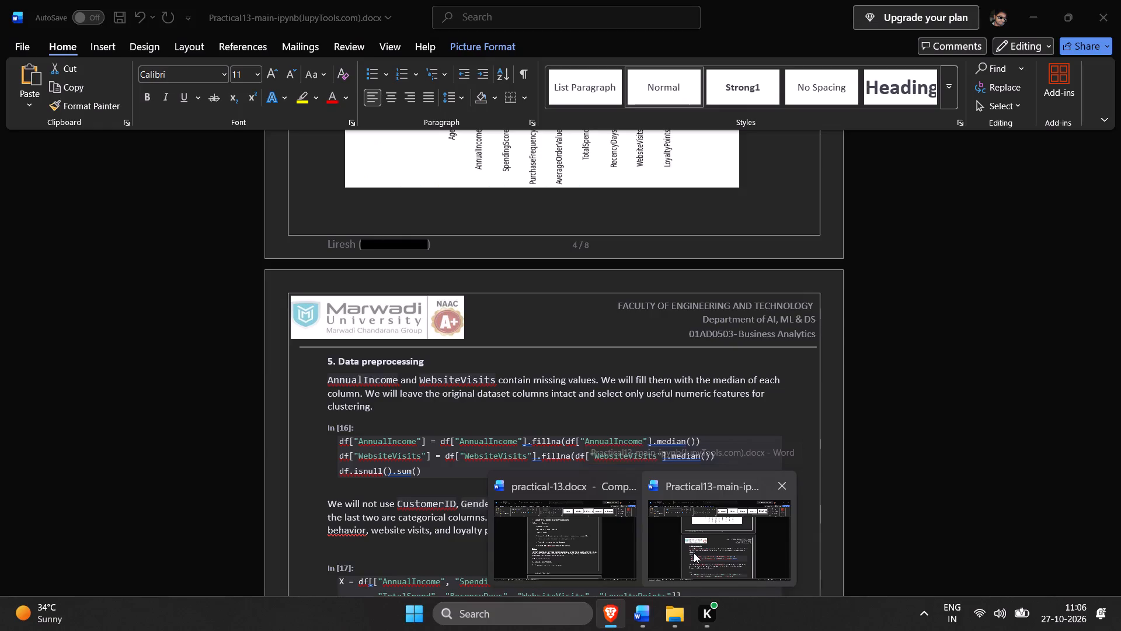
Switch to the Practical13 notebook document, export it as a PDF named Practical13-2 in the BA > Main Assignment folder, and view the published file.
{"action": "left_click", "coordinate": [656, 524]}
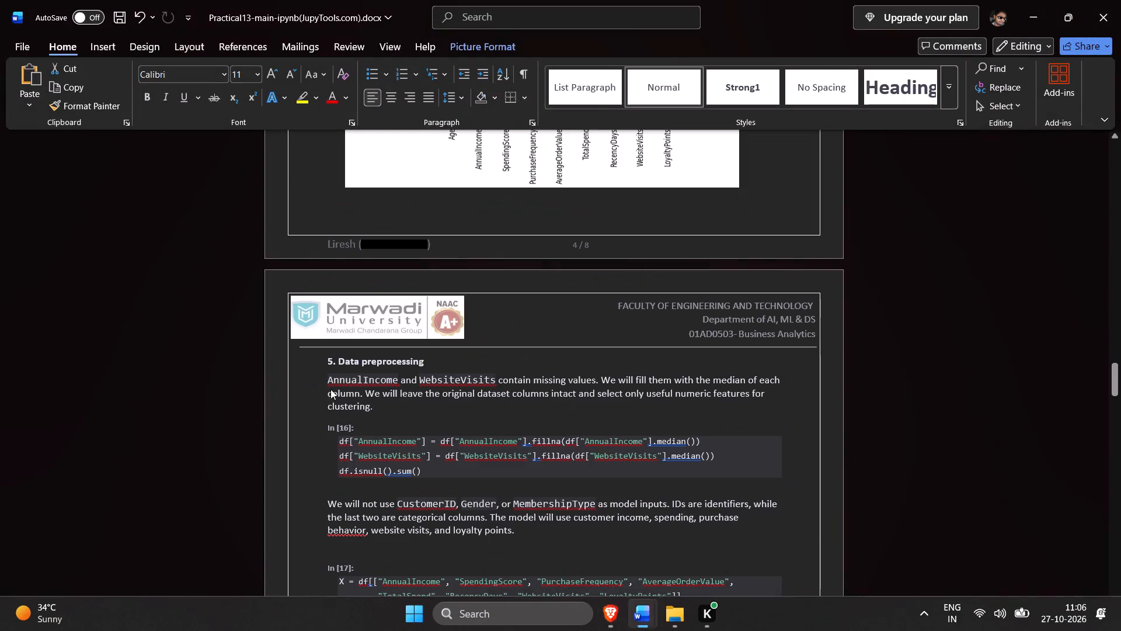
{"action": "left_click", "coordinate": [26, 47]}
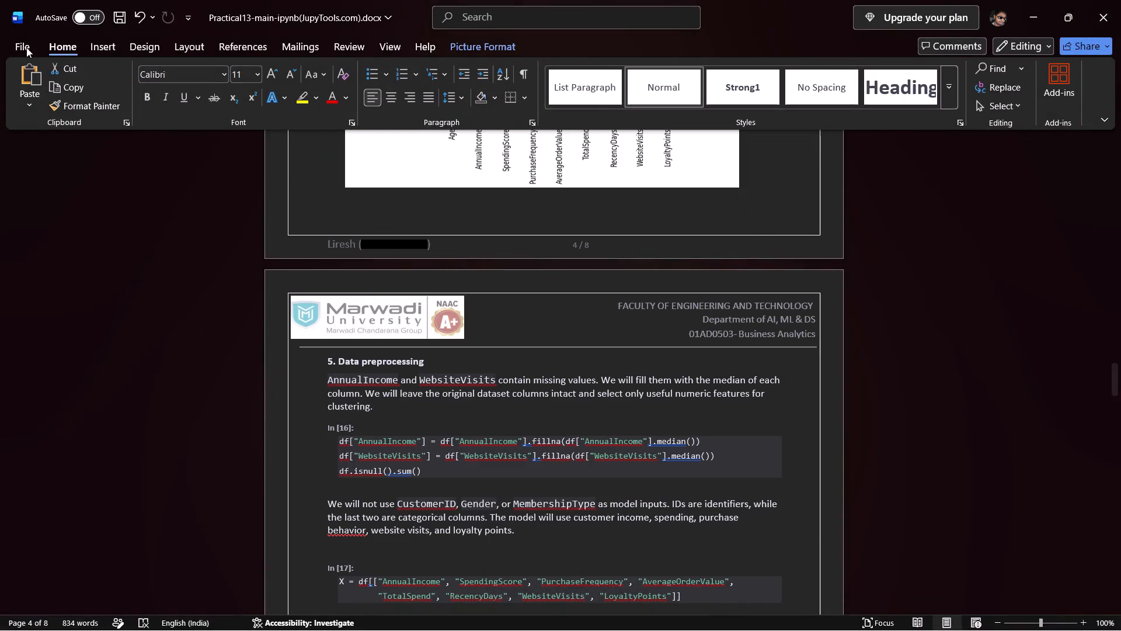
{"action": "left_click", "coordinate": [72, 273]}
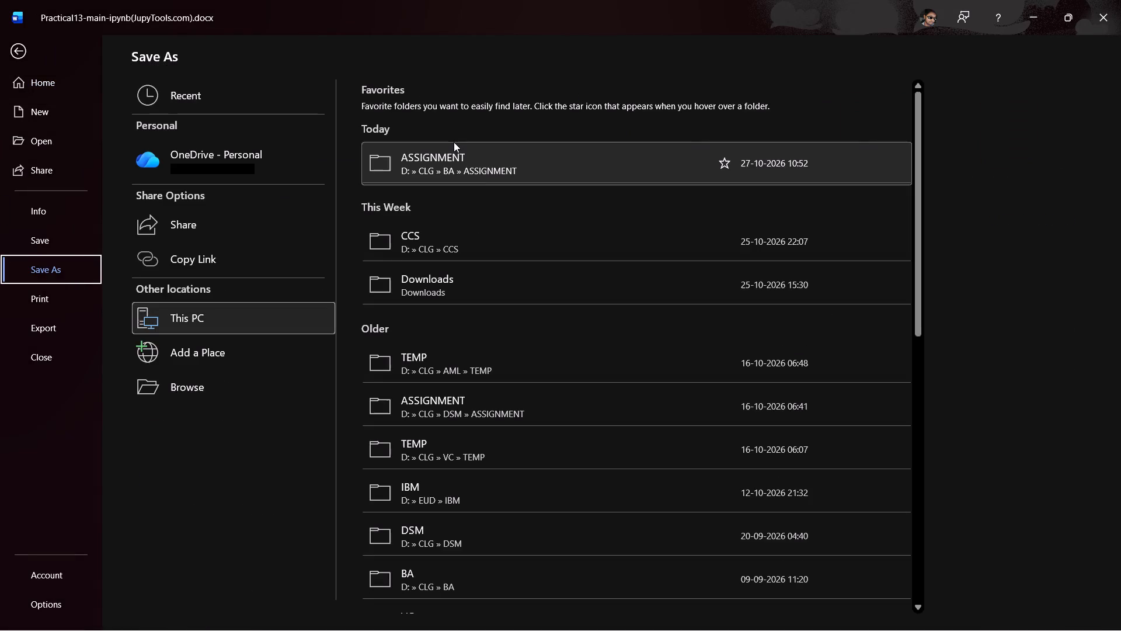
{"action": "left_click", "coordinate": [474, 176]}
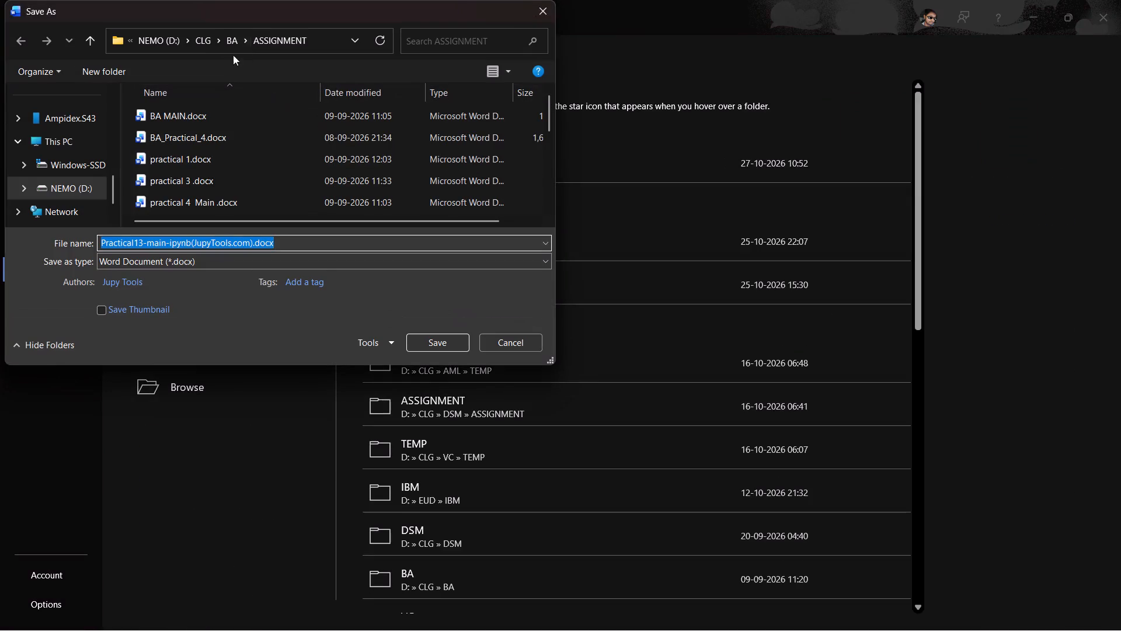
{"action": "left_click", "coordinate": [238, 38]}
{"action": "left_click", "coordinate": [206, 126]}
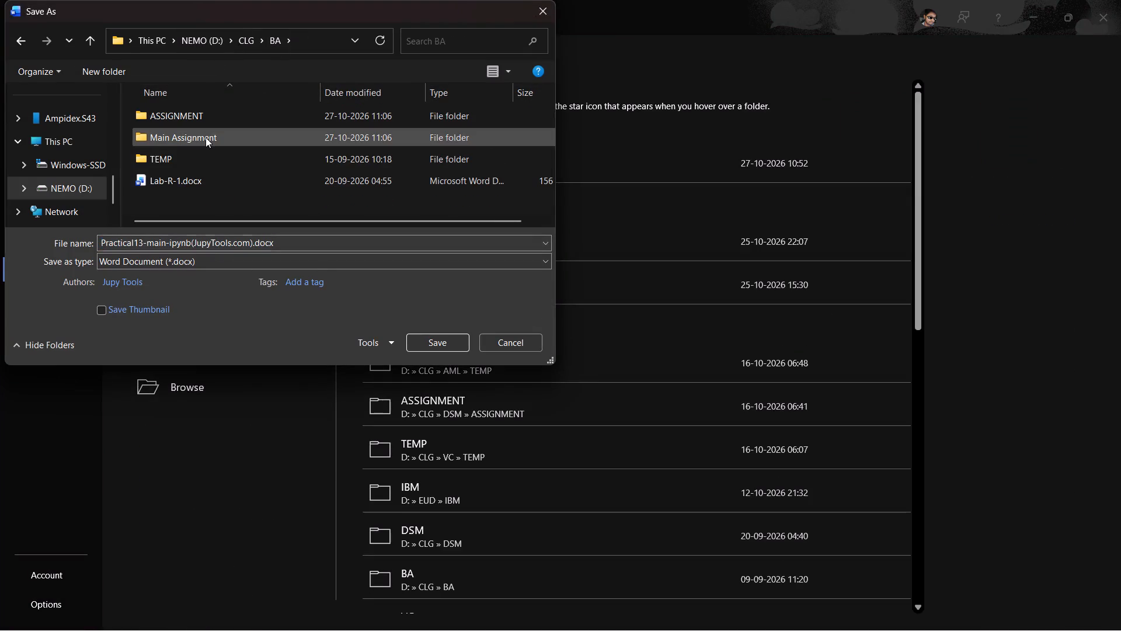
{"action": "double_click", "coordinate": [206, 137]}
{"action": "left_click", "coordinate": [220, 263]}
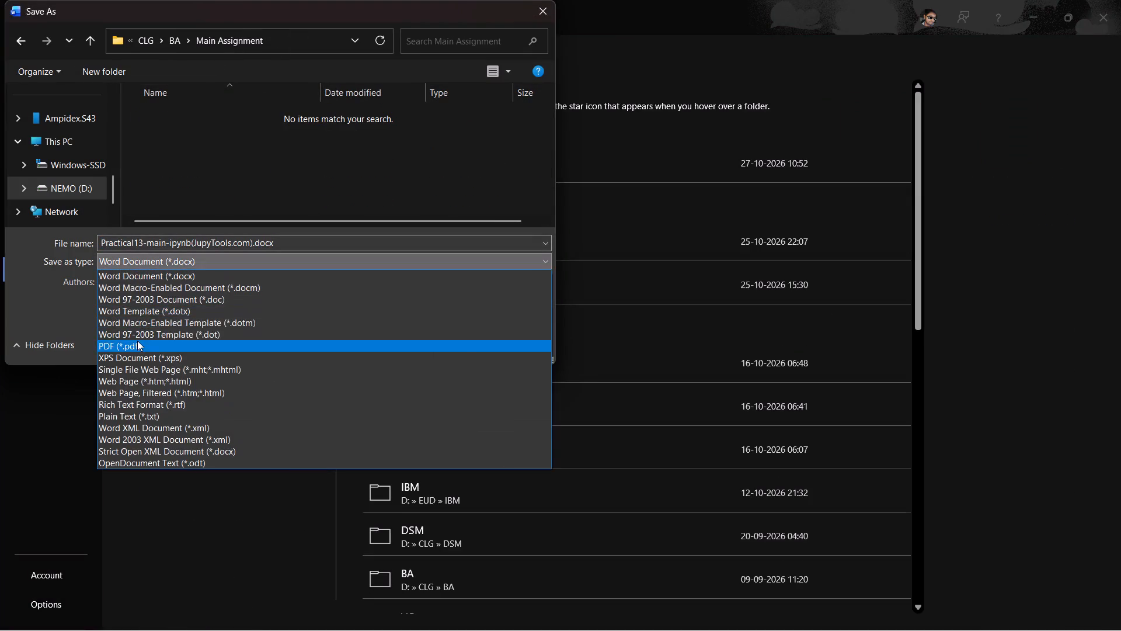
{"action": "left_click", "coordinate": [137, 341]}
{"action": "left_click", "coordinate": [283, 242]}
{"action": "key", "text": "Right"}
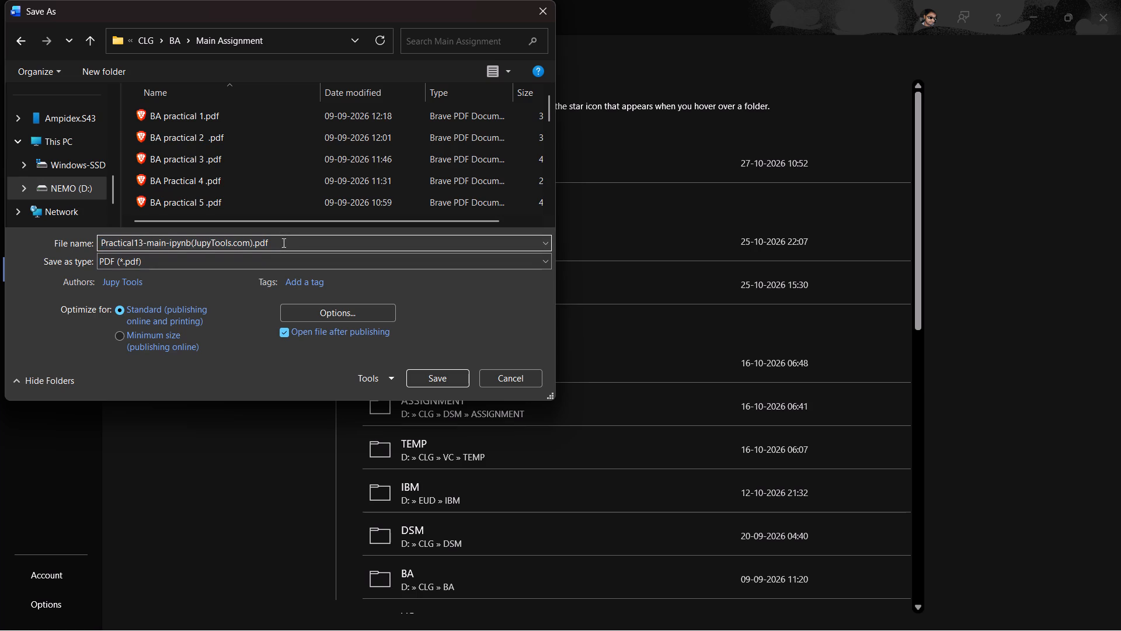
{"action": "key", "text": "BackSpace"}
{"action": "key", "text": "BackSpace"}
{"action": "key", "text": "BackSpace"}
{"action": "key", "text": "BackSpace"}
{"action": "key", "text": "BackSpace"}
{"action": "key", "text": "BackSpace"}
{"action": "key", "text": "BackSpace"}
{"action": "key", "text": "BackSpace"}
{"action": "key", "text": "BackSpace"}
{"action": "key", "text": "BackSpace"}
{"action": "key", "text": "BackSpace"}
{"action": "key", "text": "BackSpace"}
{"action": "key", "text": "BackSpace"}
{"action": "key", "text": "BackSpace"}
{"action": "key", "text": "BackSpace"}
{"action": "key", "text": "BackSpace"}
{"action": "key", "text": "BackSpace"}
{"action": "key", "text": "BackSpace"}
{"action": "key", "text": "BackSpace"}
{"action": "key", "text": "BackSpace"}
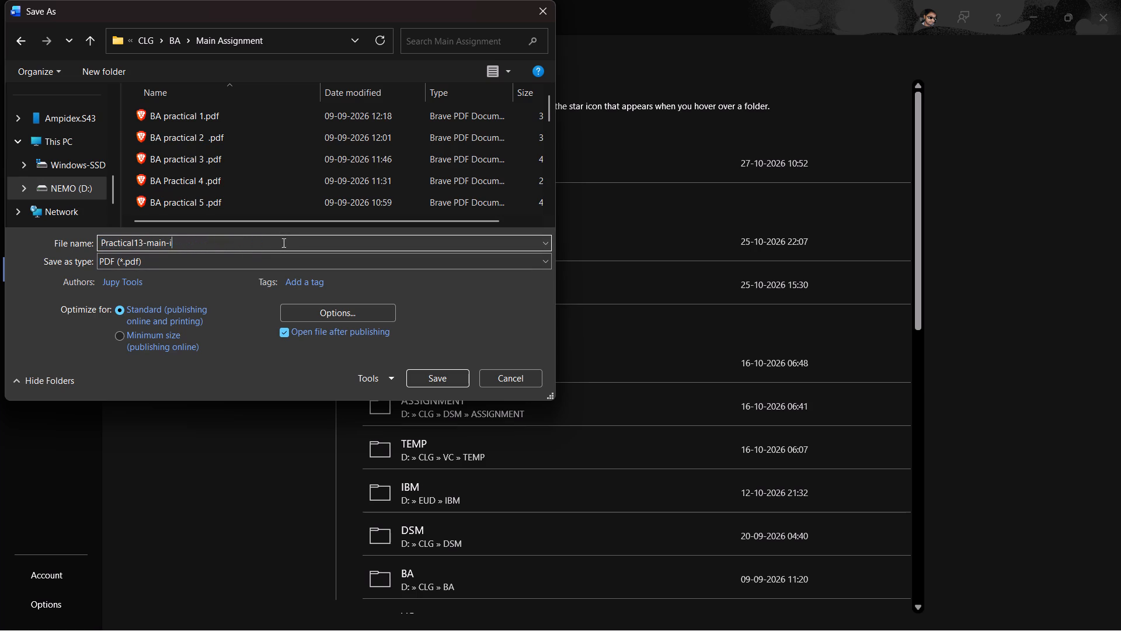
{"action": "key", "text": "BackSpace"}
{"action": "key", "text": "BackSpace"}
{"action": "key", "text": "BackSpace"}
{"action": "key", "text": "BackSpace"}
{"action": "key", "text": "BackSpace"}
{"action": "key", "text": "BackSpace"}
{"action": "key", "text": "BackSpace"}
{"action": "type", "text": "-2"}
{"action": "scroll", "coordinate": [247, 185], "scroll_direction": "down", "scroll_amount": 9}
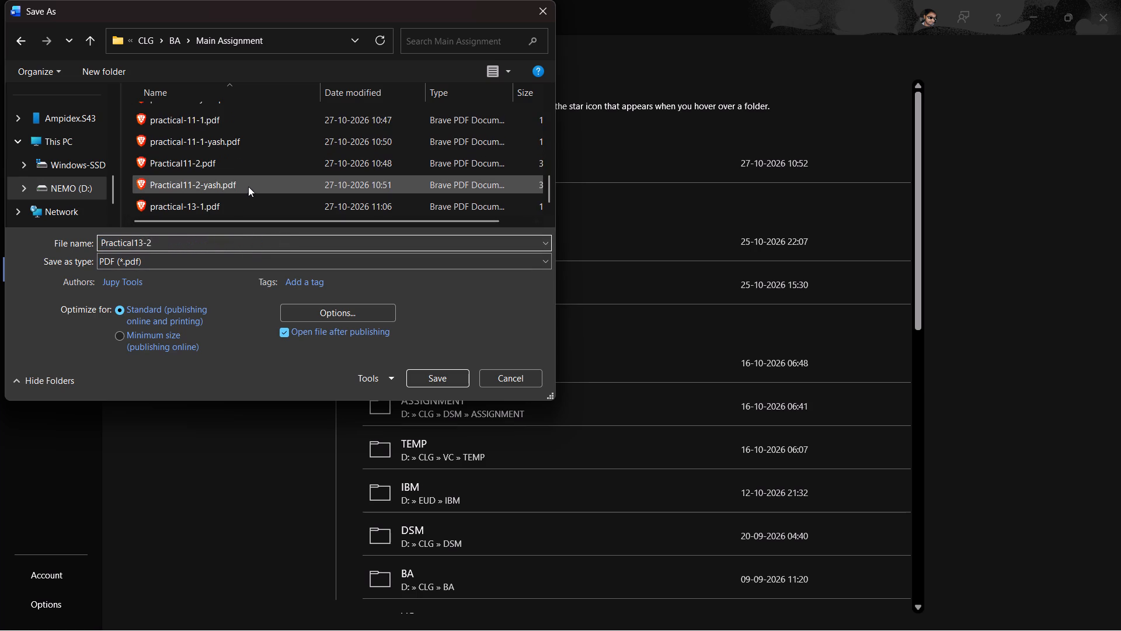
{"action": "scroll", "coordinate": [248, 186], "scroll_direction": "down", "scroll_amount": 2}
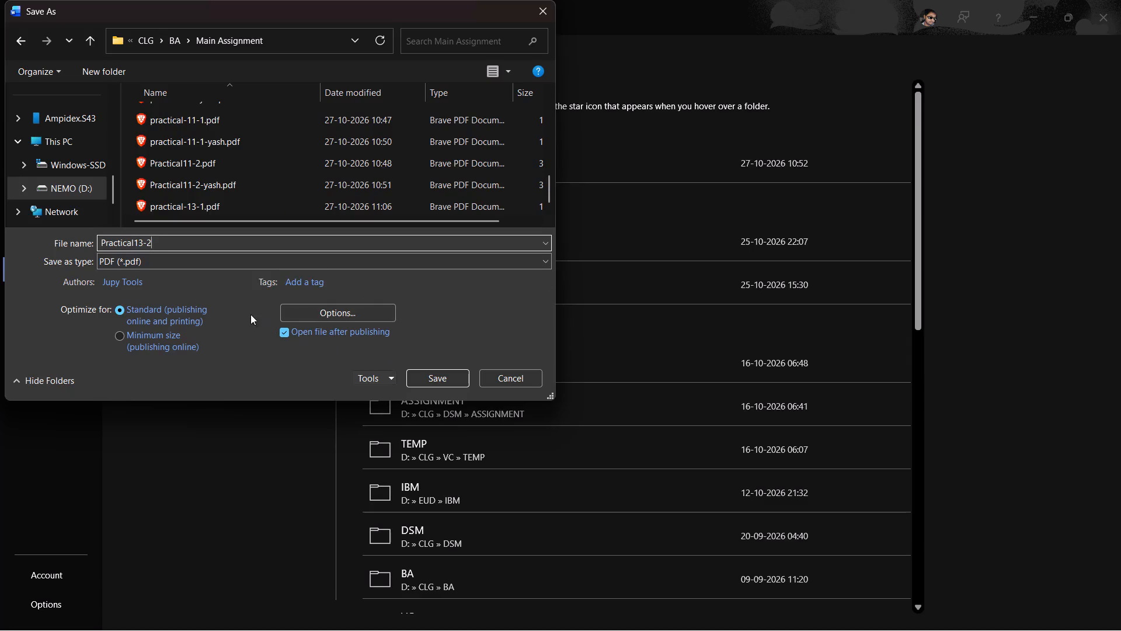
{"action": "left_click", "coordinate": [426, 376]}
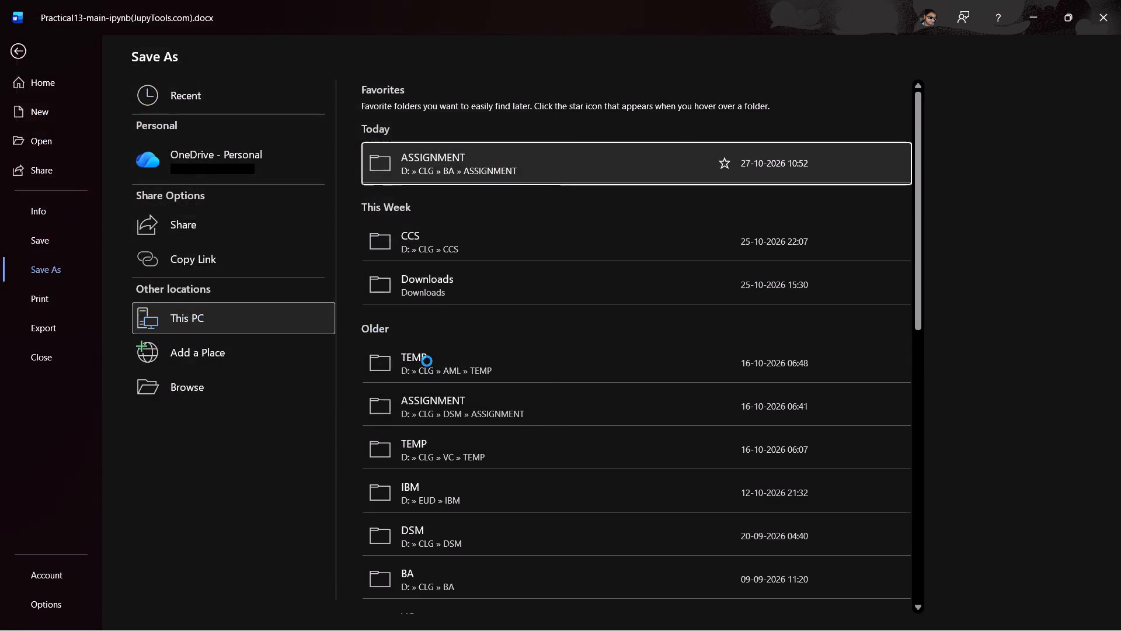
{"action": "scroll", "coordinate": [425, 359], "scroll_direction": "down", "scroll_amount": 7}
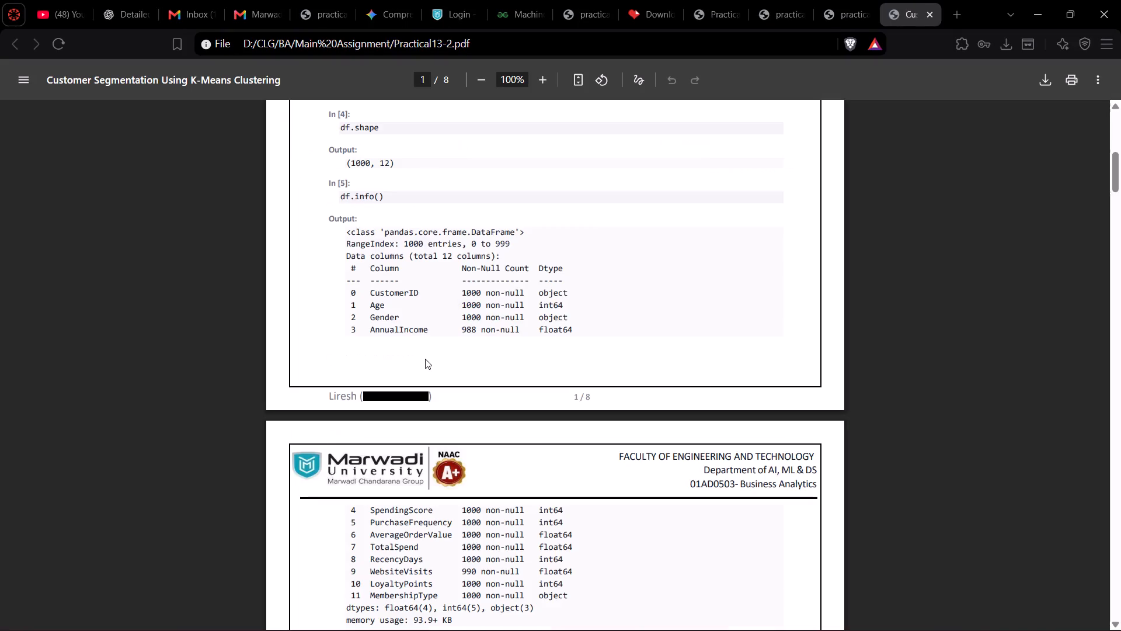
{"action": "scroll", "coordinate": [425, 359], "scroll_direction": "down", "scroll_amount": 1}
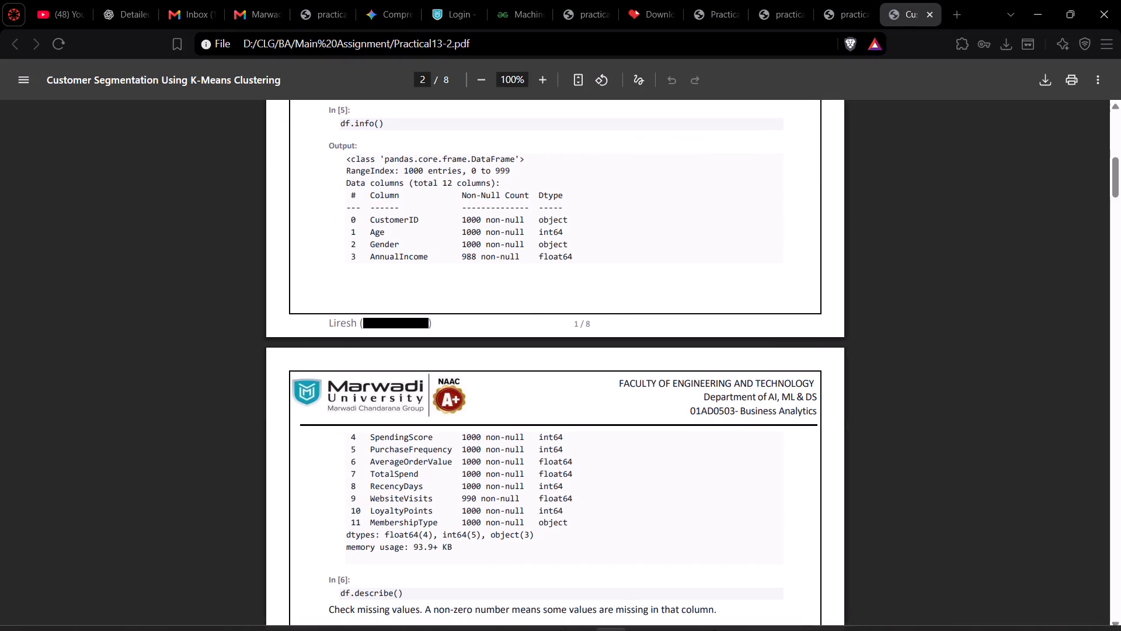
Switch to File Explorer and check the BA > ASSIGNMENT and BA > Main Assignment folders for the exported Practical 13 PDFs.
{"action": "left_click", "coordinate": [666, 619]}
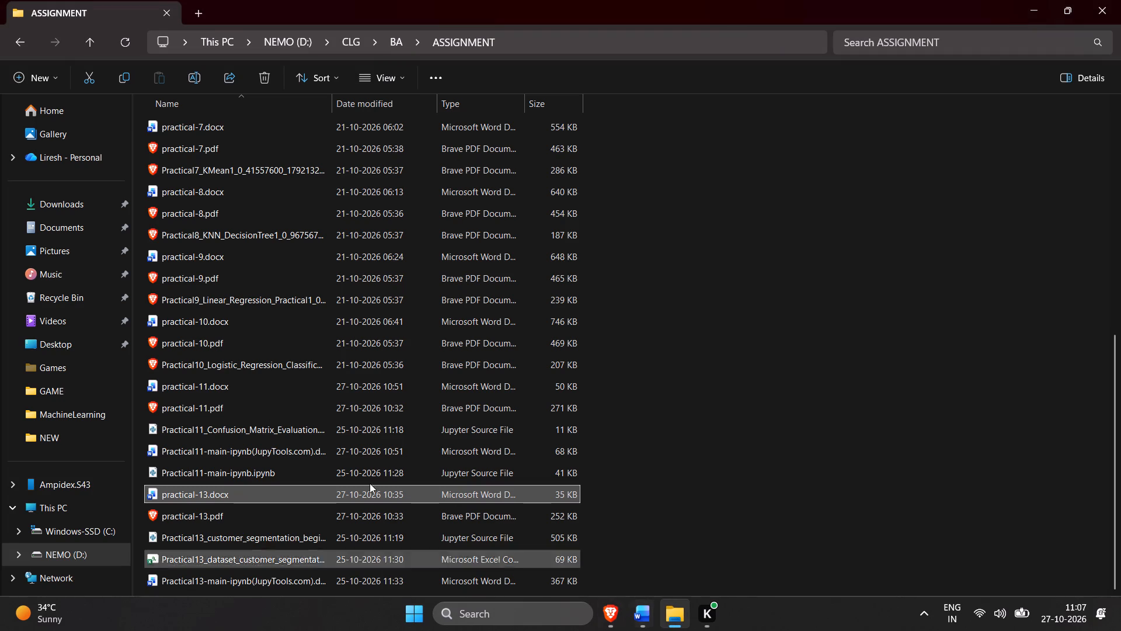
{"action": "left_click", "coordinate": [113, 44]}
{"action": "left_click", "coordinate": [116, 43]}
{"action": "scroll", "coordinate": [286, 252], "scroll_direction": "down", "scroll_amount": 5}
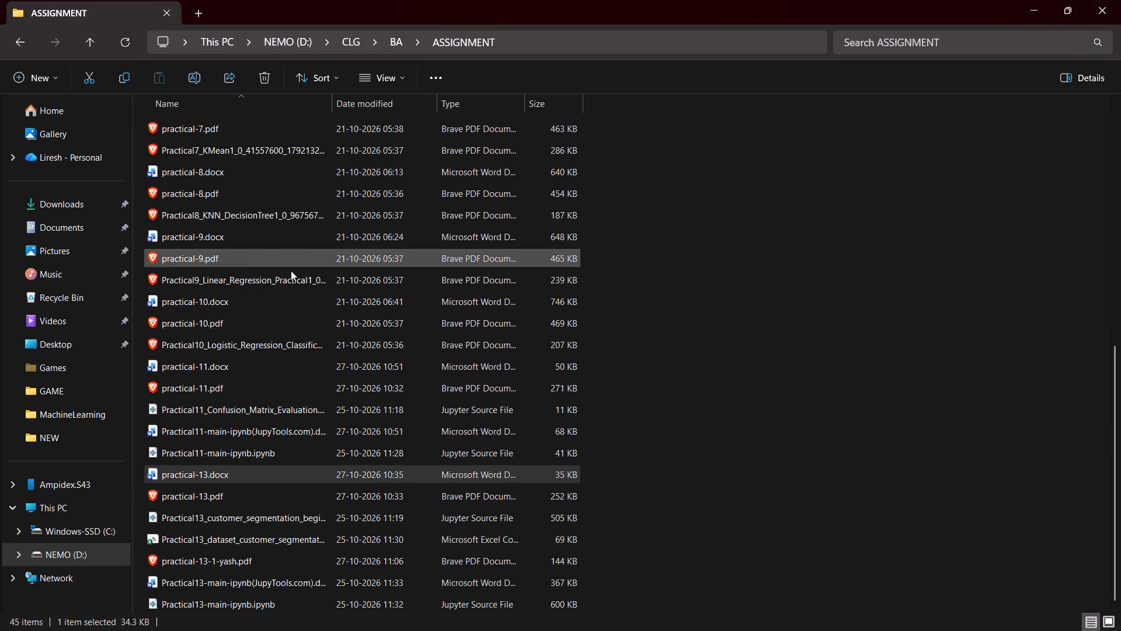
{"action": "scroll", "coordinate": [291, 271], "scroll_direction": "down", "scroll_amount": 1}
{"action": "scroll", "coordinate": [207, 201], "scroll_direction": "up", "scroll_amount": 3}
{"action": "left_click", "coordinate": [392, 41]}
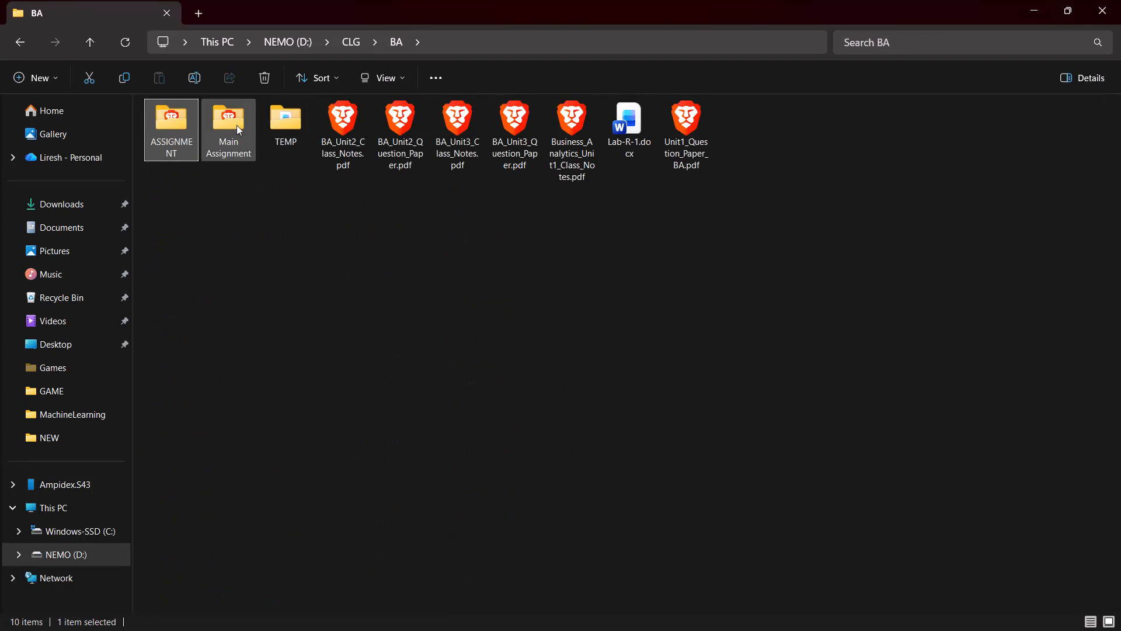
{"action": "double_click", "coordinate": [229, 124]}
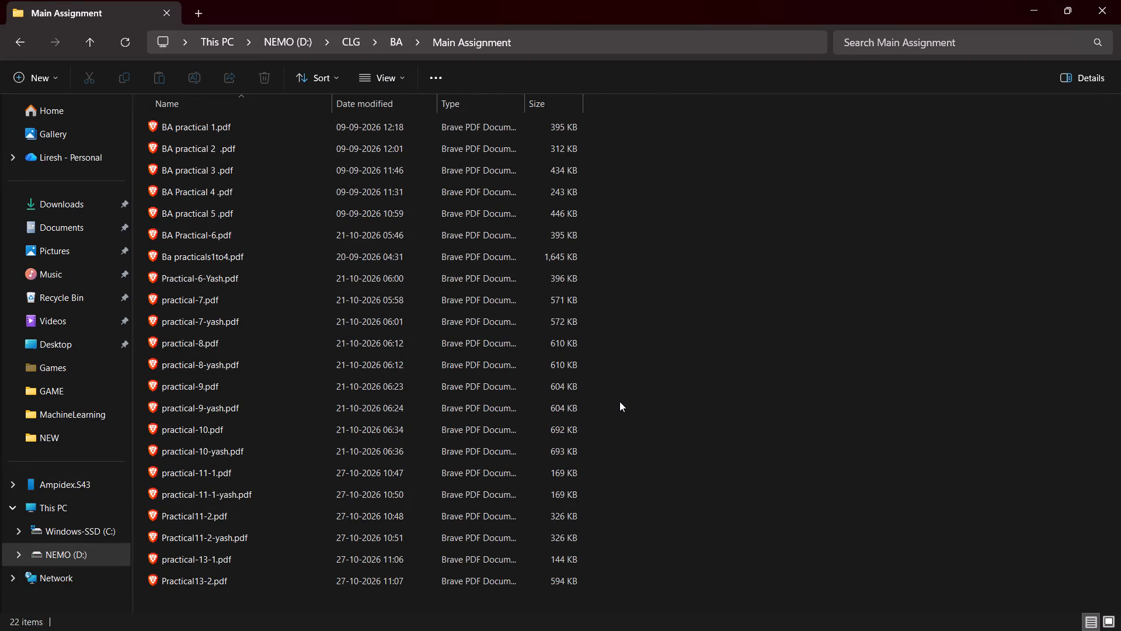
{"action": "scroll", "coordinate": [619, 401], "scroll_direction": "down", "scroll_amount": 5}
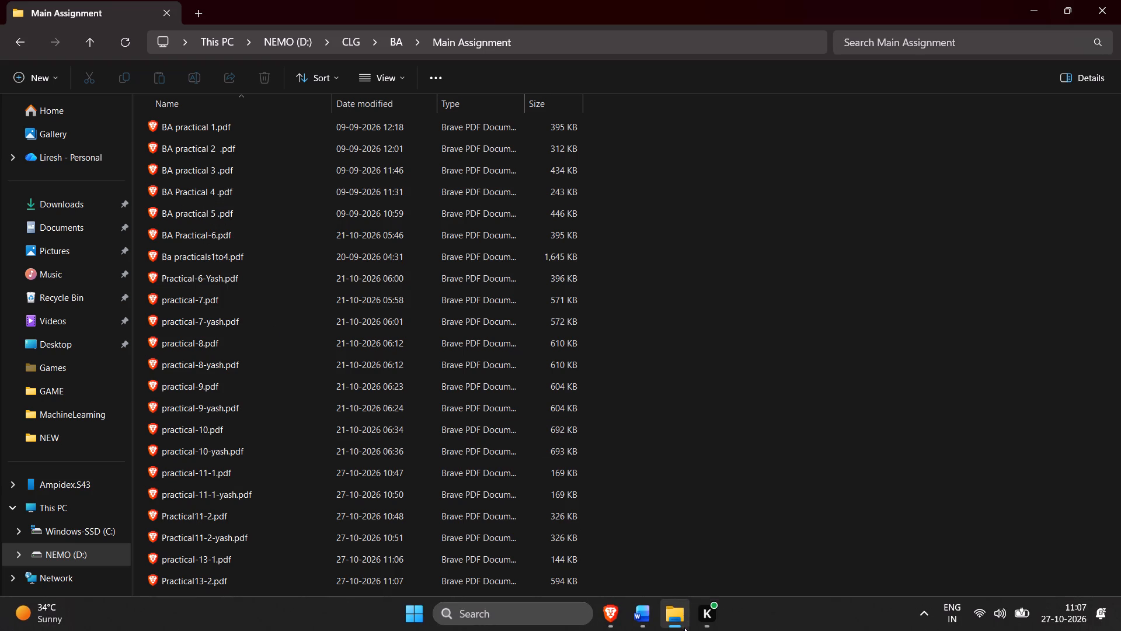
Switch to Brave, try to open practical (13).pdf from the recent downloads, close its tab, and check the download list again.
{"action": "left_click", "coordinate": [610, 603]}
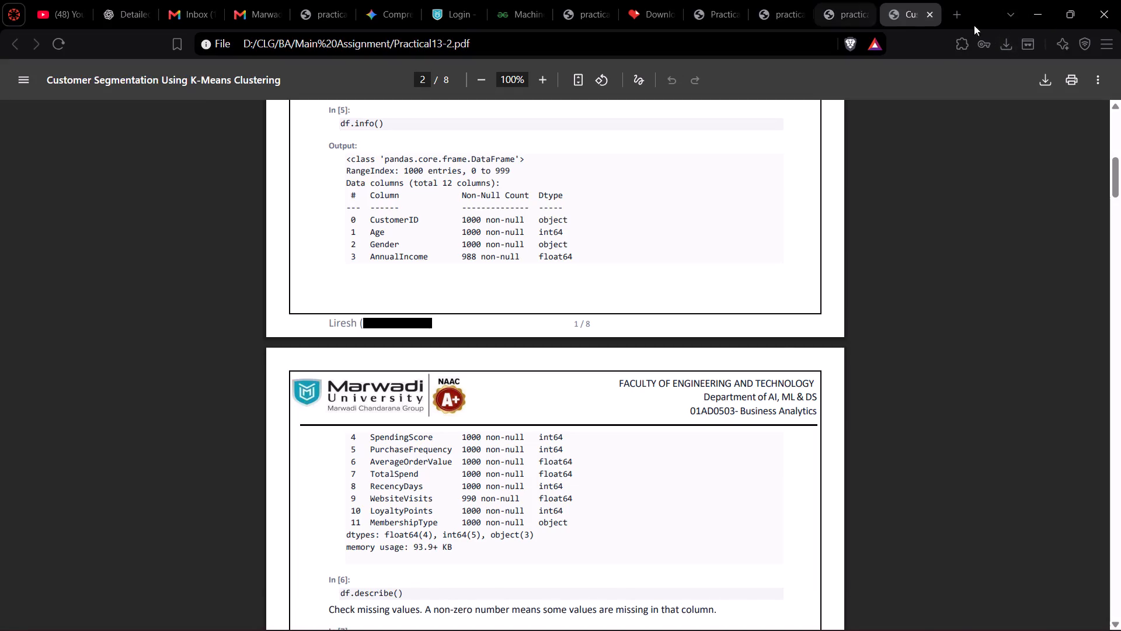
{"action": "left_click", "coordinate": [1009, 46]}
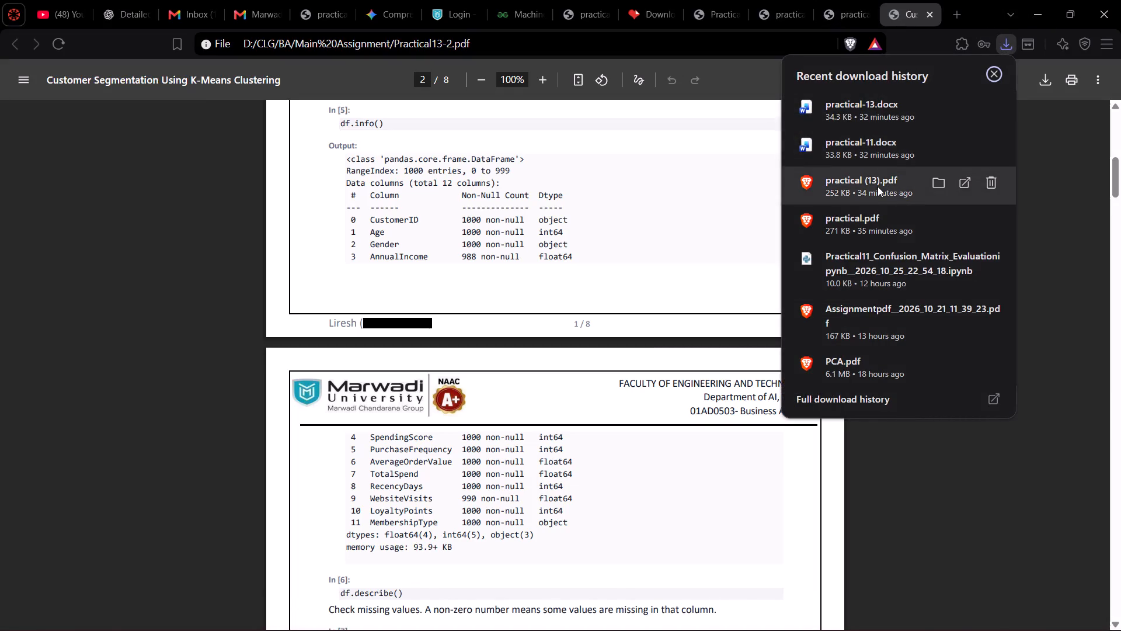
{"action": "left_click", "coordinate": [878, 186]}
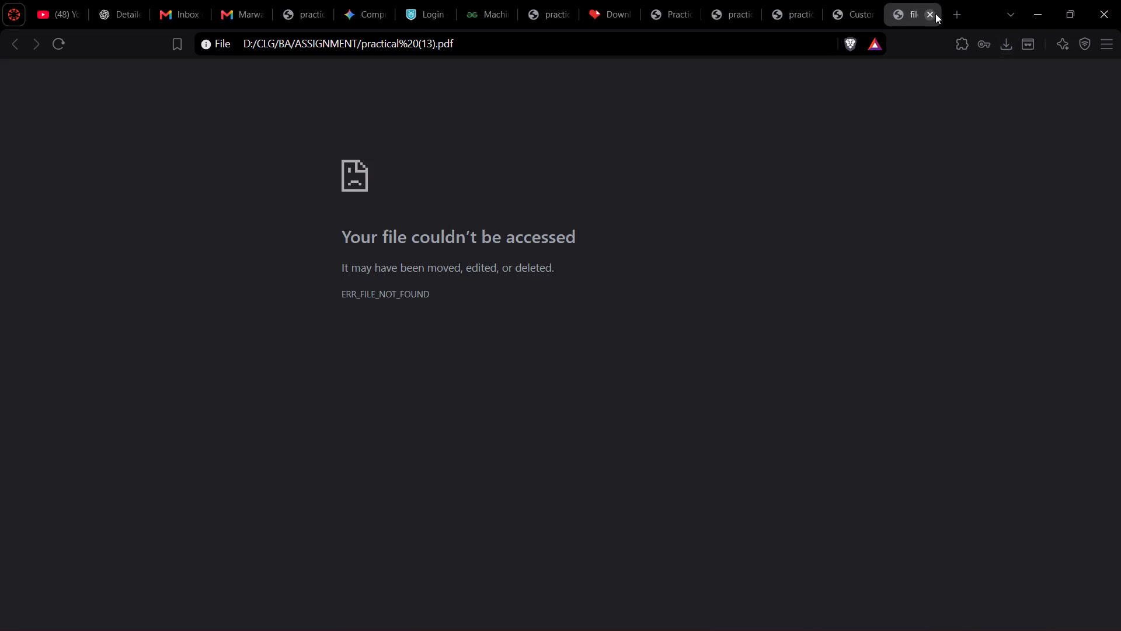
{"action": "left_click", "coordinate": [935, 13]}
{"action": "left_click", "coordinate": [1007, 40]}
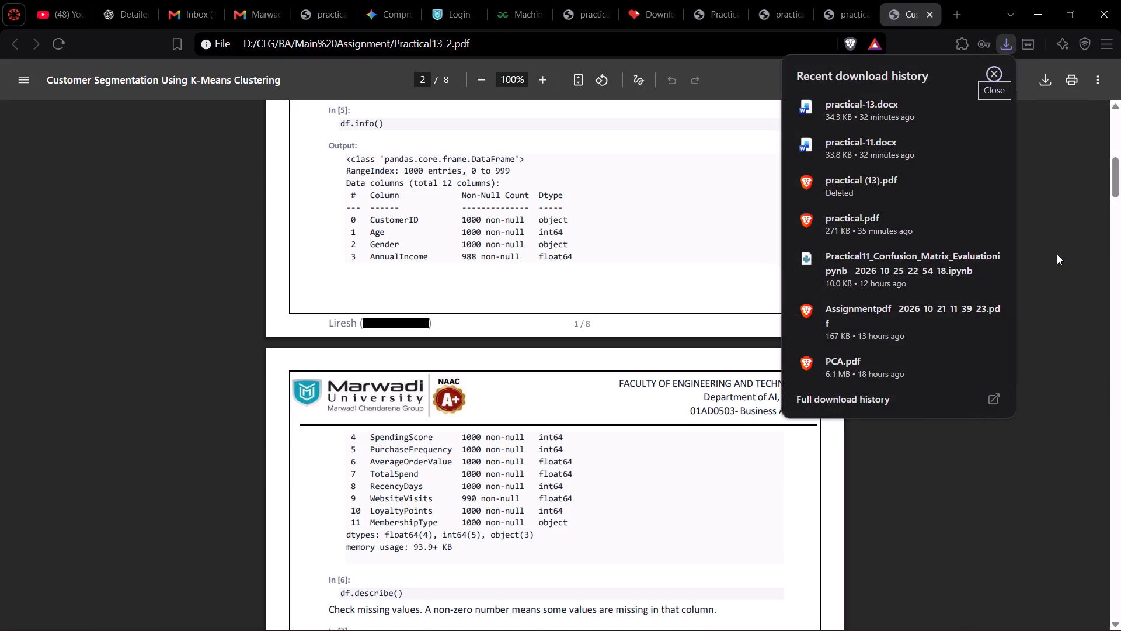
{"action": "scroll", "coordinate": [916, 286], "scroll_direction": "up", "scroll_amount": 3}
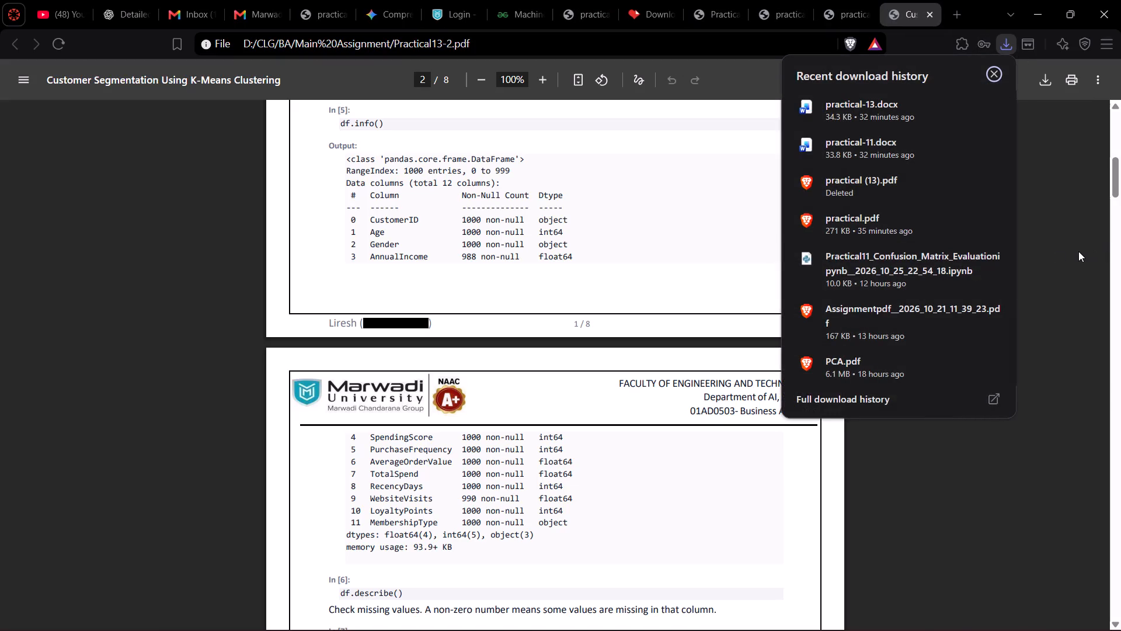
Dismiss the download list, switch to practical-13.docx in Word, and set up a PDF save in the BA > Main Assignment folder.
{"action": "left_click", "coordinate": [1078, 251]}
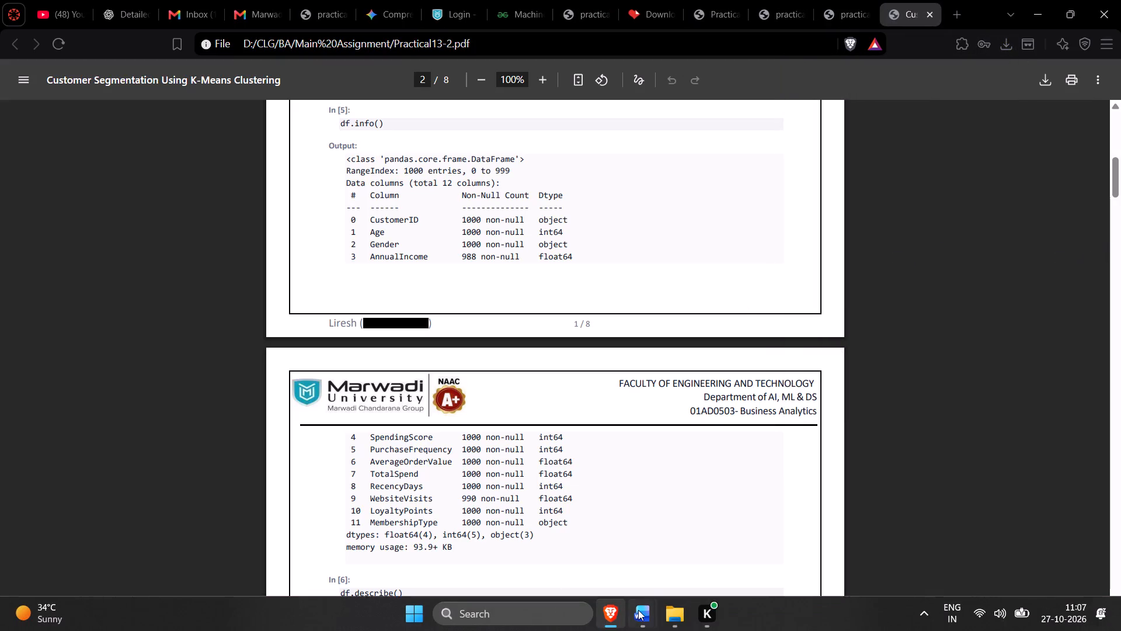
{"action": "left_click", "coordinate": [538, 556]}
{"action": "scroll", "coordinate": [484, 509], "scroll_direction": "down", "scroll_amount": 1}
{"action": "left_click", "coordinate": [26, 42]}
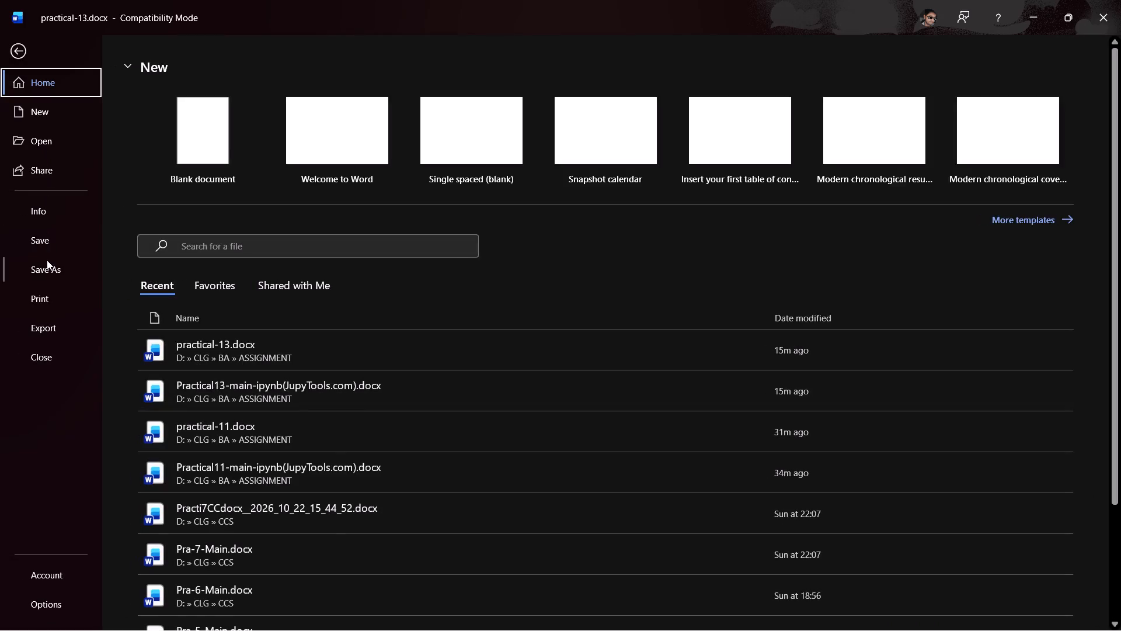
{"action": "left_click", "coordinate": [47, 260]}
{"action": "double_click", "coordinate": [489, 160]}
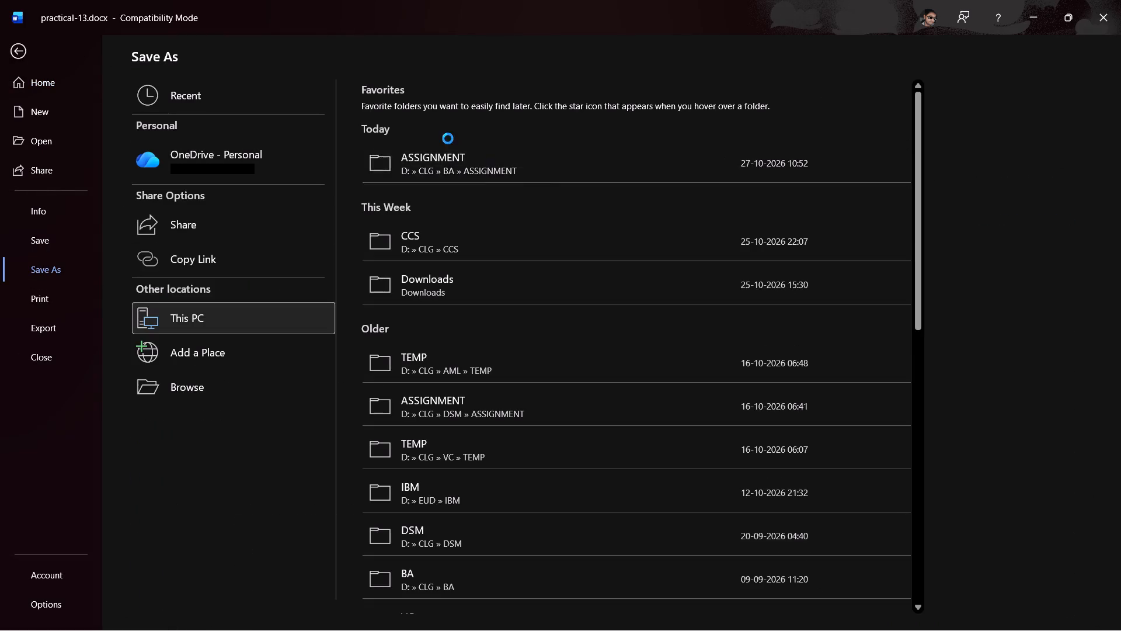
{"action": "left_click", "coordinate": [229, 47]}
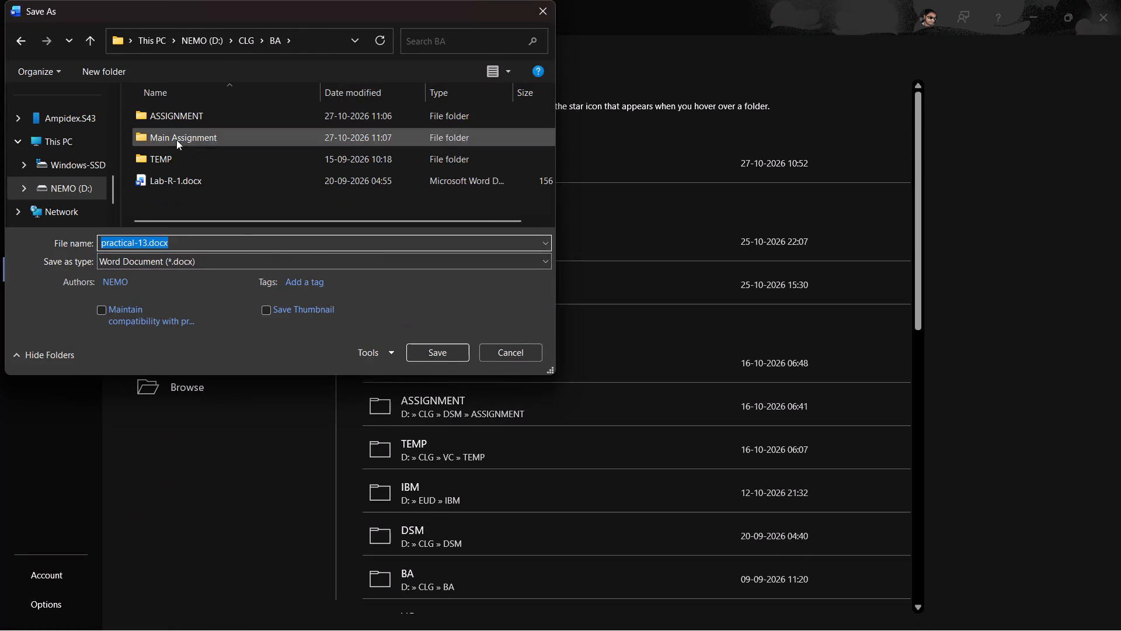
{"action": "double_click", "coordinate": [176, 140]}
{"action": "left_click", "coordinate": [227, 262]}
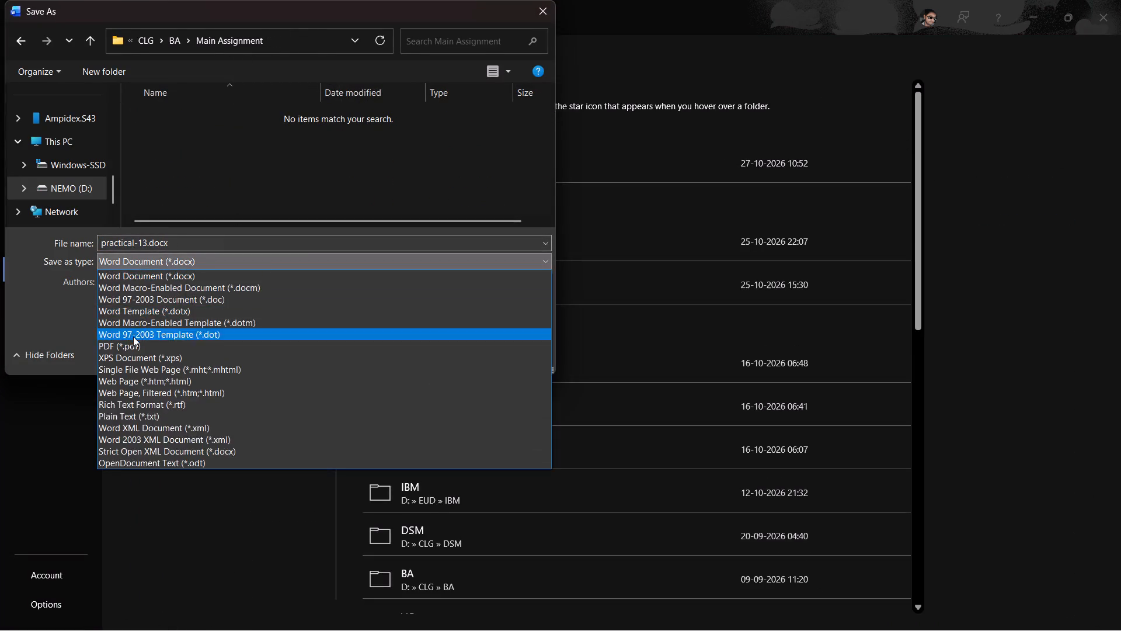
{"action": "left_click", "coordinate": [128, 348]}
Name the PDF practical-13-1-yash and publish it to BA > Main Assignment.
{"action": "left_click", "coordinate": [148, 245]}
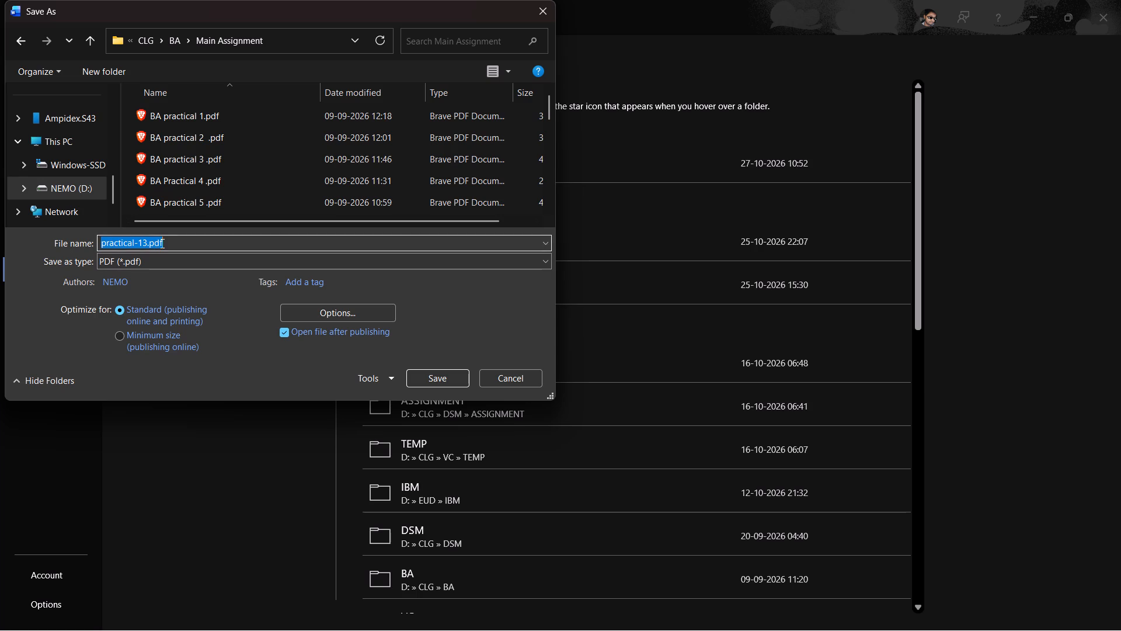
{"action": "left_click", "coordinate": [161, 243]}
{"action": "key", "text": "Left"}
{"action": "key", "text": "Left"}
{"action": "key", "text": "Left"}
{"action": "key", "text": "Left"}
{"action": "key", "text": "Left"}
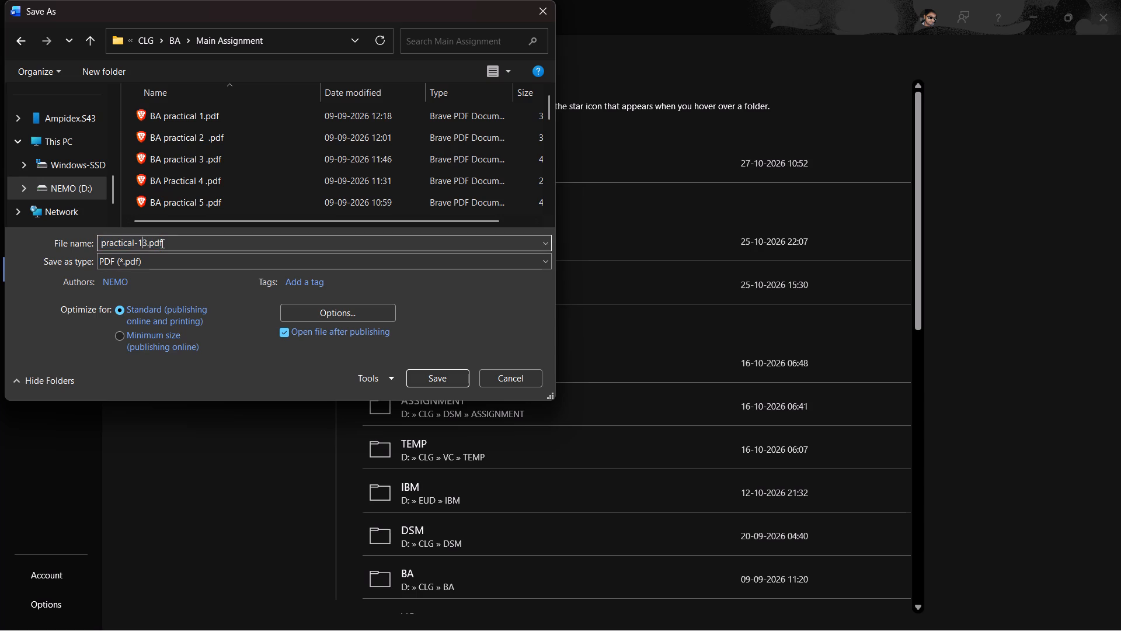
{"action": "key", "text": "Right"}
{"action": "key", "text": "minus"}
{"action": "key", "text": "1"}
{"action": "key", "text": "ctrl+Left"}
{"action": "key", "text": "Right"}
{"action": "type", "text": "-yash"}
{"action": "scroll", "coordinate": [231, 189], "scroll_direction": "down", "scroll_amount": 14}
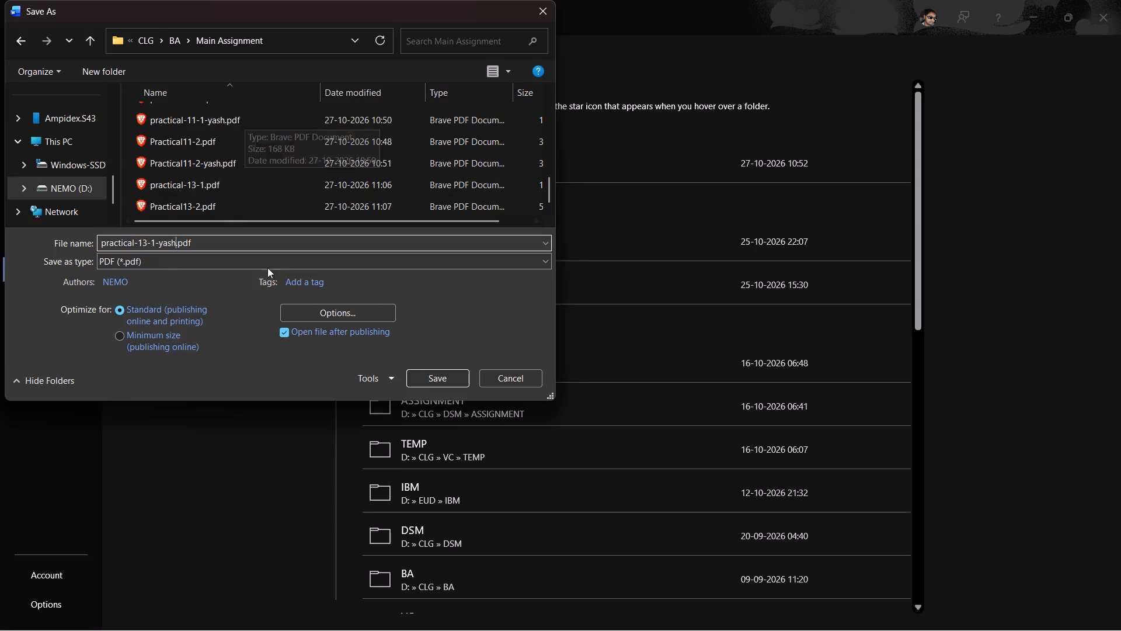
{"action": "left_click", "coordinate": [417, 377]}
Look through the published practical-13-1-yash.pdf down to the footer on its last page.
{"action": "scroll", "coordinate": [608, 391], "scroll_direction": "down", "scroll_amount": 2}
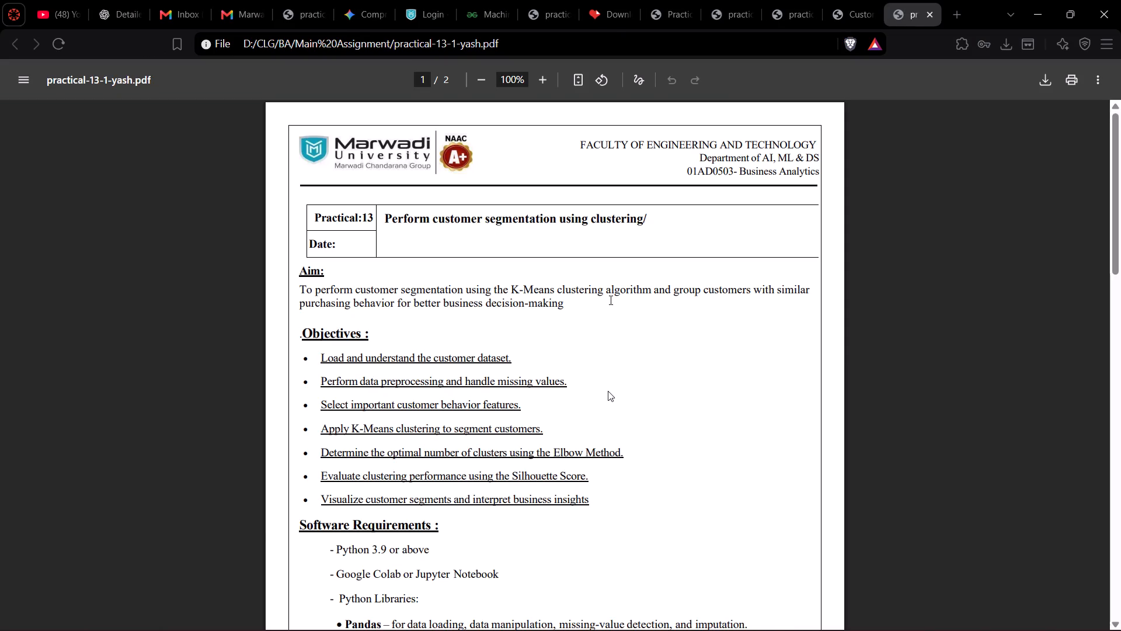
{"action": "scroll", "coordinate": [608, 391], "scroll_direction": "down", "scroll_amount": 17}
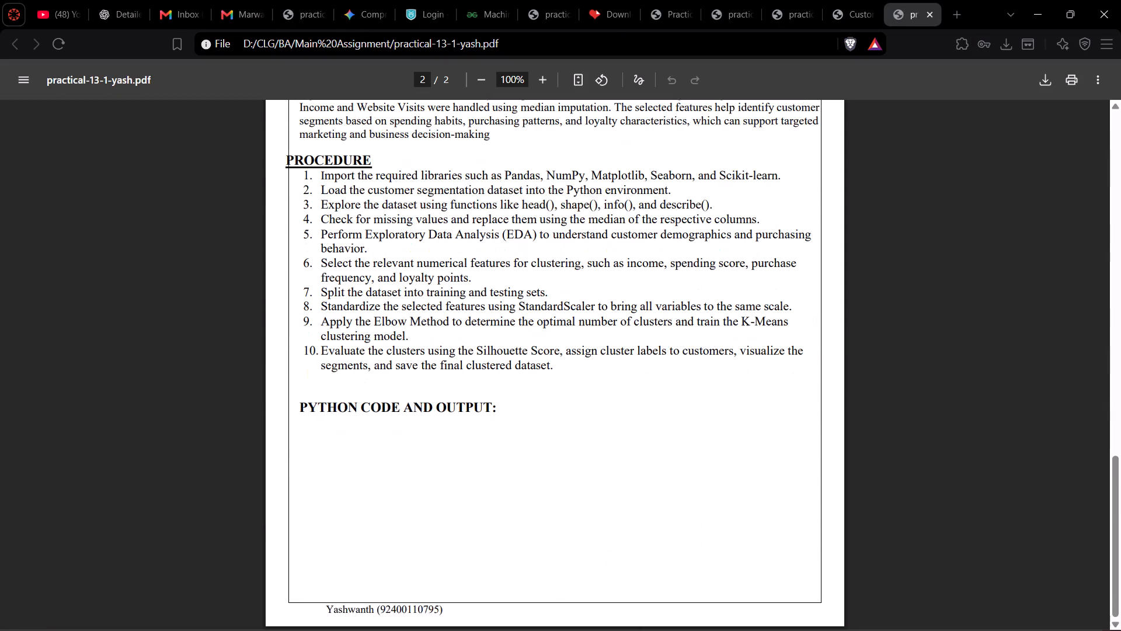
Switch to File Explorer, refresh the Main Assignment folder, and open Practical13-2.pdf to check its footer.
{"action": "left_click", "coordinate": [666, 616]}
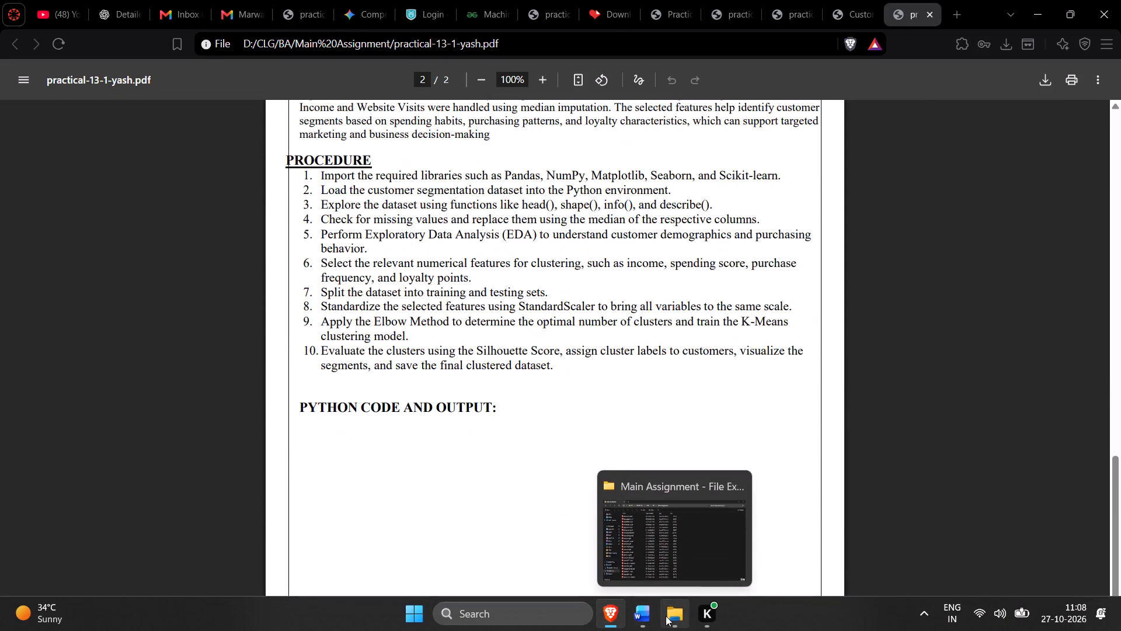
{"action": "left_click", "coordinate": [117, 42]}
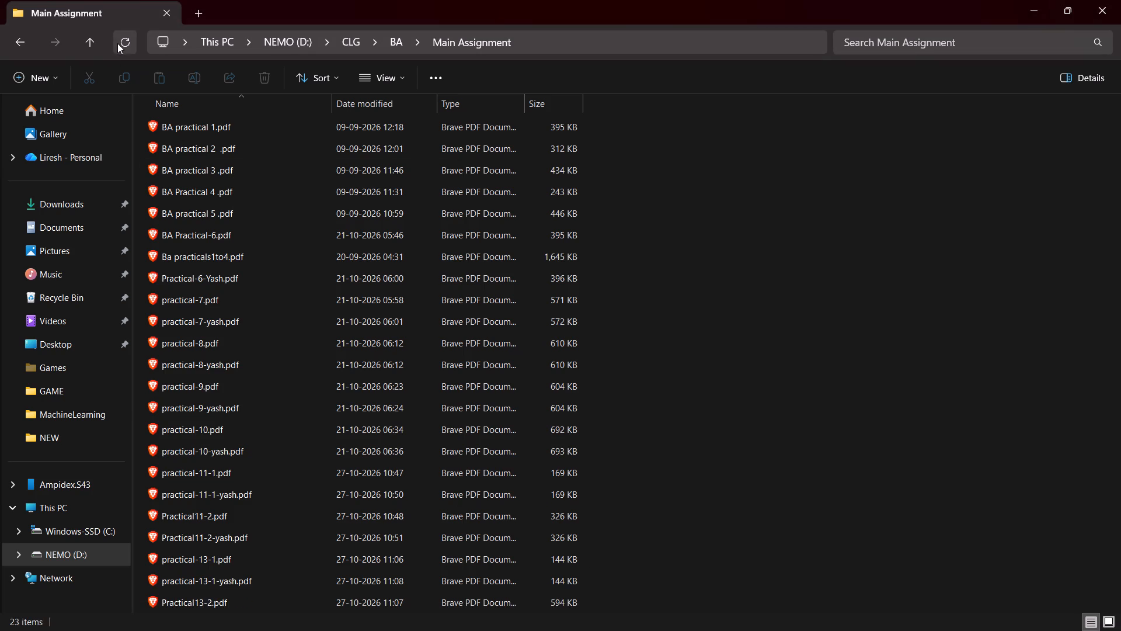
{"action": "scroll", "coordinate": [364, 396], "scroll_direction": "down", "scroll_amount": 4}
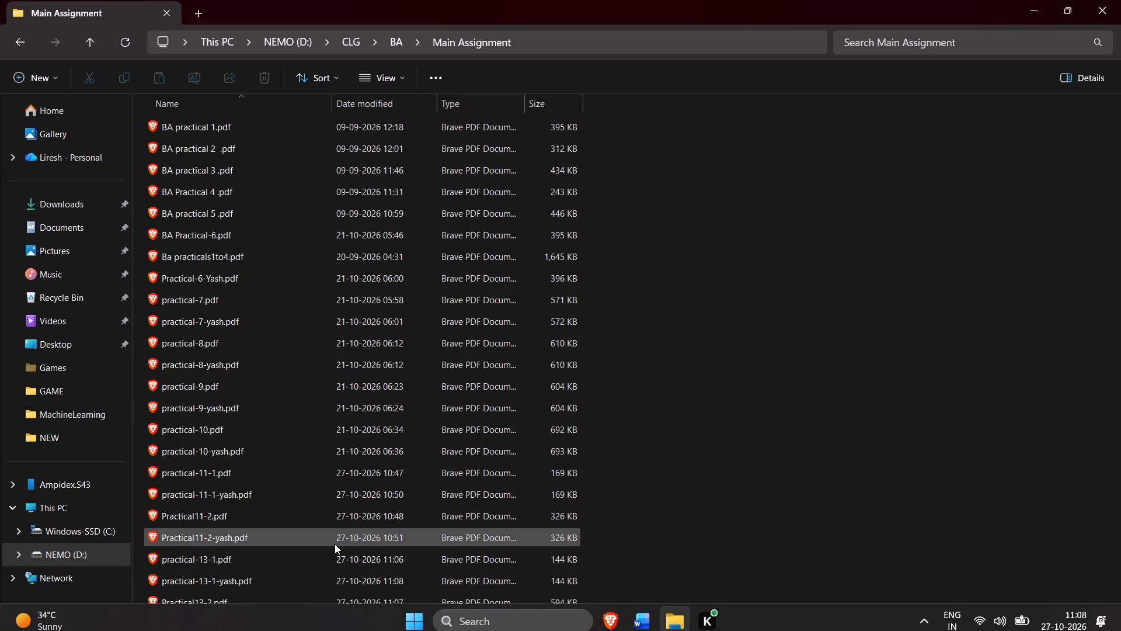
{"action": "double_click", "coordinate": [273, 597]}
{"action": "scroll", "coordinate": [541, 487], "scroll_direction": "down", "scroll_amount": 14}
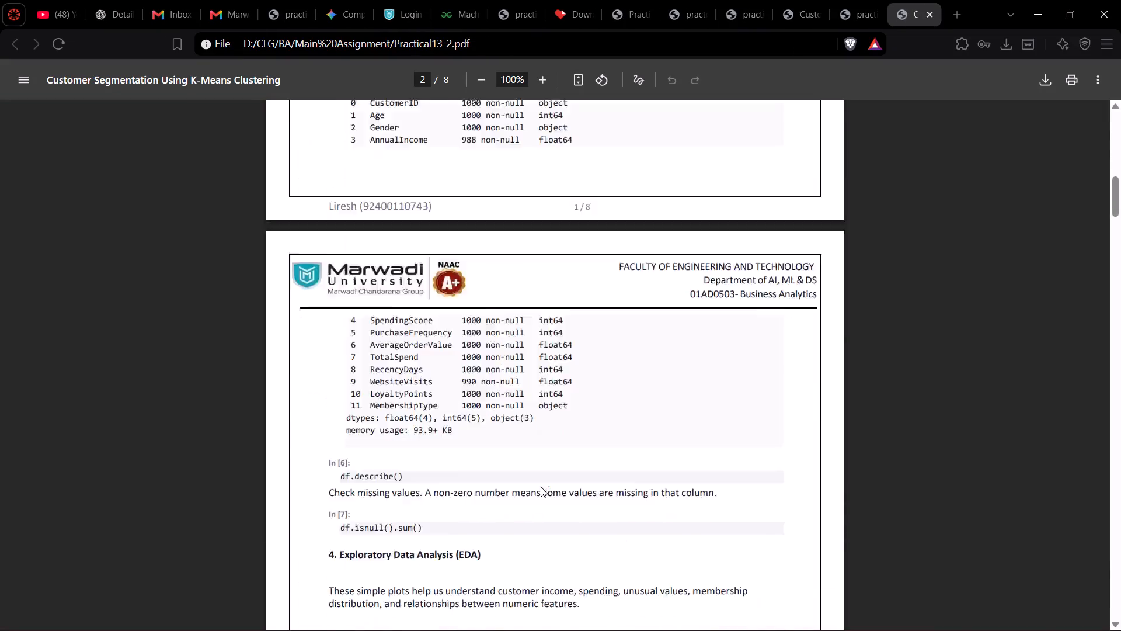
{"action": "scroll", "coordinate": [541, 487], "scroll_direction": "up", "scroll_amount": 6}
Close the open Practical 13 PDF tabs in Brave, back to the iLovePDF download page.
{"action": "left_click", "coordinate": [931, 20]}
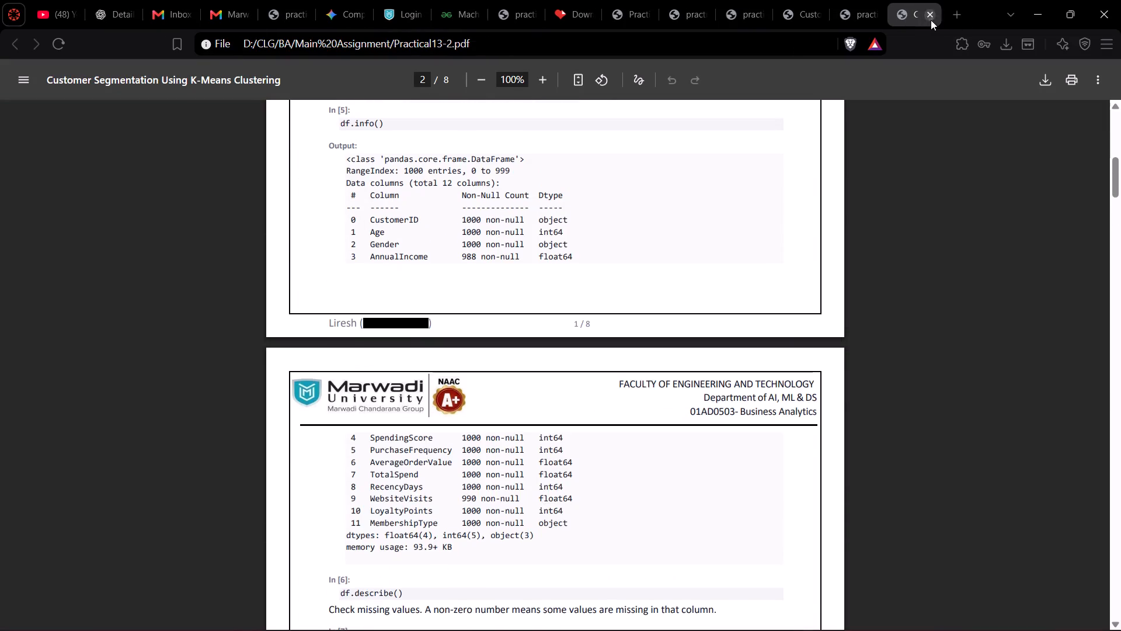
{"action": "left_click", "coordinate": [931, 20]}
{"action": "triple_click", "coordinate": [931, 20]}
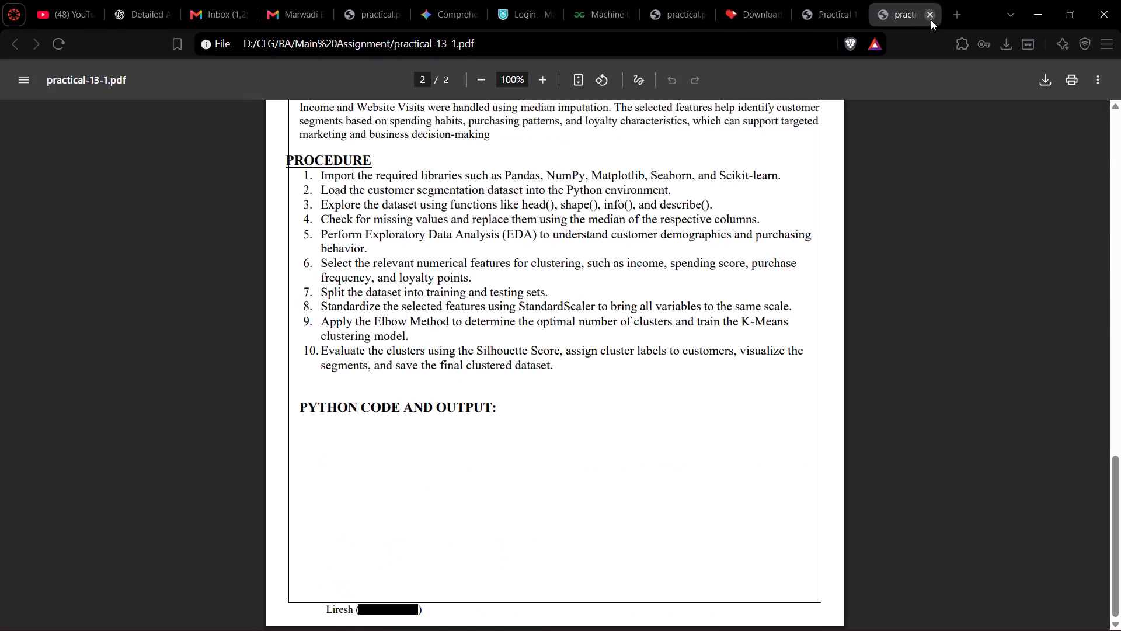
{"action": "double_click", "coordinate": [931, 20]}
{"action": "left_click", "coordinate": [931, 20]}
Switch to the Practical13 notebook document in Word and change its page footer to the name Yashwanth with that student's ID number.
{"action": "key", "text": "alt+Tab"}
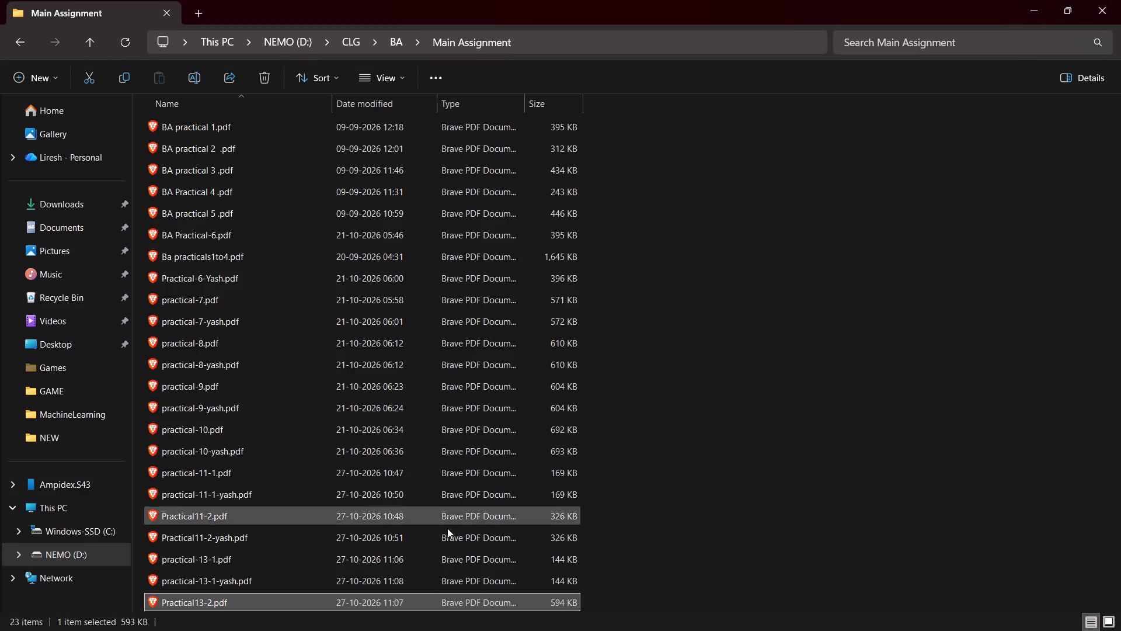
{"action": "key", "text": "alt+Tab"}
{"action": "key", "text": "alt+Tab"}
{"action": "key", "text": "alt+Tab"}
{"action": "key", "text": "alt+Tab"}
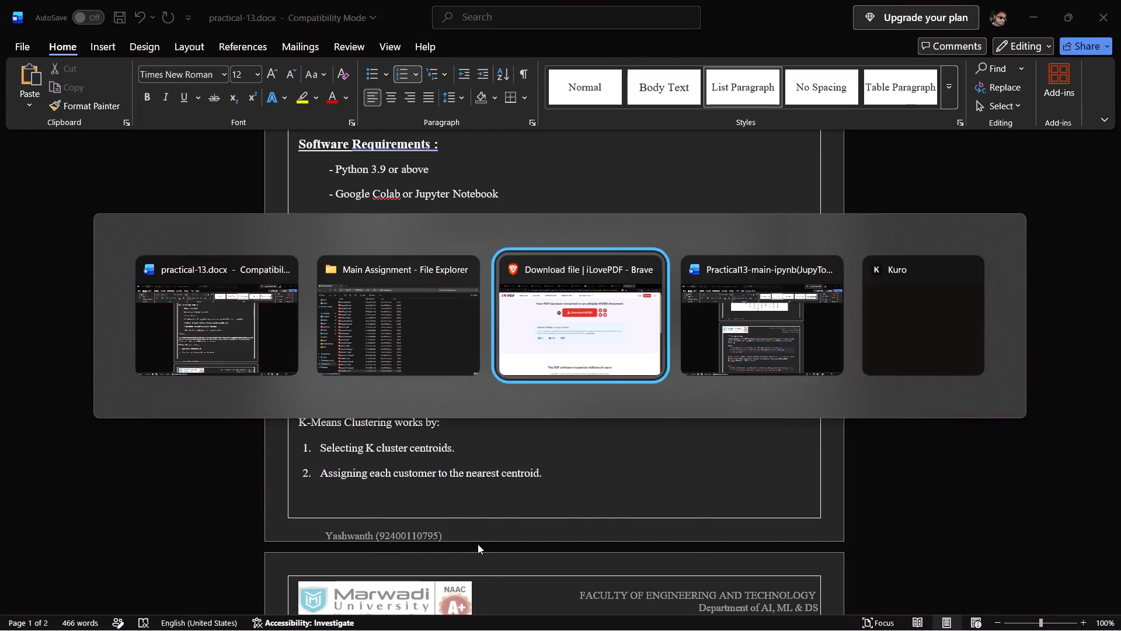
{"action": "key", "text": "alt+Tab"}
{"action": "scroll", "coordinate": [455, 535], "scroll_direction": "down", "scroll_amount": 15}
{"action": "scroll", "coordinate": [463, 530], "scroll_direction": "down", "scroll_amount": 7}
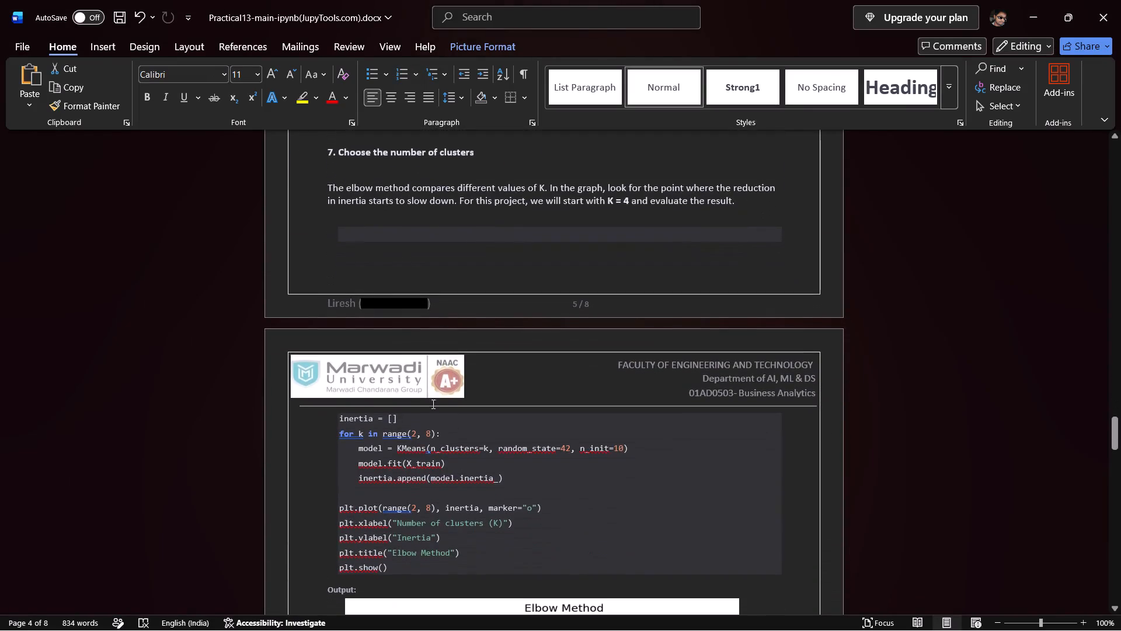
{"action": "double_click", "coordinate": [424, 310]}
{"action": "left_click", "coordinate": [354, 302]}
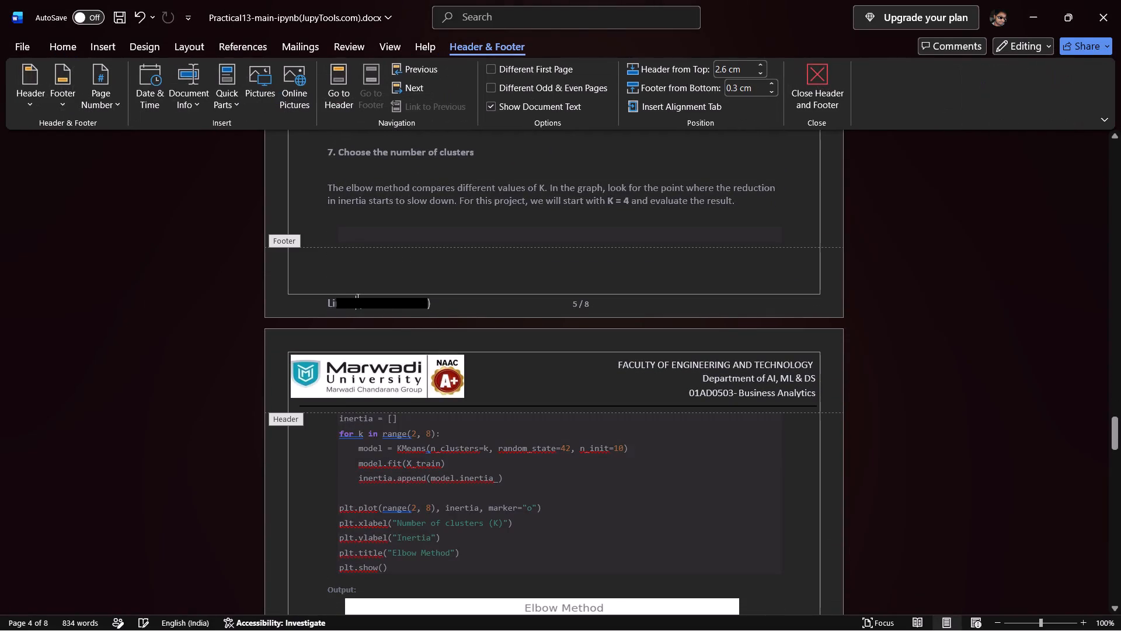
{"action": "key", "text": "ctrl+BackSpace"}
{"action": "type", "text": "Yashwanth"}
{"action": "key", "text": "space"}
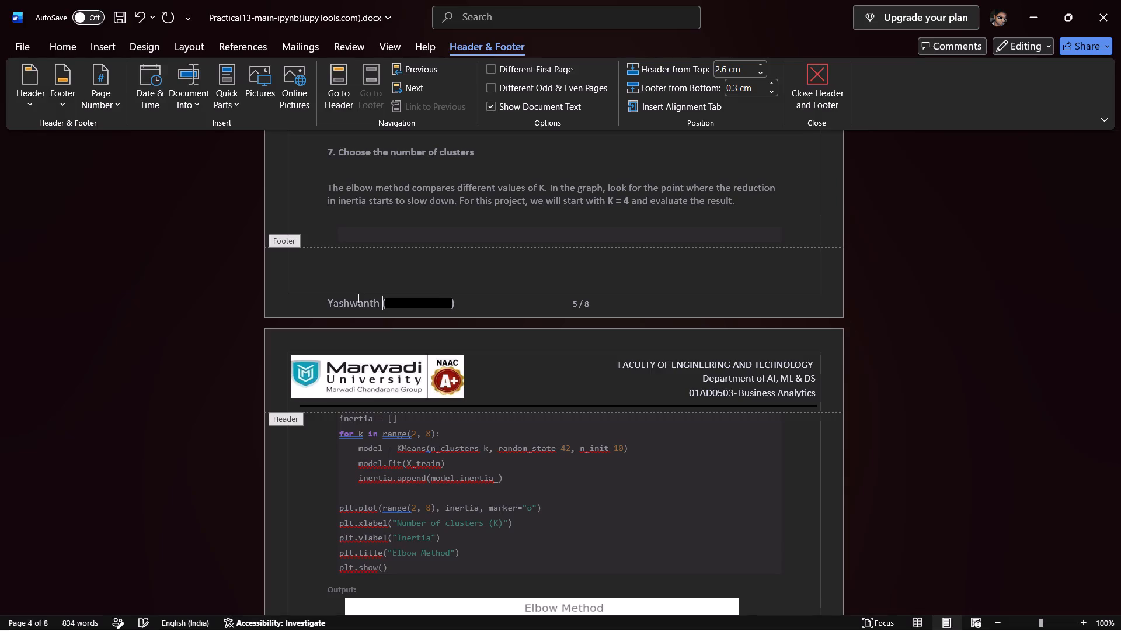
{"action": "left_click", "coordinate": [451, 302]}
{"action": "key", "text": "BackSpace"}
{"action": "key", "text": "BackSpace"}
{"action": "type", "text": "95"}
{"action": "double_click", "coordinate": [504, 279]}
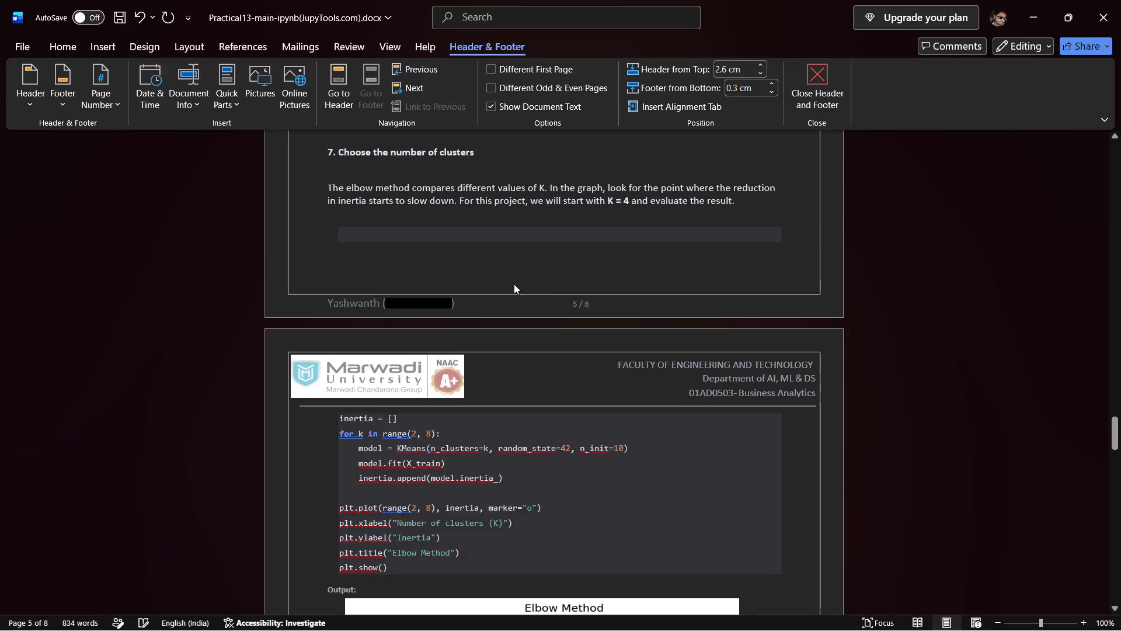
Set up a PDF save of the notebook document in the BA > ASSIGNMENT folder.
{"action": "scroll", "coordinate": [493, 285], "scroll_direction": "up", "scroll_amount": 4}
{"action": "left_click", "coordinate": [27, 36]}
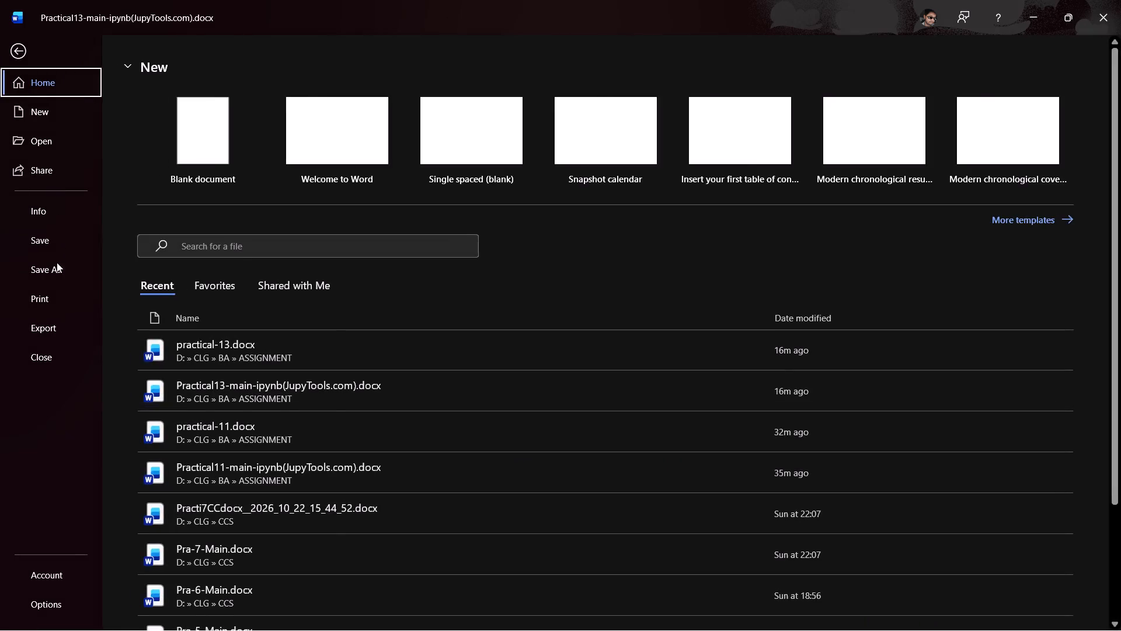
{"action": "left_click", "coordinate": [56, 264]}
{"action": "left_click", "coordinate": [457, 164]}
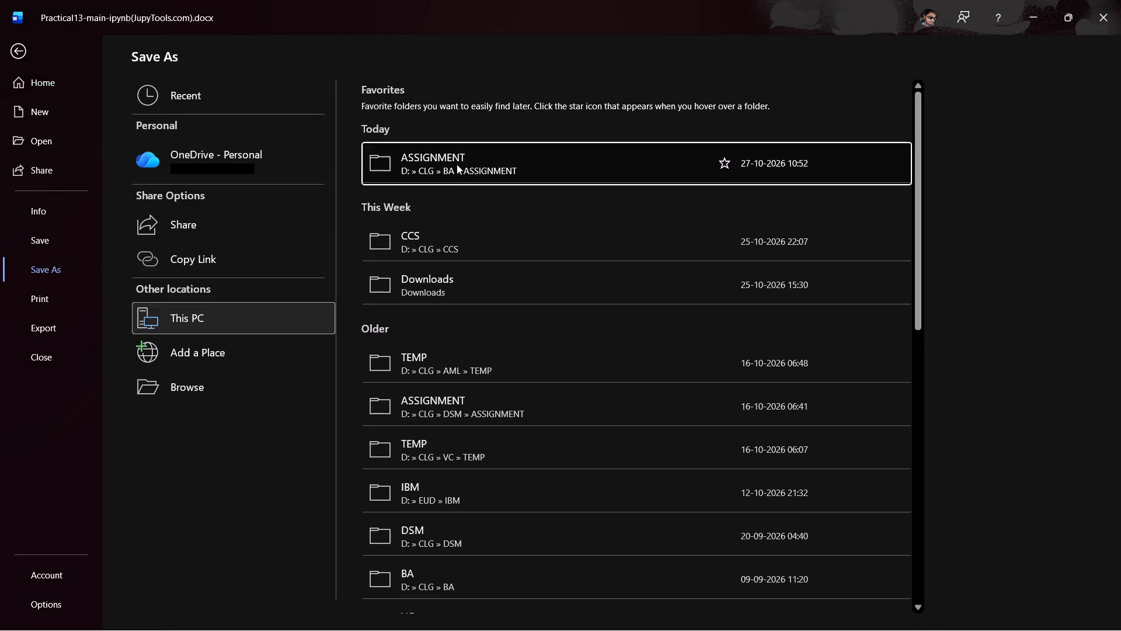
{"action": "left_click", "coordinate": [237, 266]}
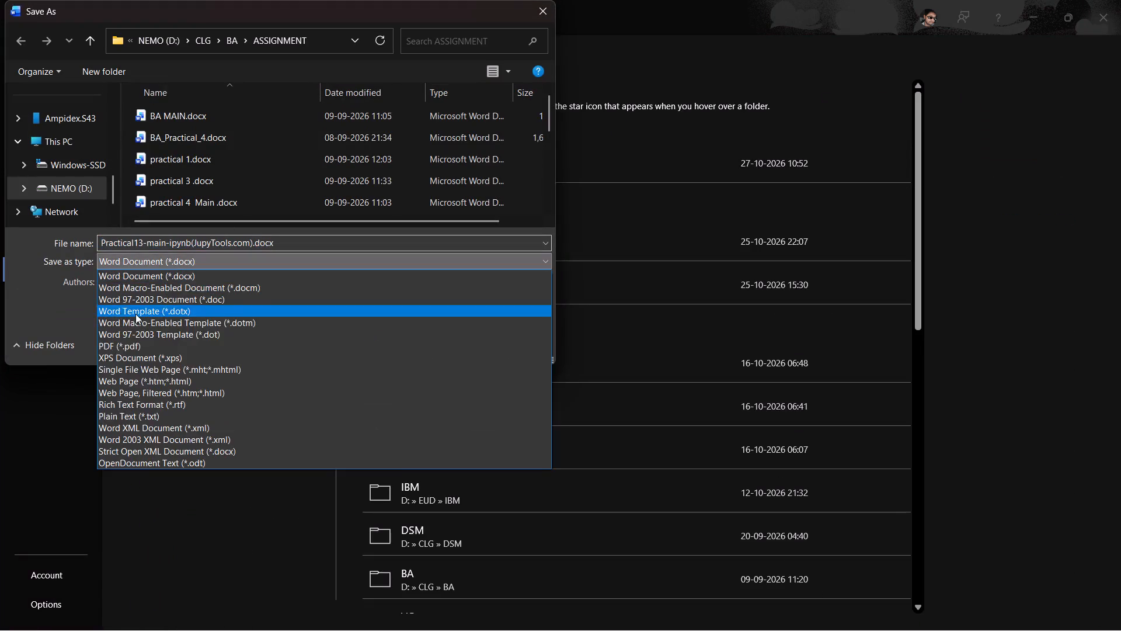
{"action": "left_click", "coordinate": [126, 342]}
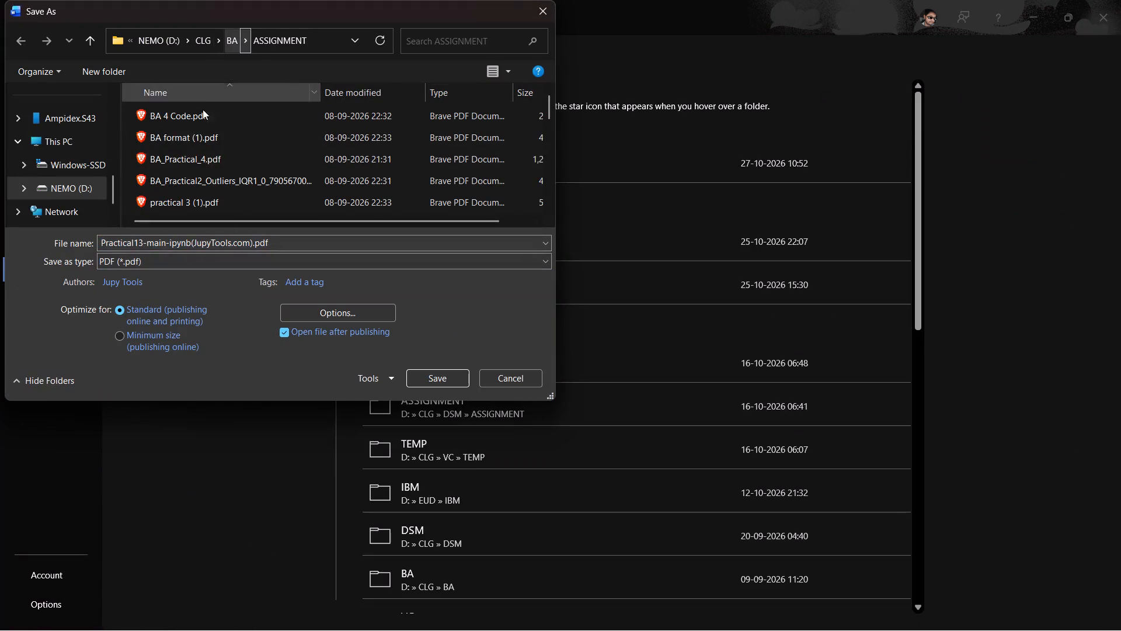
Name the notebook PDF Practical13-2-Yash and publish it to the BA > ASSIGNMENT folder.
{"action": "scroll", "coordinate": [235, 188], "scroll_direction": "down", "scroll_amount": 13}
{"action": "double_click", "coordinate": [284, 241]}
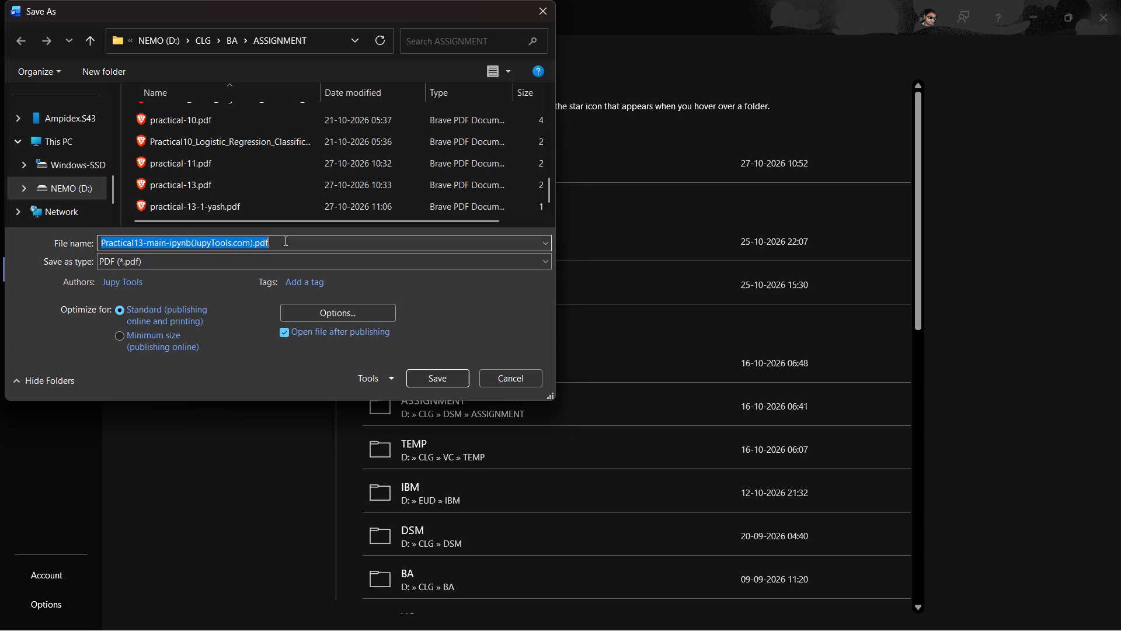
{"action": "key", "text": "BackSpace"}
{"action": "key", "text": "BackSpace"}
{"action": "key", "text": "BackSpace"}
{"action": "key", "text": "BackSpace"}
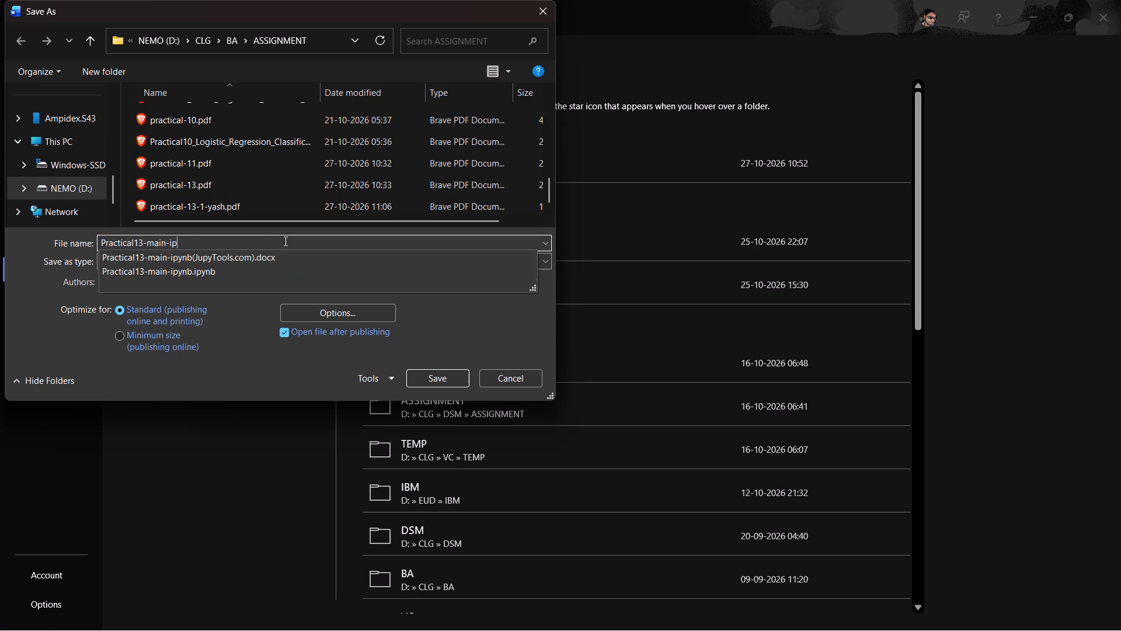
{"action": "key", "text": "BackSpace"}
{"action": "key", "text": "BackSpace"}
{"action": "key", "text": "BackSpace"}
{"action": "key", "text": "BackSpace"}
{"action": "key", "text": "BackSpace"}
{"action": "key", "text": "BackSpace"}
{"action": "key", "text": "BackSpace"}
{"action": "type", "text": "2-Yash"}
{"action": "scroll", "coordinate": [225, 141], "scroll_direction": "down", "scroll_amount": 7}
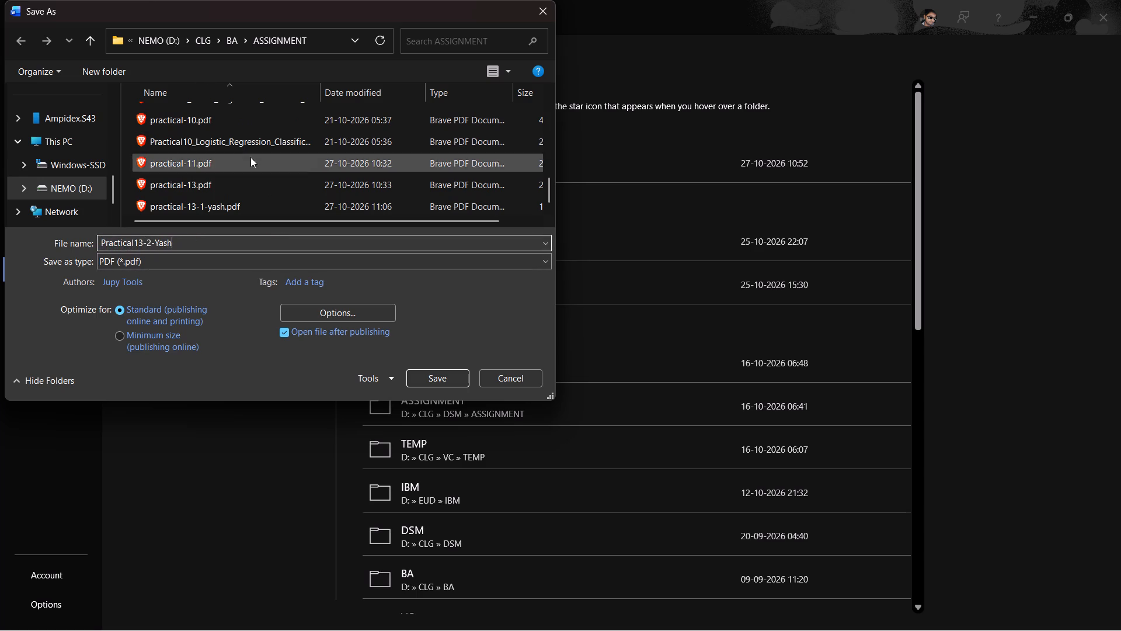
{"action": "left_click", "coordinate": [444, 372]}
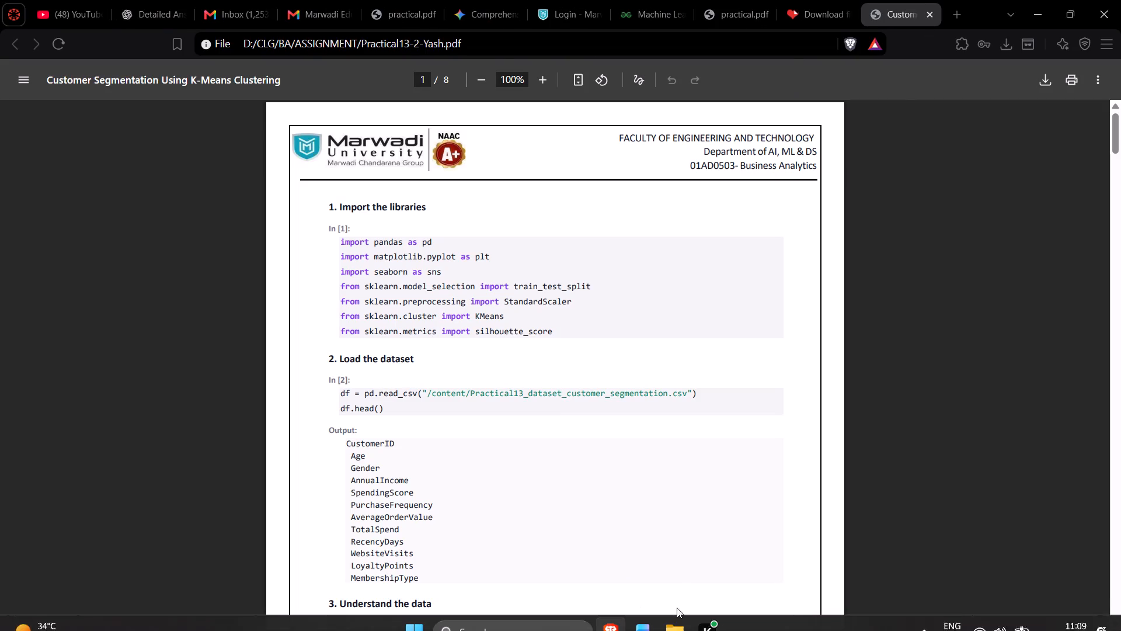
Switch to File Explorer, refresh the BA > Main Assignment folder, and check it for the Practical13-2-Yash PDF.
{"action": "left_click", "coordinate": [671, 620]}
{"action": "double_click", "coordinate": [131, 47]}
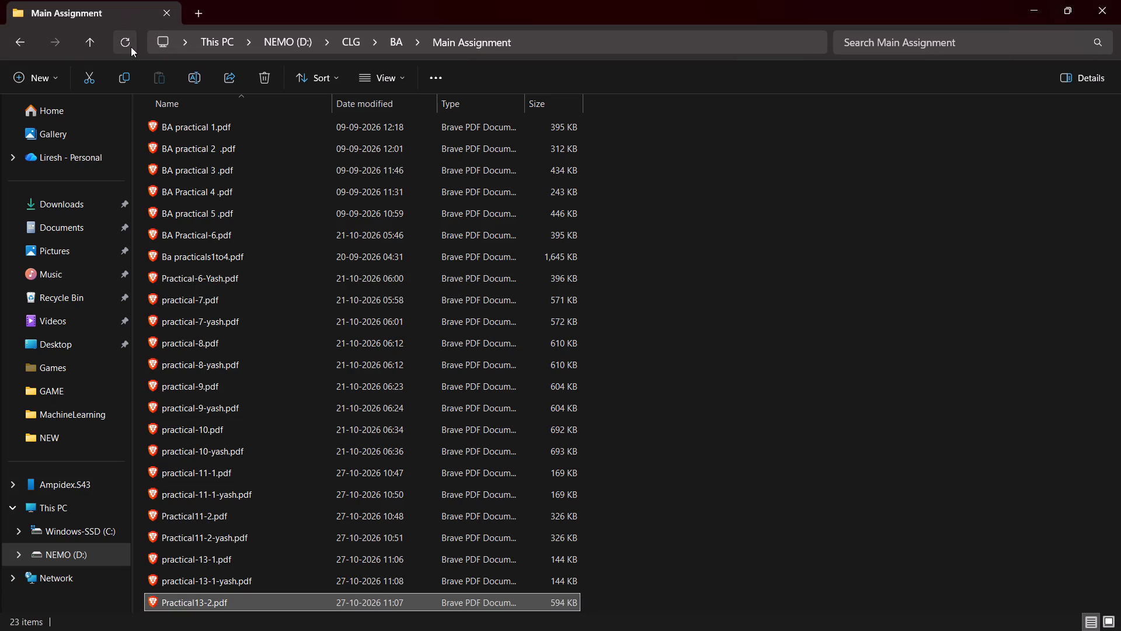
{"action": "scroll", "coordinate": [520, 417], "scroll_direction": "down", "scroll_amount": 5}
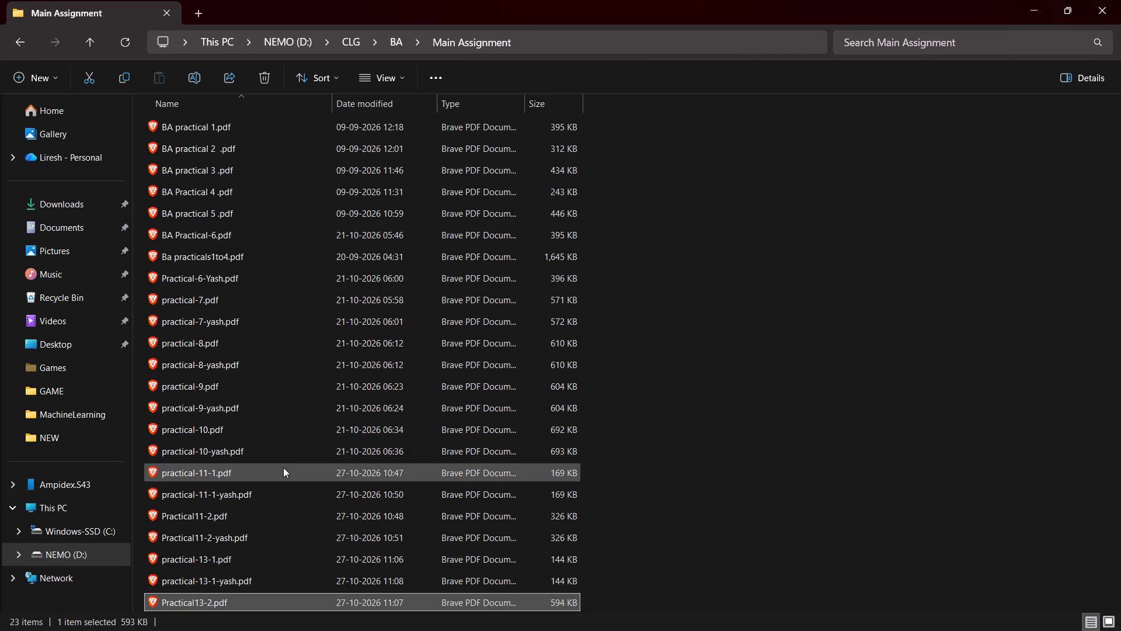
Open practical-11-1.pdf and practical-11-1-yash.pdf from the Main Assignment folder and check the pages and student footer in each.
{"action": "double_click", "coordinate": [283, 467]}
{"action": "scroll", "coordinate": [393, 397], "scroll_direction": "down", "scroll_amount": 7}
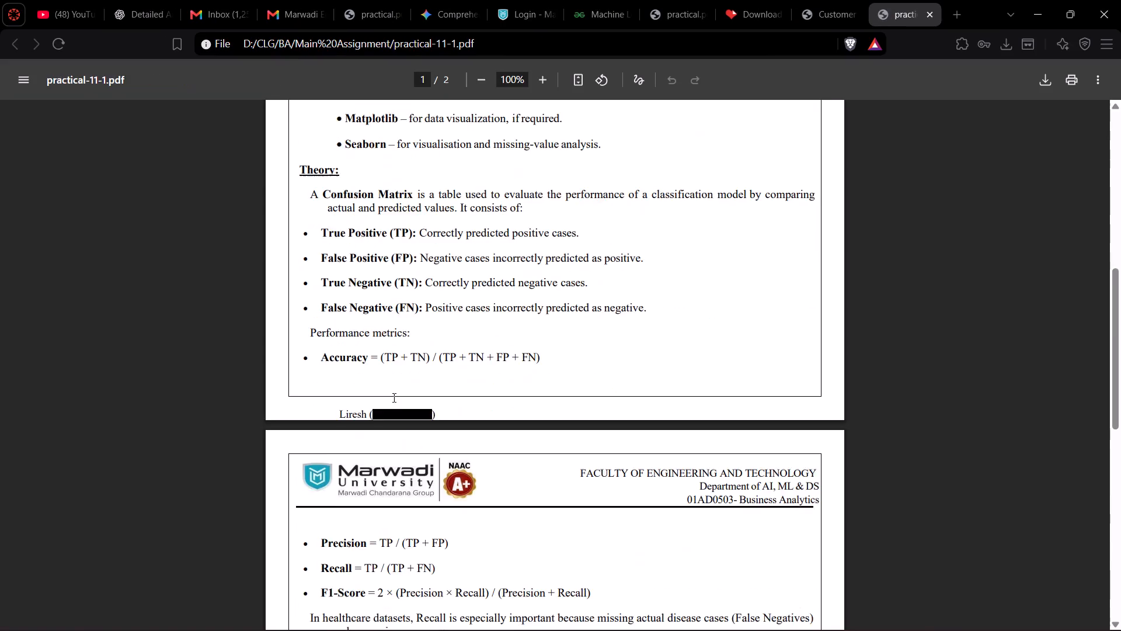
{"action": "scroll", "coordinate": [393, 397], "scroll_direction": "down", "scroll_amount": 3}
{"action": "scroll", "coordinate": [413, 422], "scroll_direction": "up", "scroll_amount": 2}
{"action": "scroll", "coordinate": [422, 421], "scroll_direction": "down", "scroll_amount": 15}
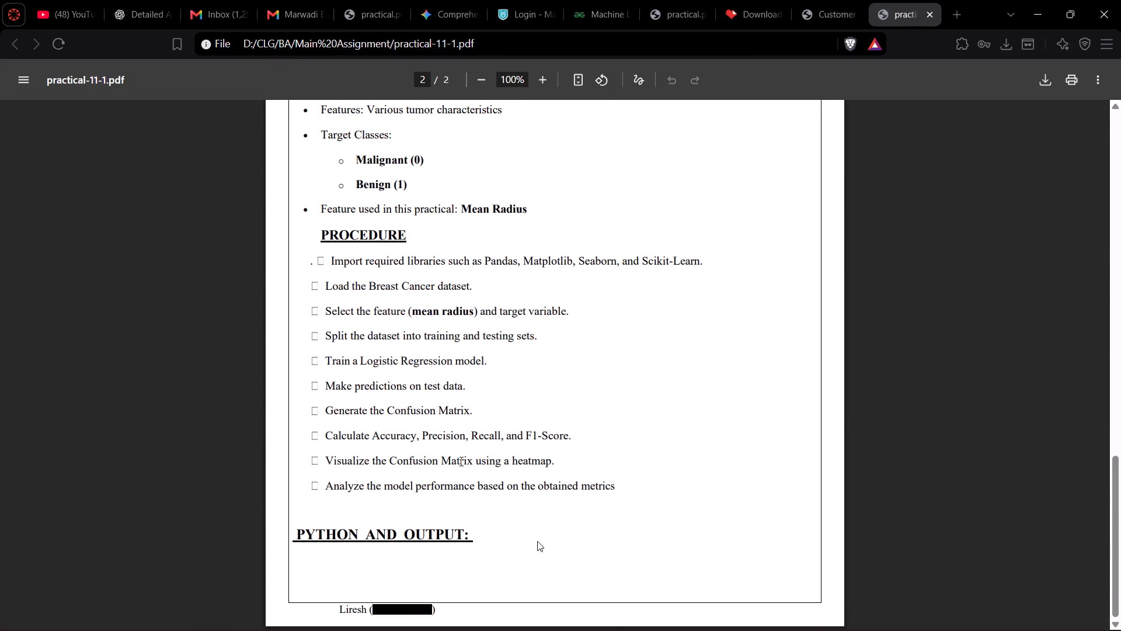
{"action": "left_click", "coordinate": [664, 609]}
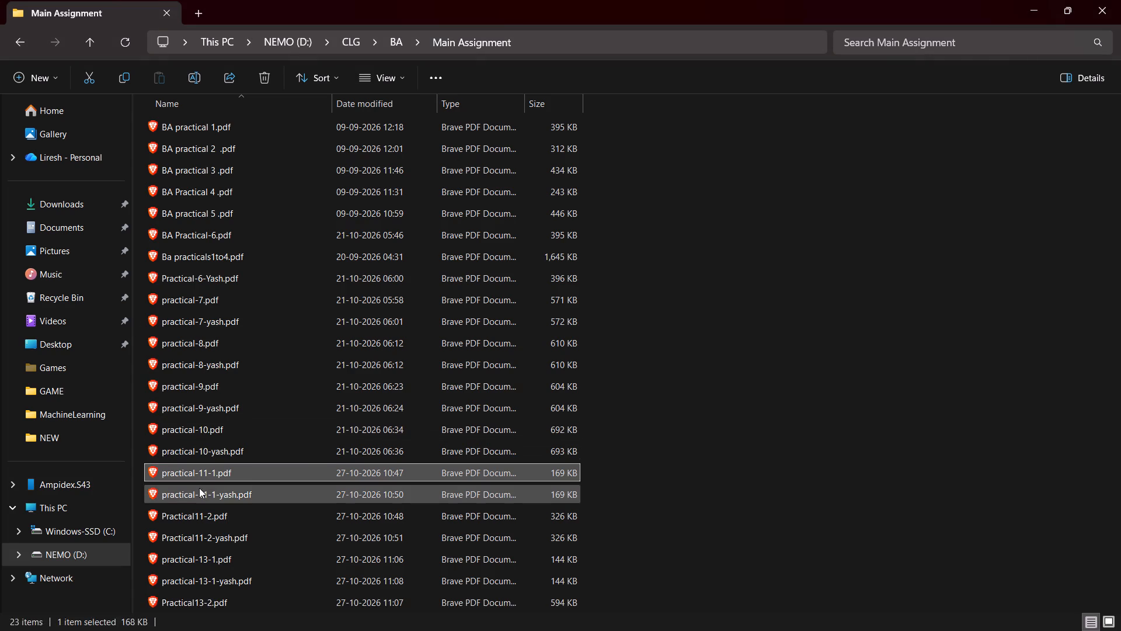
{"action": "double_click", "coordinate": [199, 488]}
{"action": "scroll", "coordinate": [455, 396], "scroll_direction": "down", "scroll_amount": 12}
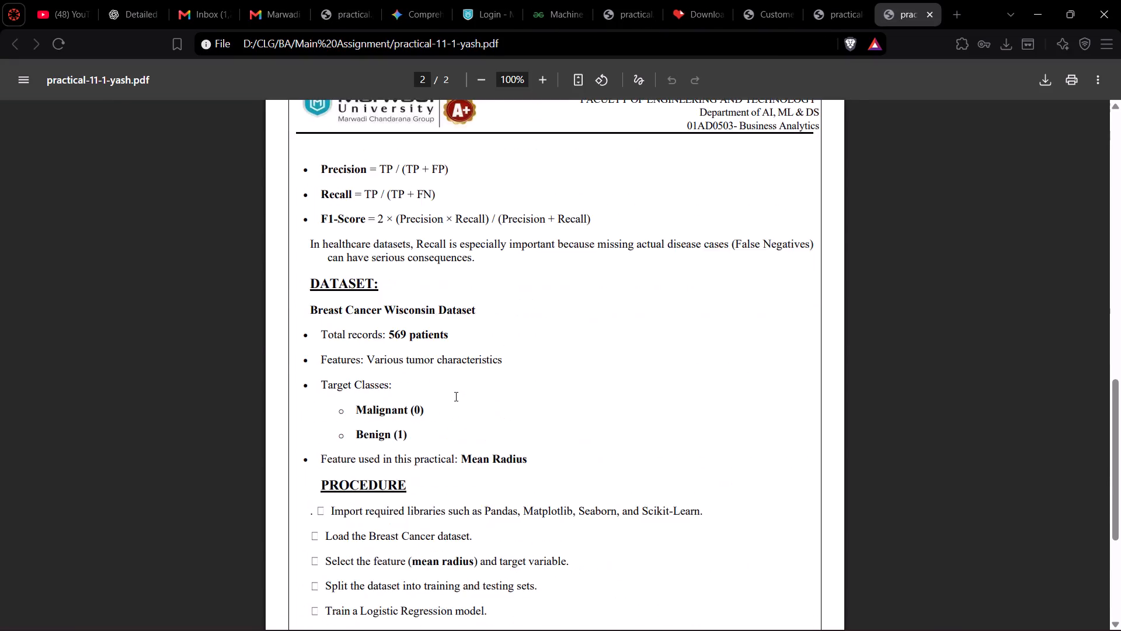
{"action": "scroll", "coordinate": [455, 396], "scroll_direction": "up", "scroll_amount": 4}
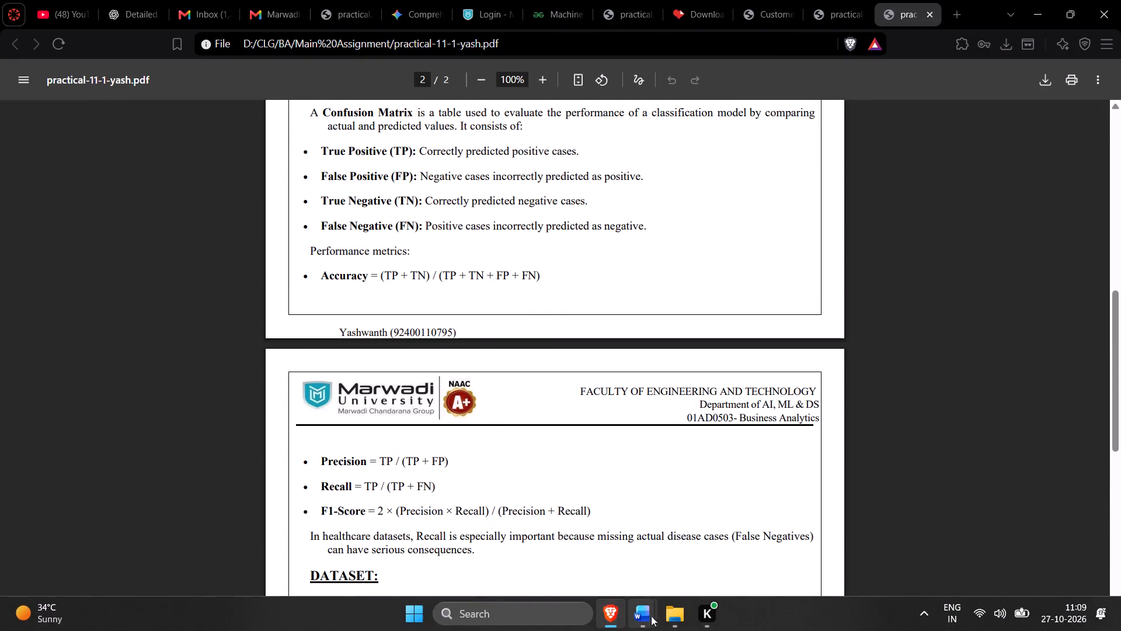
Open Practical11-2.pdf from the Main Assignment folder and check its pages and student footer through to the conclusion.
{"action": "left_click", "coordinate": [660, 614]}
{"action": "double_click", "coordinate": [335, 512]}
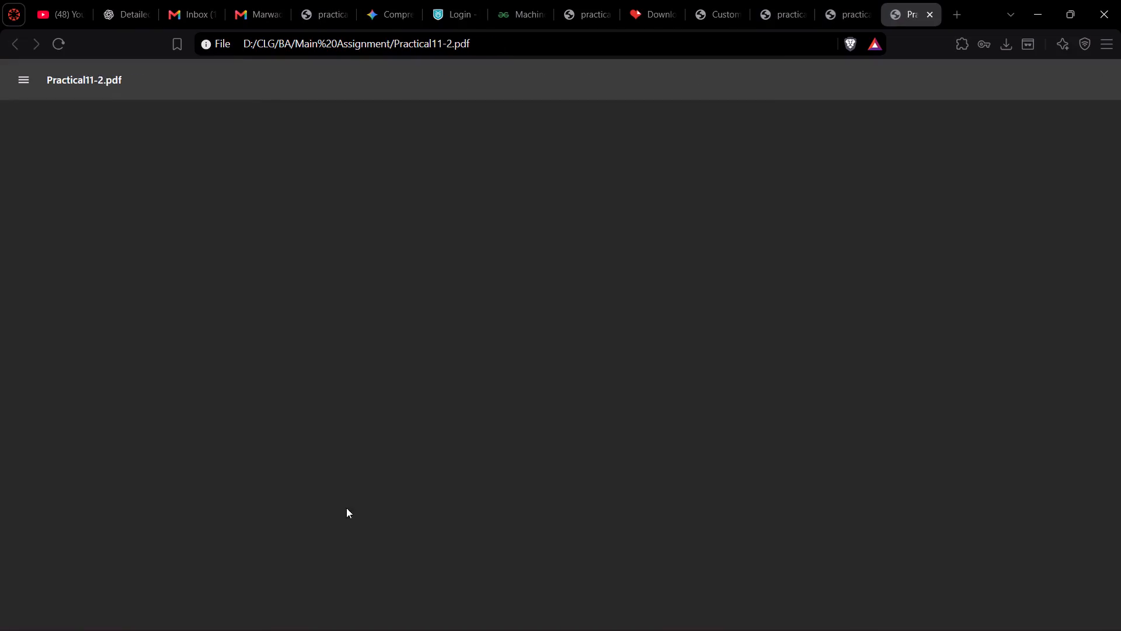
{"action": "scroll", "coordinate": [463, 491], "scroll_direction": "down", "scroll_amount": 20}
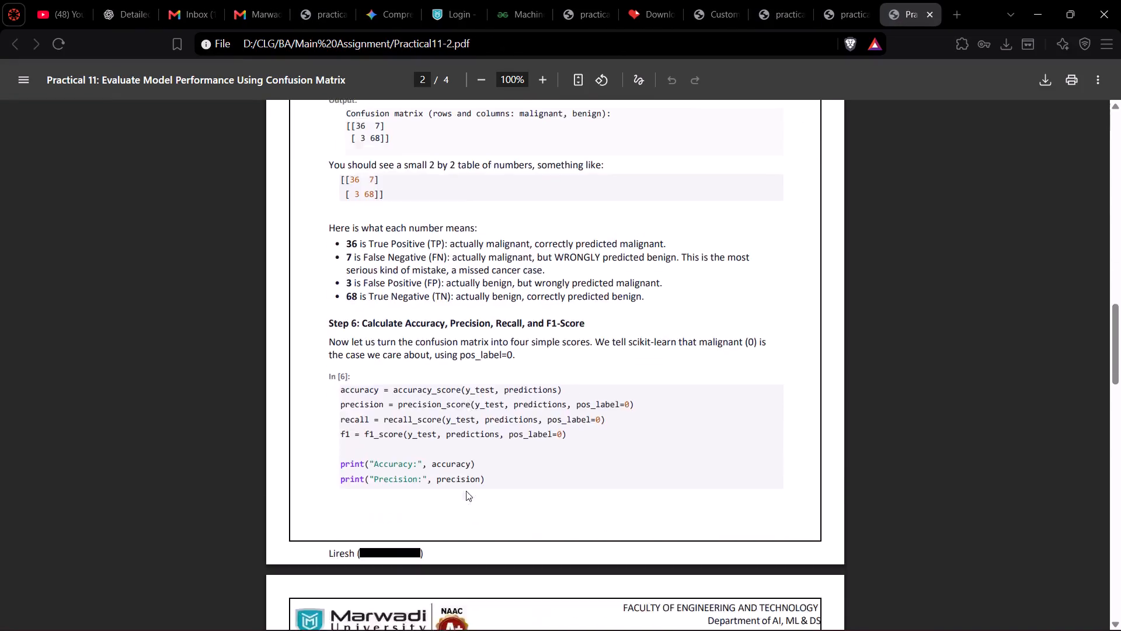
{"action": "scroll", "coordinate": [466, 491], "scroll_direction": "down", "scroll_amount": 19}
{"action": "scroll", "coordinate": [466, 491], "scroll_direction": "down", "scroll_amount": 5}
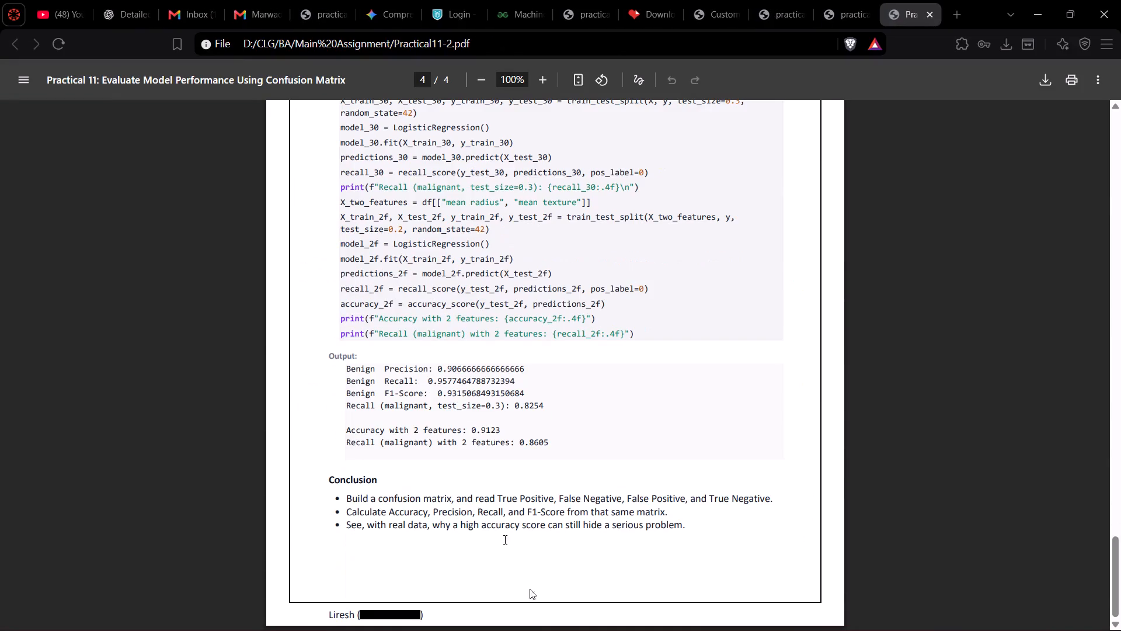
Open Practical11-2-yash.pdf from the Main Assignment folder and check its pages and student footer.
{"action": "left_click", "coordinate": [672, 616]}
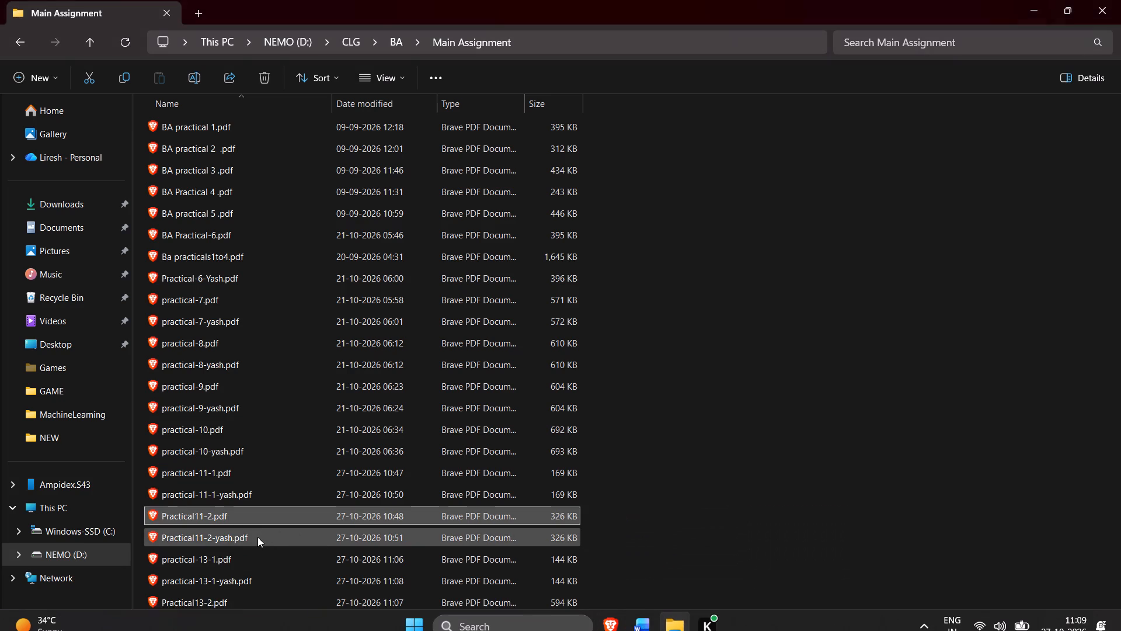
{"action": "double_click", "coordinate": [257, 537]}
{"action": "scroll", "coordinate": [412, 450], "scroll_direction": "down", "scroll_amount": 17}
{"action": "scroll", "coordinate": [412, 450], "scroll_direction": "down", "scroll_amount": 5}
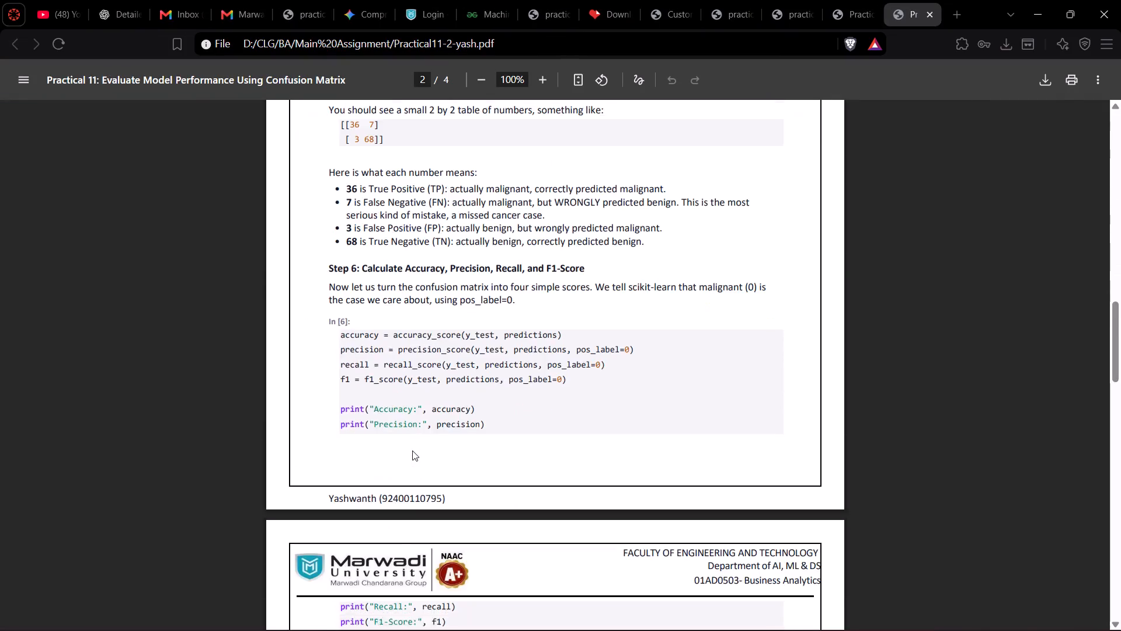
{"action": "scroll", "coordinate": [412, 450], "scroll_direction": "down", "scroll_amount": 17}
{"action": "scroll", "coordinate": [412, 450], "scroll_direction": "up", "scroll_amount": 6}
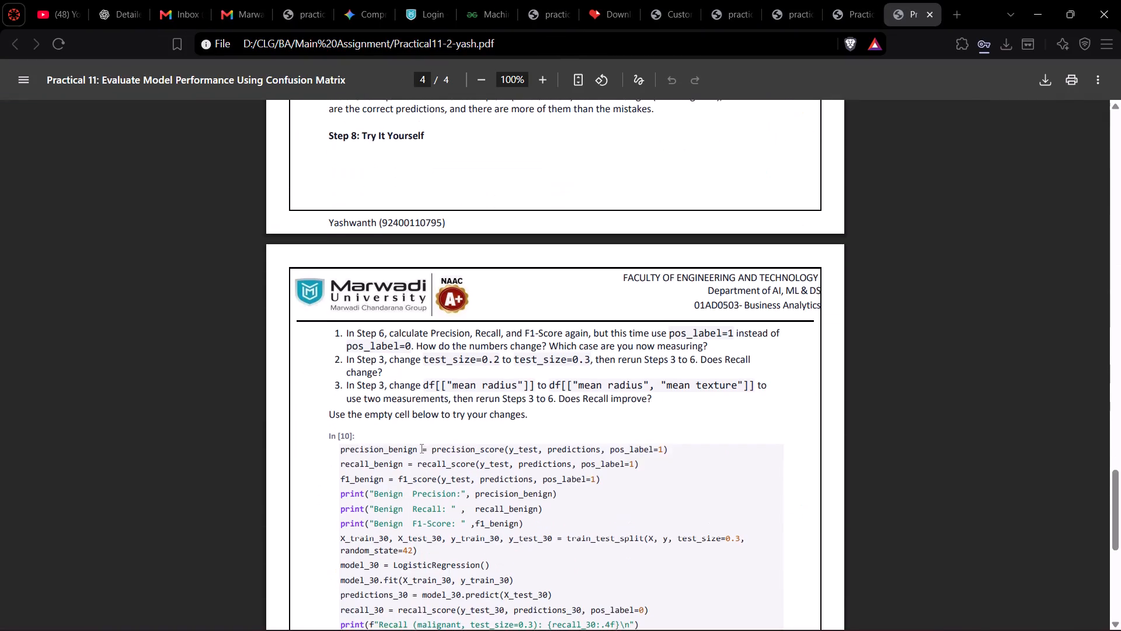
Open practical-13-1.pdf and practical-13-1-yash.pdf from the Main Assignment folder and check the student footer in each.
{"action": "left_click", "coordinate": [664, 615]}
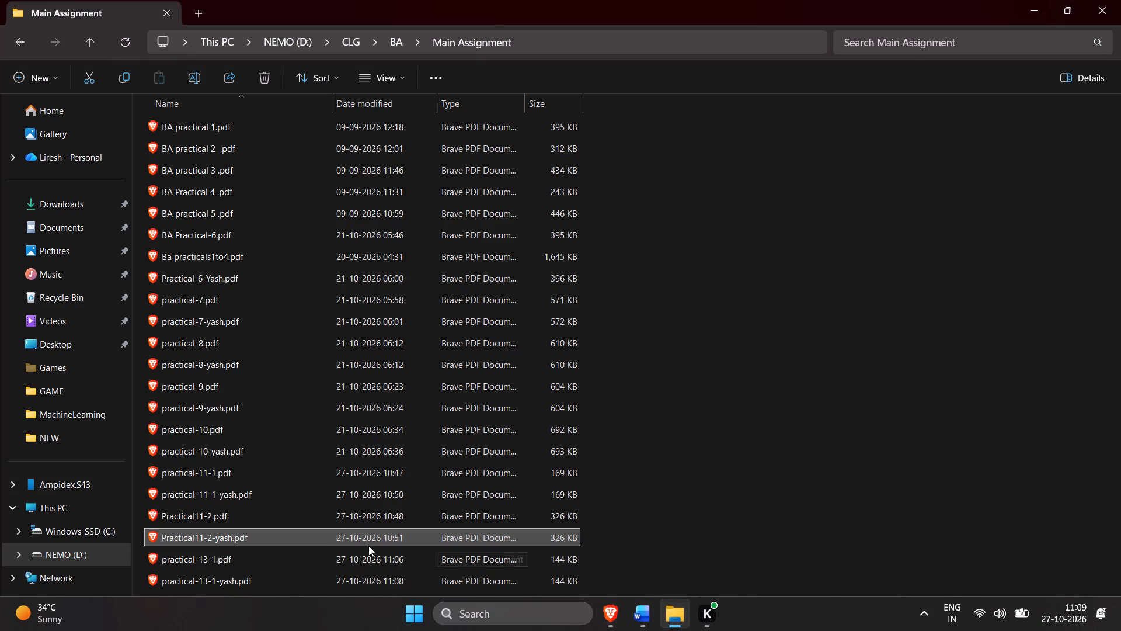
{"action": "double_click", "coordinate": [293, 558]}
{"action": "scroll", "coordinate": [469, 511], "scroll_direction": "down", "scroll_amount": 8}
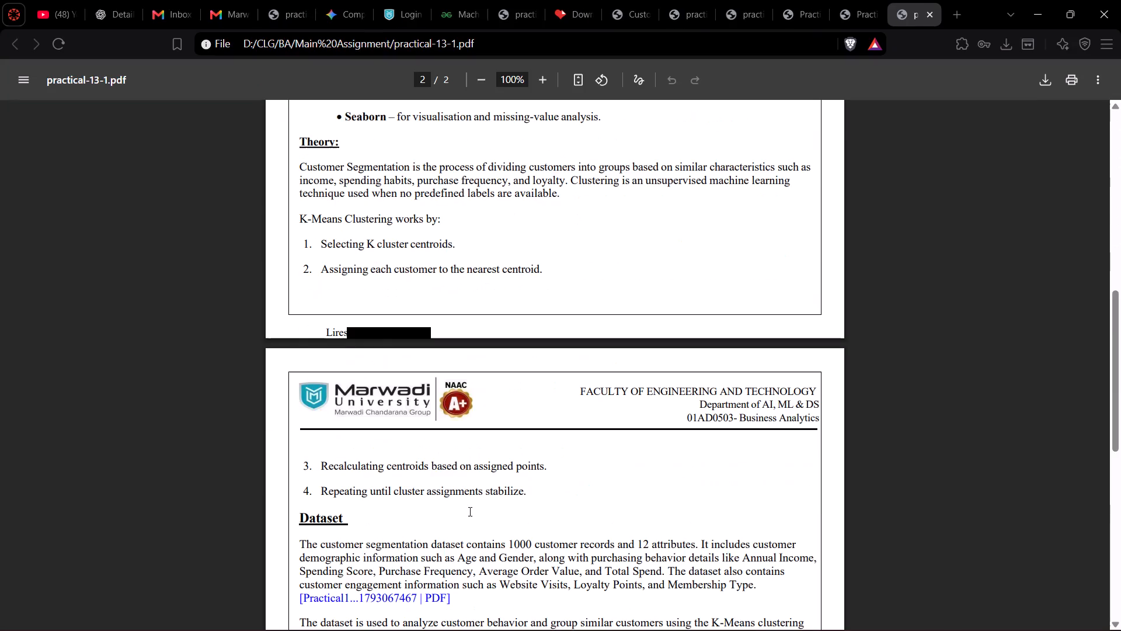
{"action": "scroll", "coordinate": [594, 553], "scroll_direction": "up", "scroll_amount": 8}
{"action": "right_click", "coordinate": [594, 553]}
{"action": "left_click", "coordinate": [429, 487]}
{"action": "scroll", "coordinate": [431, 487], "scroll_direction": "up", "scroll_amount": 1}
{"action": "scroll", "coordinate": [431, 487], "scroll_direction": "down", "scroll_amount": 8}
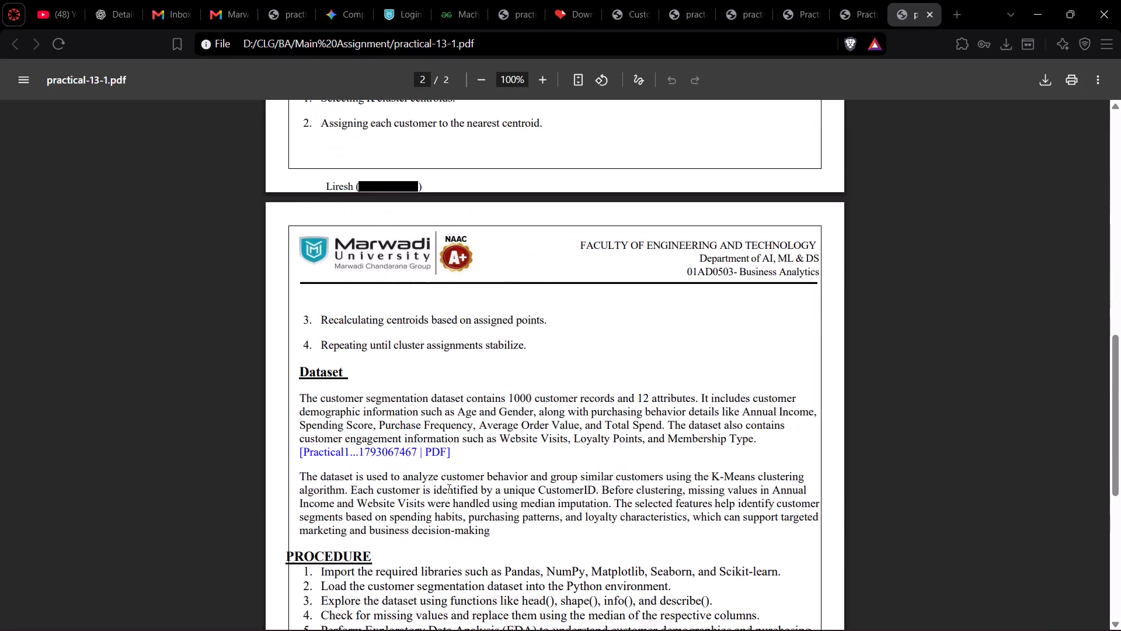
{"action": "scroll", "coordinate": [448, 488], "scroll_direction": "down", "scroll_amount": 6}
{"action": "left_click", "coordinate": [676, 613]}
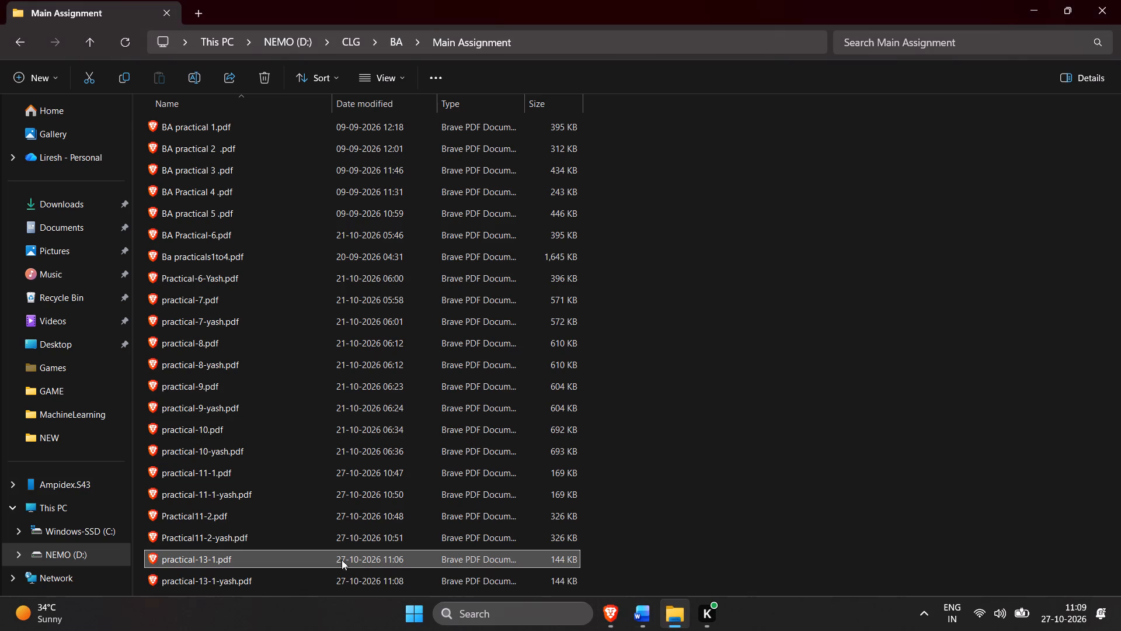
{"action": "double_click", "coordinate": [284, 577]}
{"action": "scroll", "coordinate": [423, 501], "scroll_direction": "down", "scroll_amount": 8}
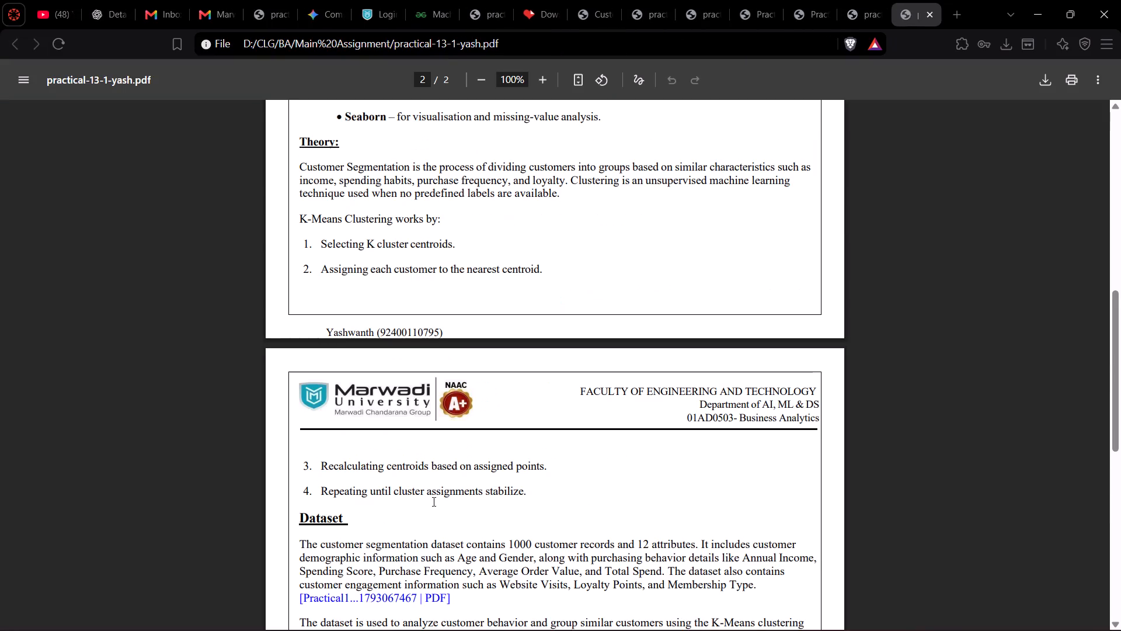
Look through the Main Assignment file list, open Practical13-2.pdf and check its first pages and footer.
{"action": "left_click", "coordinate": [669, 613]}
{"action": "scroll", "coordinate": [392, 504], "scroll_direction": "down", "scroll_amount": 2}
{"action": "scroll", "coordinate": [295, 551], "scroll_direction": "down", "scroll_amount": 4}
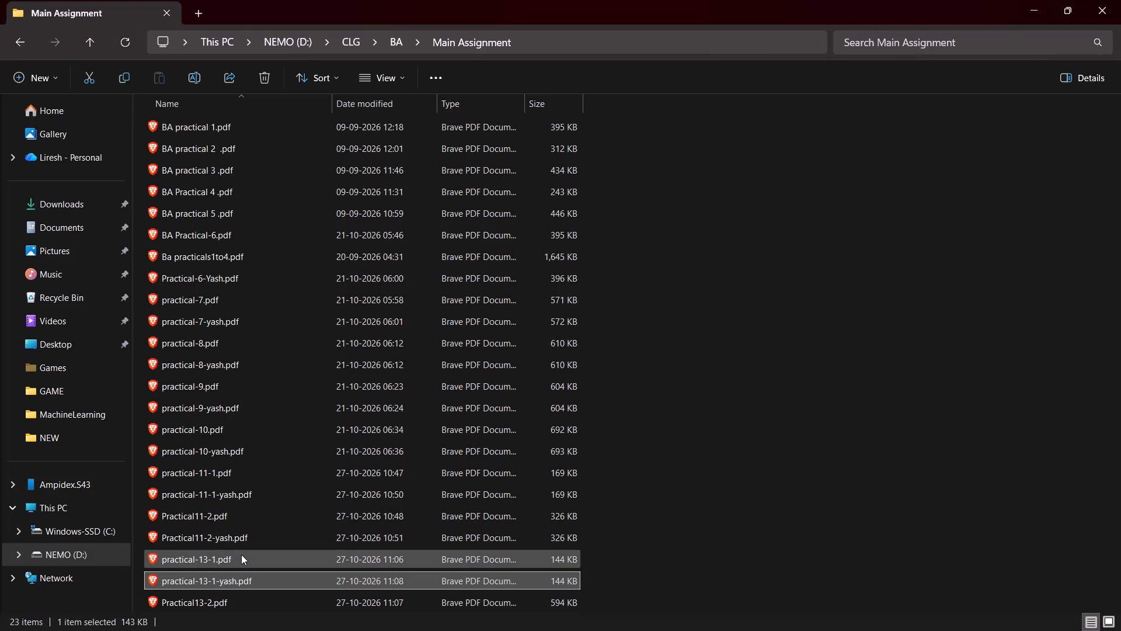
{"action": "scroll", "coordinate": [307, 539], "scroll_direction": "down", "scroll_amount": 1}
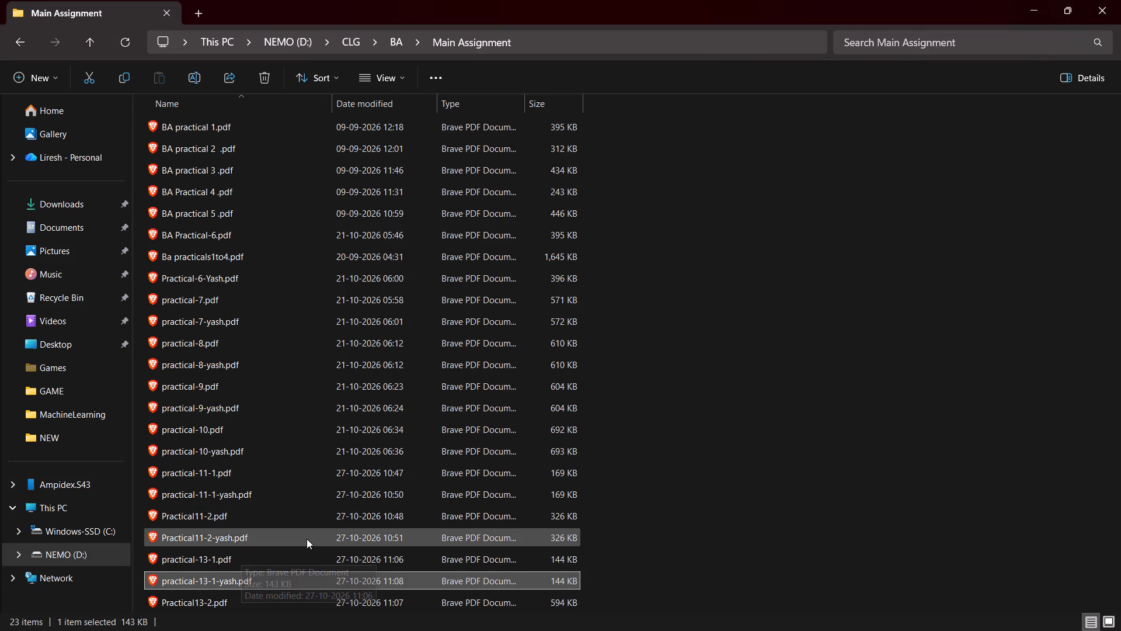
{"action": "scroll", "coordinate": [307, 539], "scroll_direction": "down", "scroll_amount": 2}
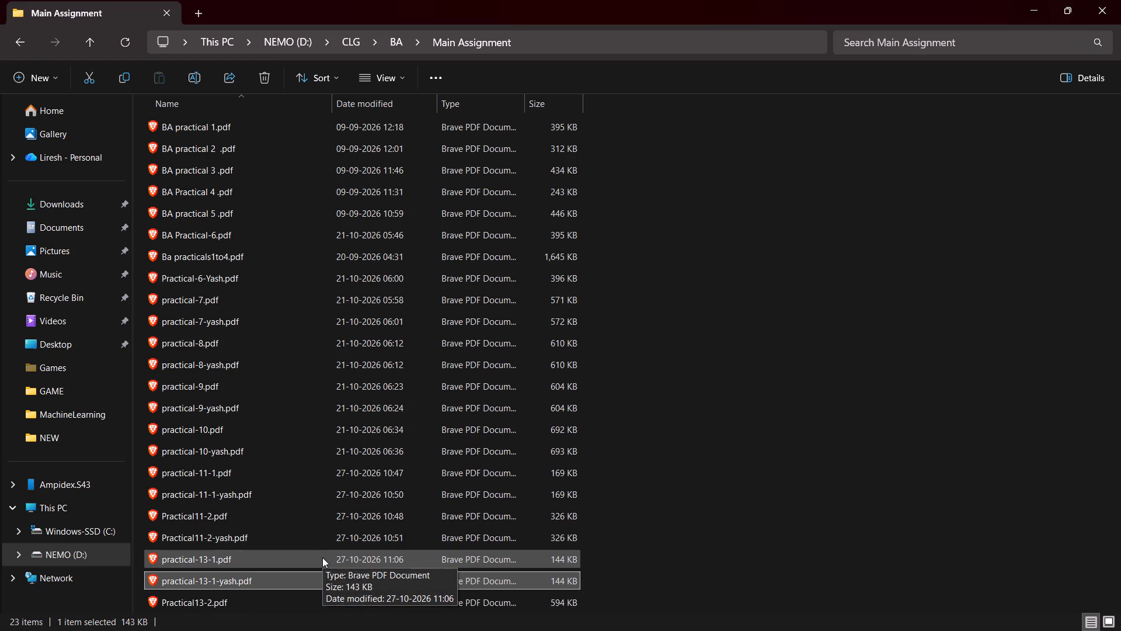
{"action": "double_click", "coordinate": [231, 598]}
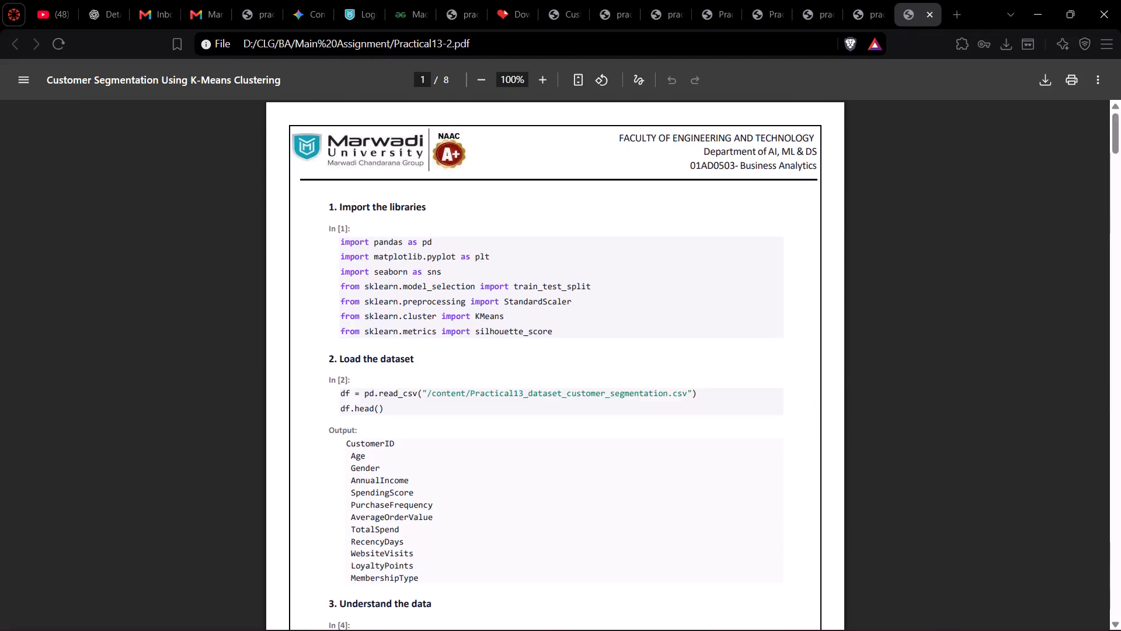
{"action": "scroll", "coordinate": [433, 476], "scroll_direction": "down", "scroll_amount": 16}
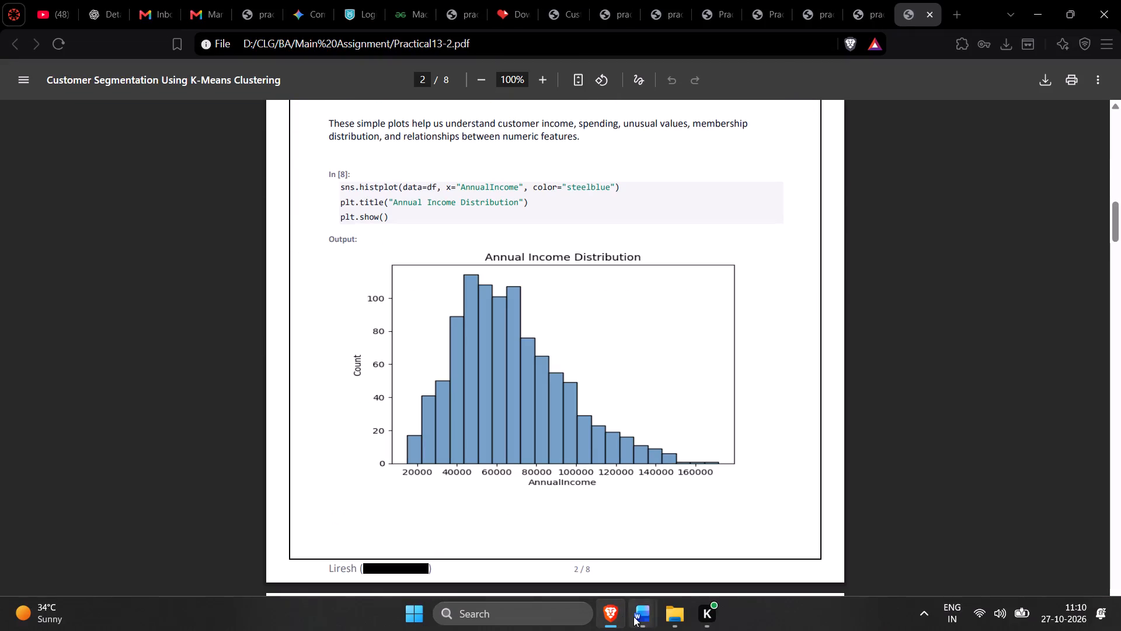
Switch to the notebook document in Word and look through the PDFs in its BA > ASSIGNMENT save location without saving.
{"action": "left_click", "coordinate": [683, 554]}
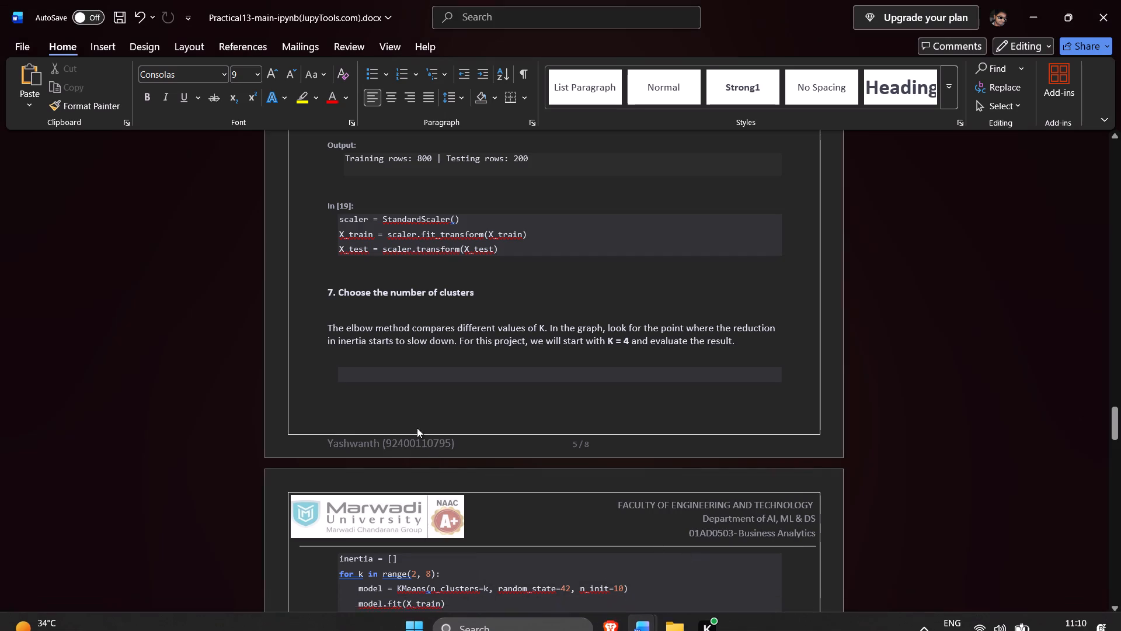
{"action": "left_click", "coordinate": [26, 41]}
{"action": "left_click", "coordinate": [41, 276]}
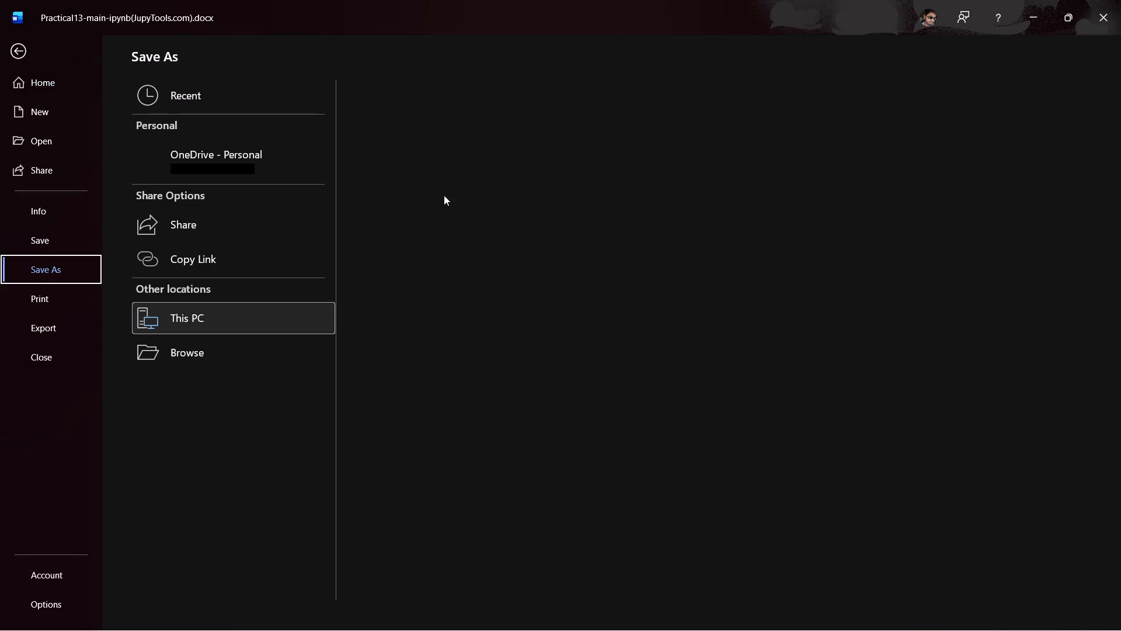
{"action": "left_click", "coordinate": [499, 164]}
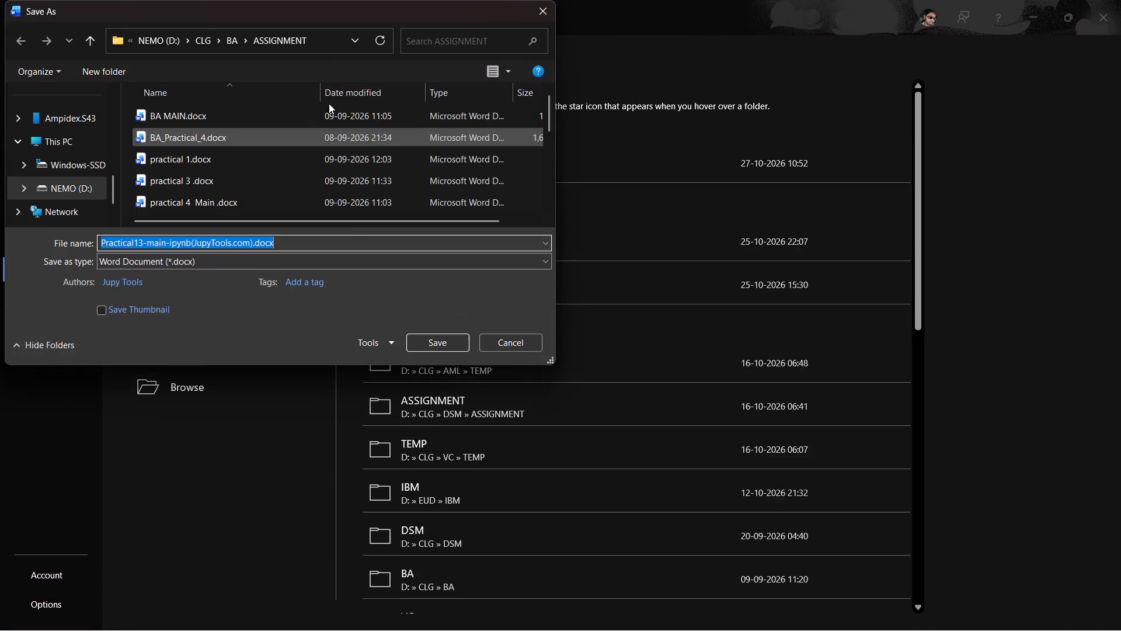
{"action": "scroll", "coordinate": [314, 185], "scroll_direction": "down", "scroll_amount": 13}
{"action": "left_click", "coordinate": [262, 258]}
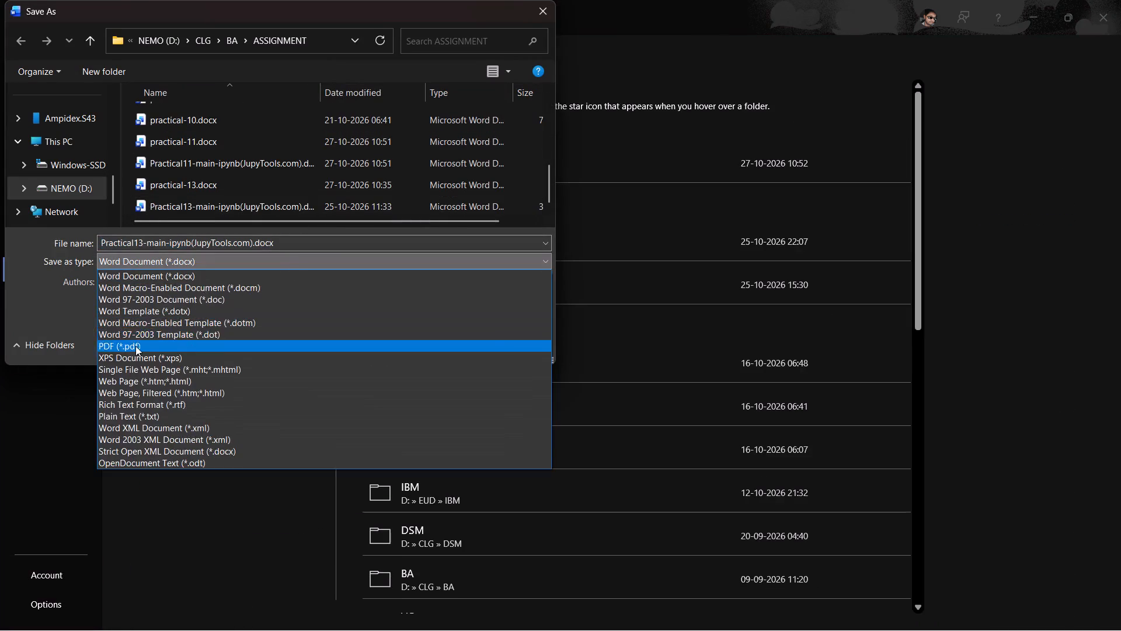
{"action": "left_click", "coordinate": [135, 346]}
{"action": "scroll", "coordinate": [263, 186], "scroll_direction": "down", "scroll_amount": 7}
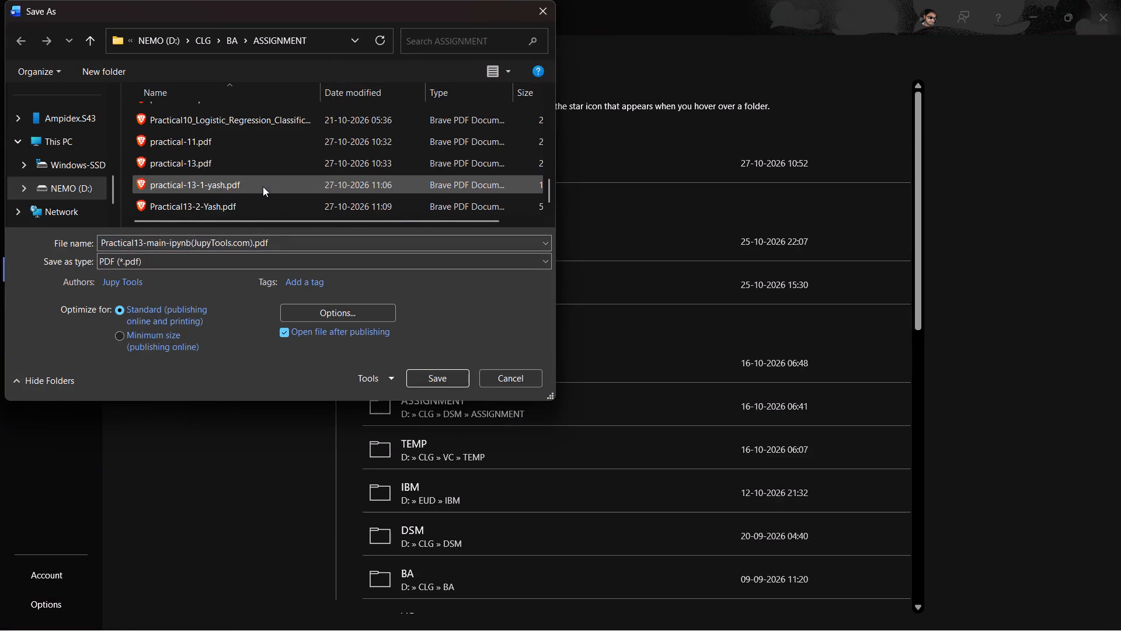
{"action": "scroll", "coordinate": [263, 186], "scroll_direction": "down", "scroll_amount": 2}
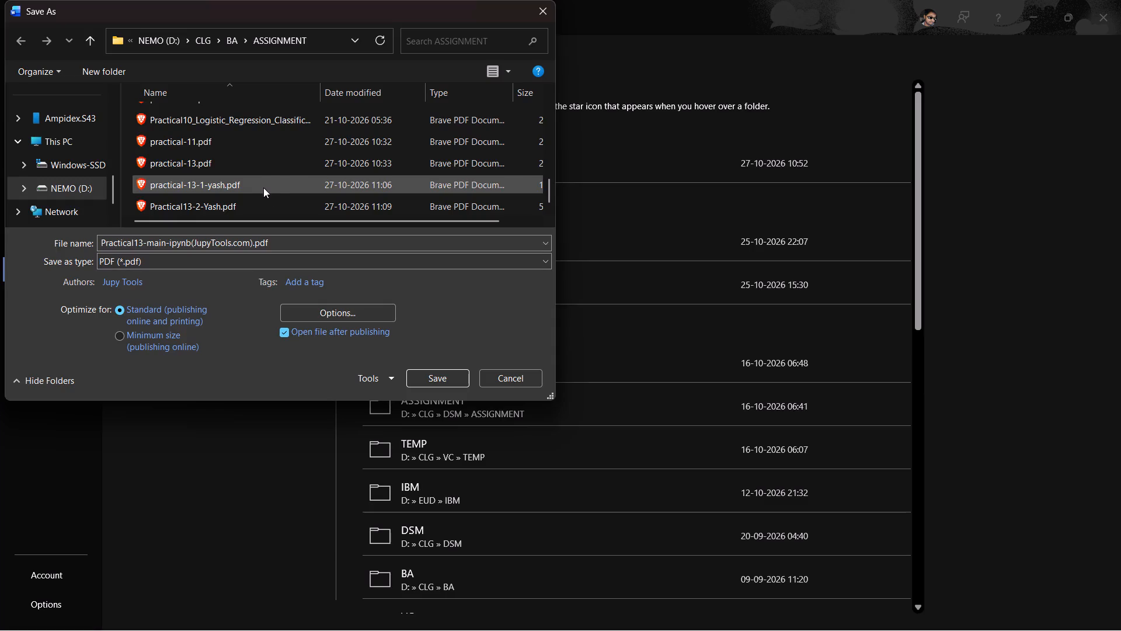
{"action": "left_click", "coordinate": [504, 379]}
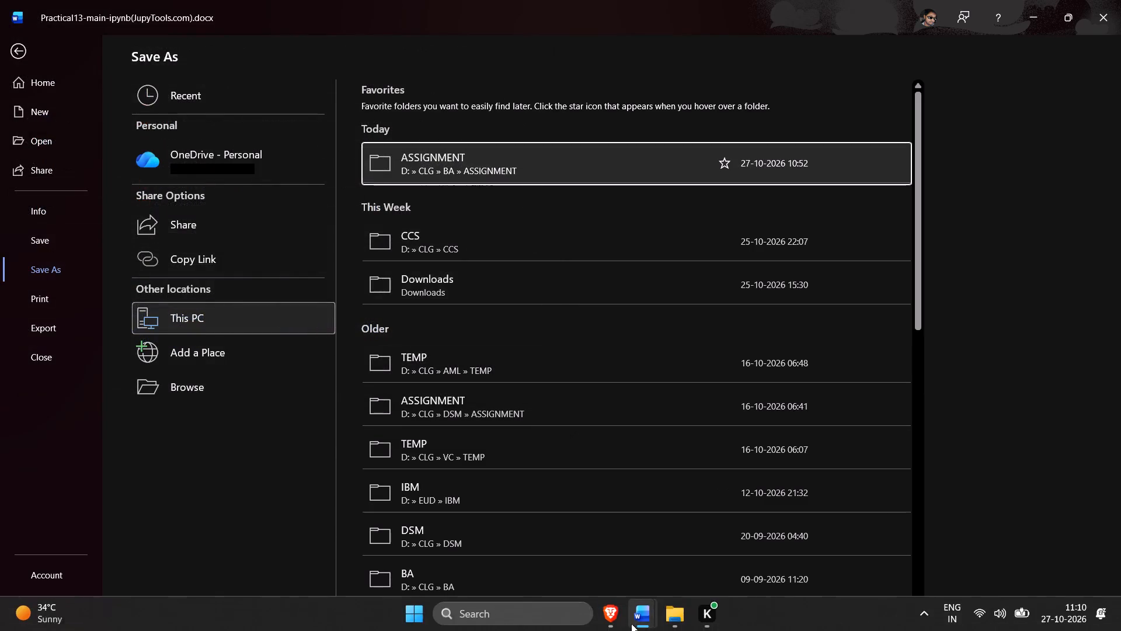
Switch to File Explorer and move Practical13-2-Yash.pdf from the BA > ASSIGNMENT folder to the BA > Main Assignment folder.
{"action": "left_click", "coordinate": [669, 624]}
{"action": "left_click", "coordinate": [25, 35]}
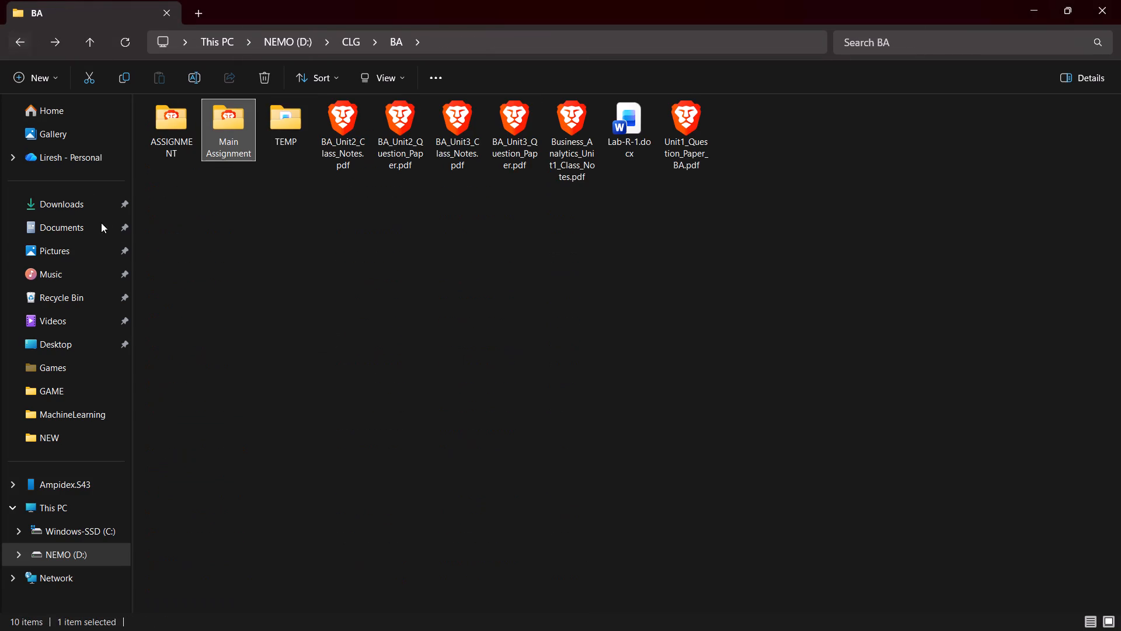
{"action": "double_click", "coordinate": [187, 132]}
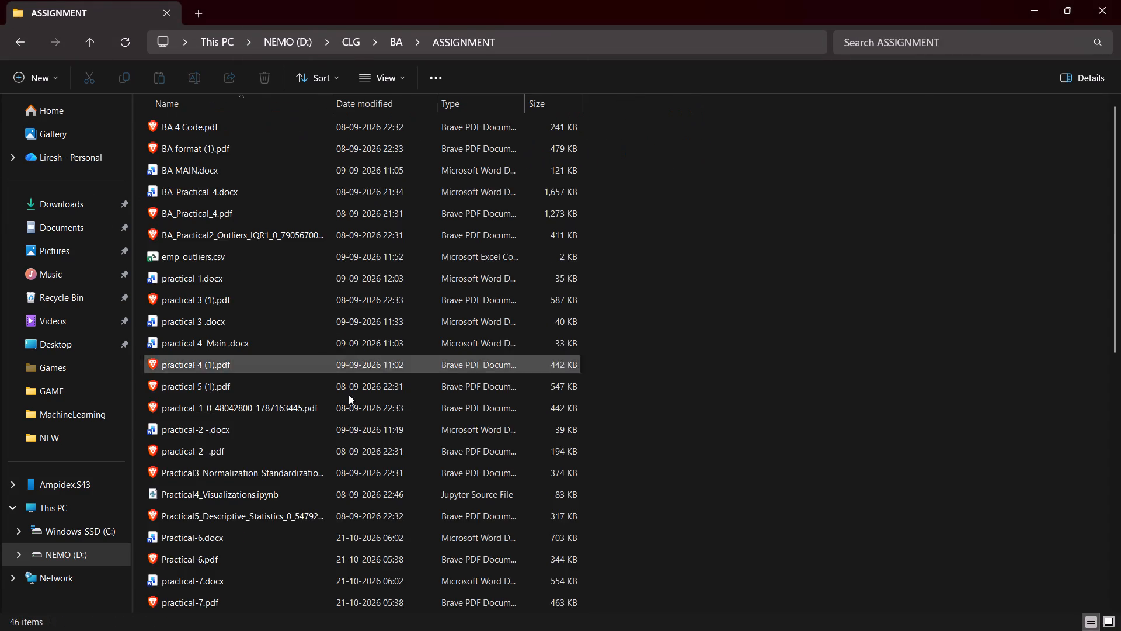
{"action": "scroll", "coordinate": [349, 394], "scroll_direction": "down", "scroll_amount": 16}
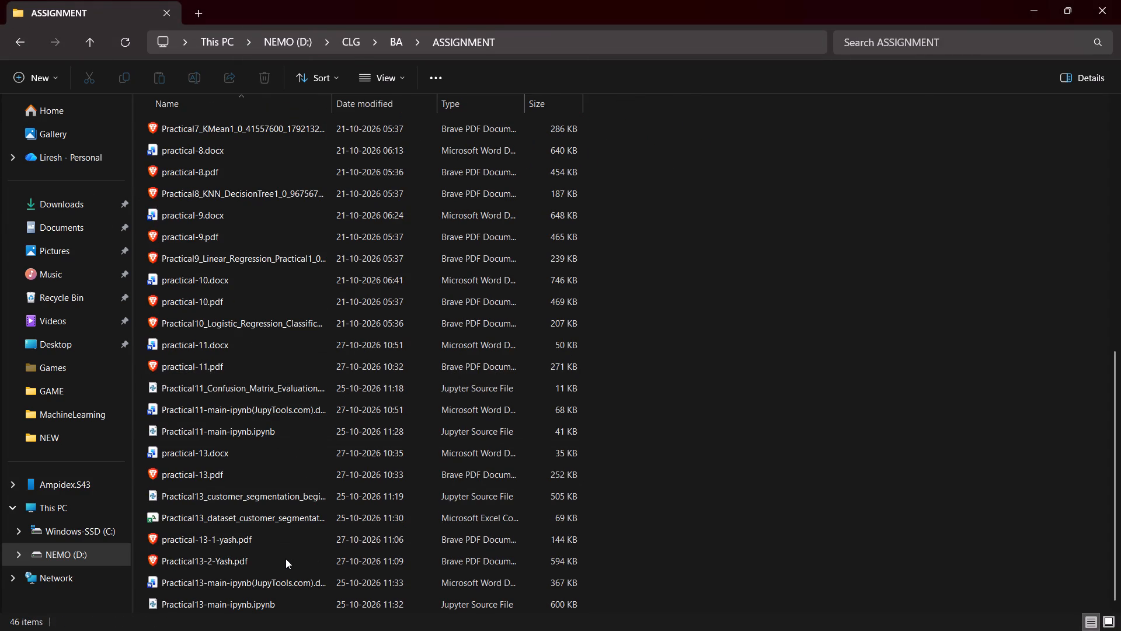
{"action": "left_click", "coordinate": [284, 560]}
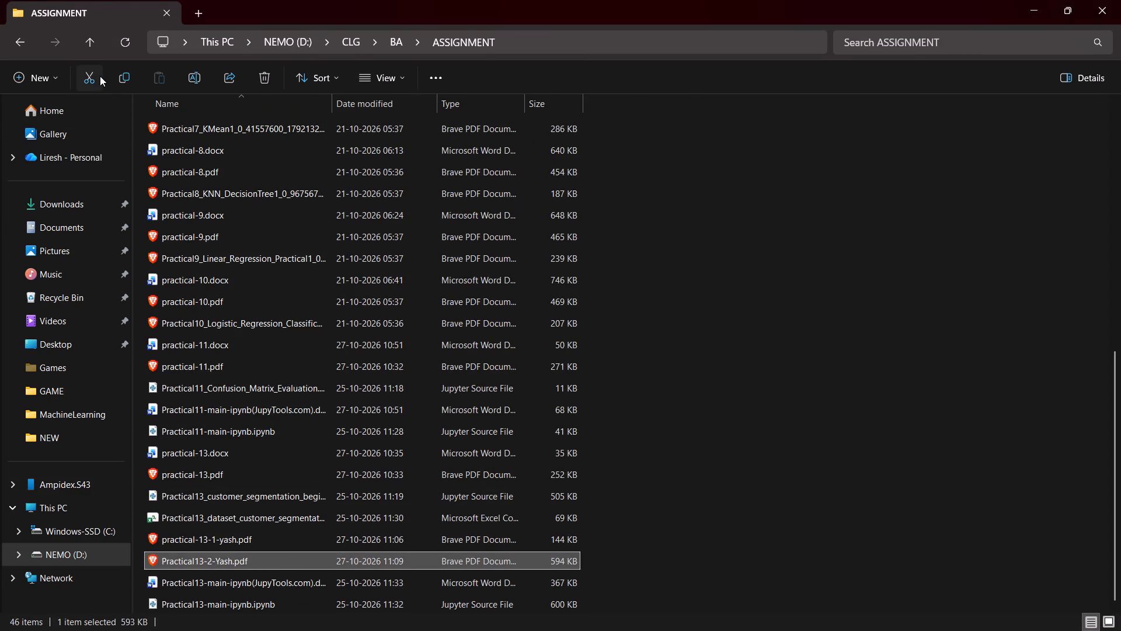
{"action": "left_click", "coordinate": [100, 76]}
{"action": "left_click", "coordinate": [29, 44]}
{"action": "double_click", "coordinate": [217, 134]}
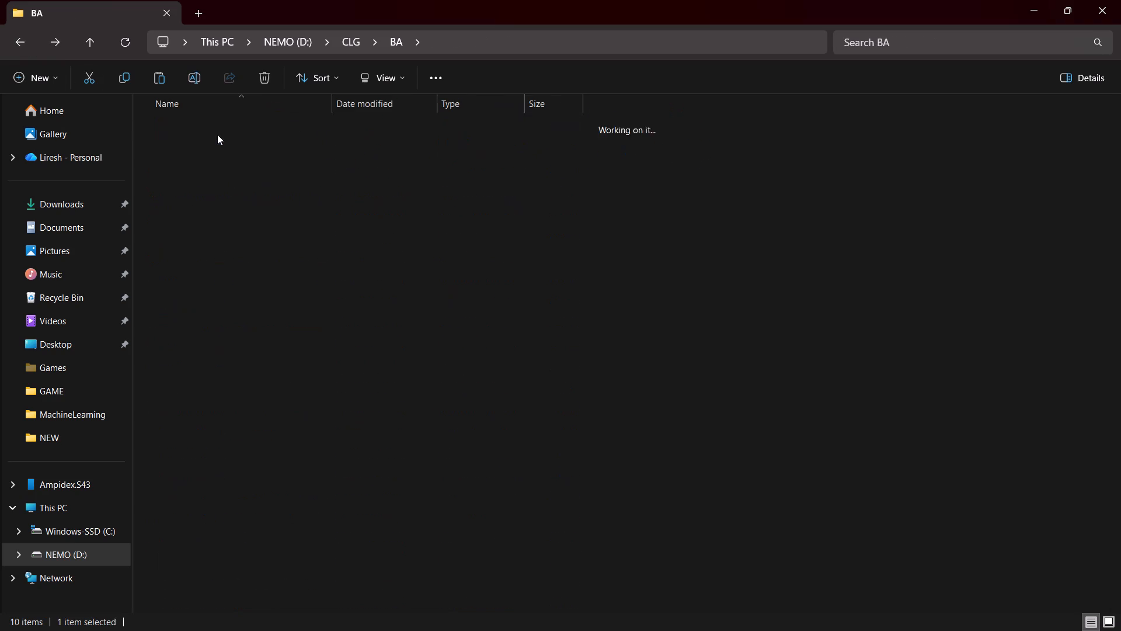
{"action": "scroll", "coordinate": [246, 267], "scroll_direction": "down", "scroll_amount": 7}
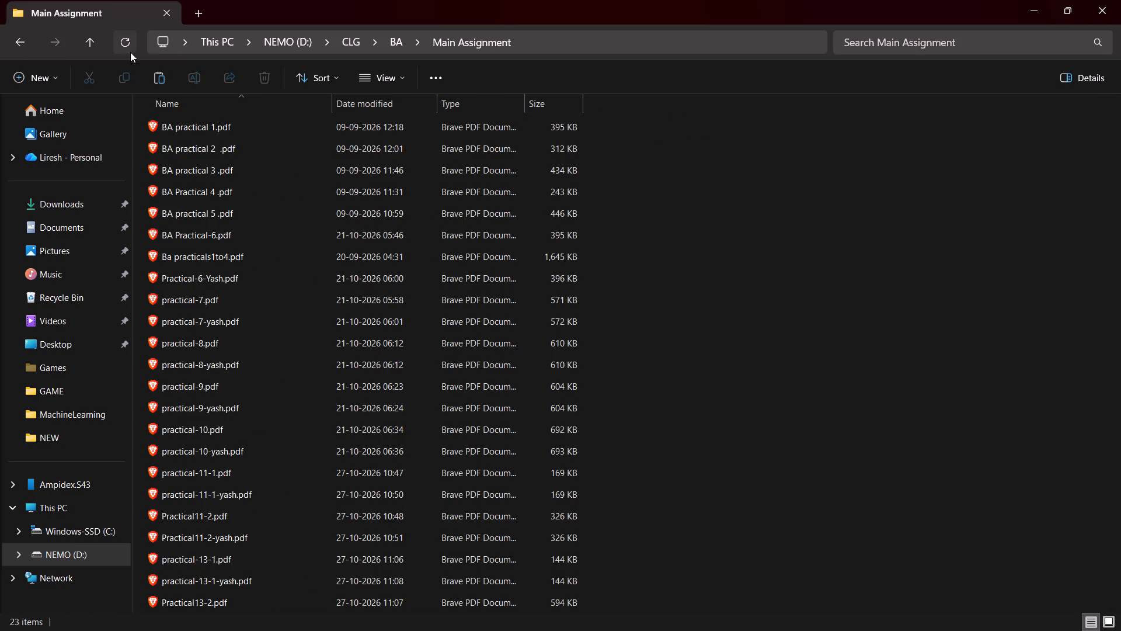
{"action": "left_click", "coordinate": [148, 74]}
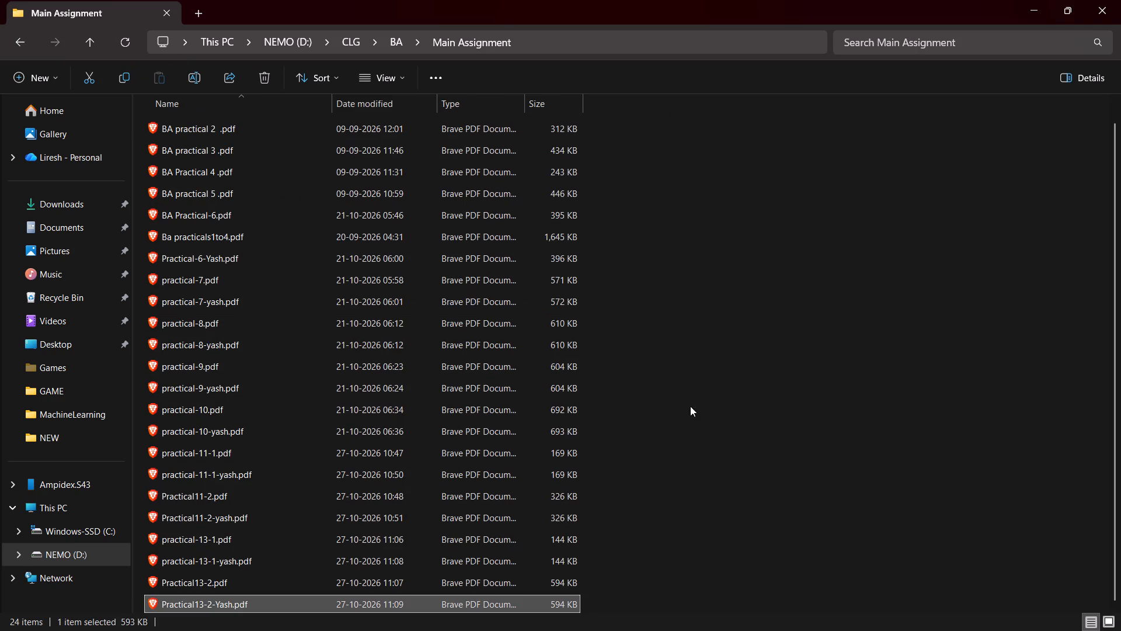
{"action": "left_click", "coordinate": [826, 468]}
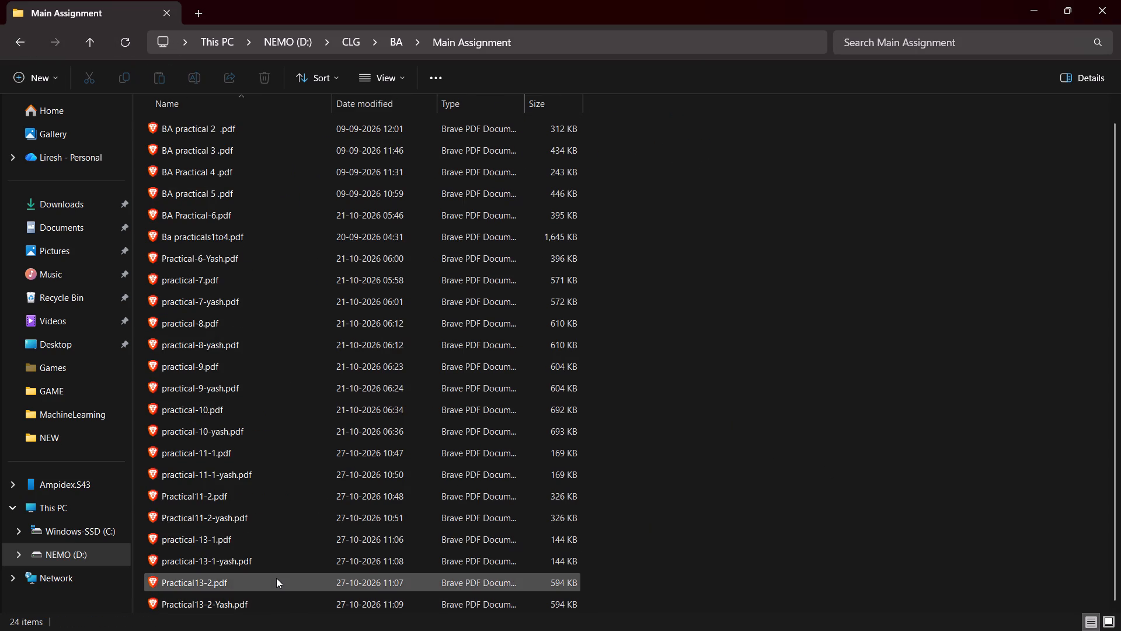
Open Practical13-2.pdf from the Main Assignment folder and review the notebook through to its last page.
{"action": "double_click", "coordinate": [276, 578]}
{"action": "scroll", "coordinate": [500, 498], "scroll_direction": "down", "scroll_amount": 16}
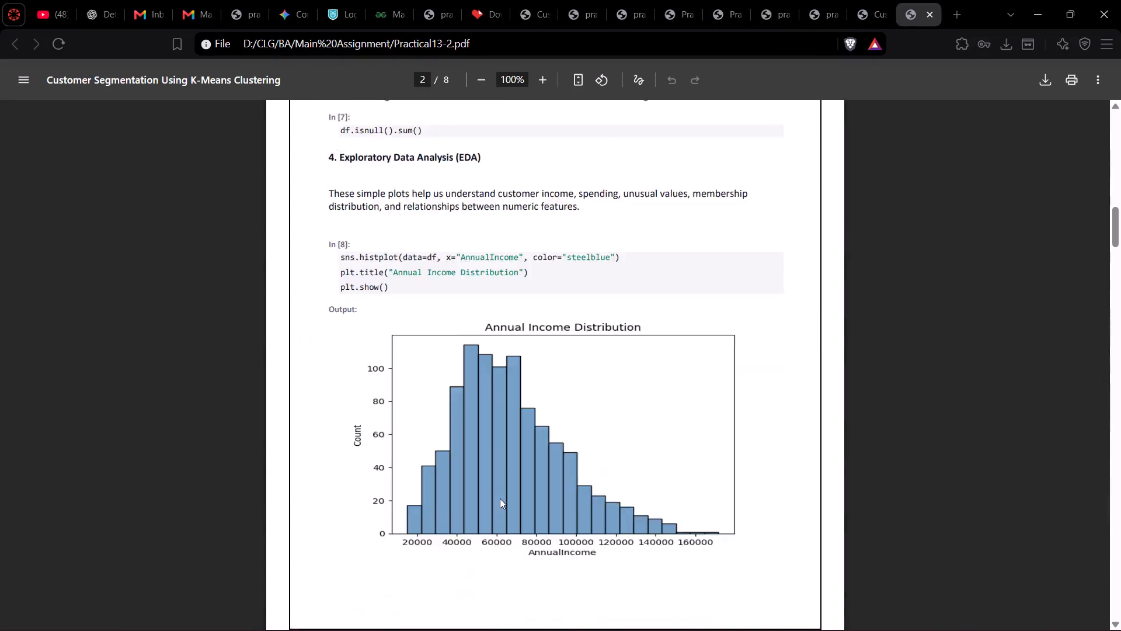
{"action": "scroll", "coordinate": [500, 498], "scroll_direction": "down", "scroll_amount": 20}
{"action": "scroll", "coordinate": [500, 498], "scroll_direction": "down", "scroll_amount": 19}
{"action": "scroll", "coordinate": [504, 498], "scroll_direction": "down", "scroll_amount": 8}
{"action": "scroll", "coordinate": [488, 497], "scroll_direction": "up", "scroll_amount": 2}
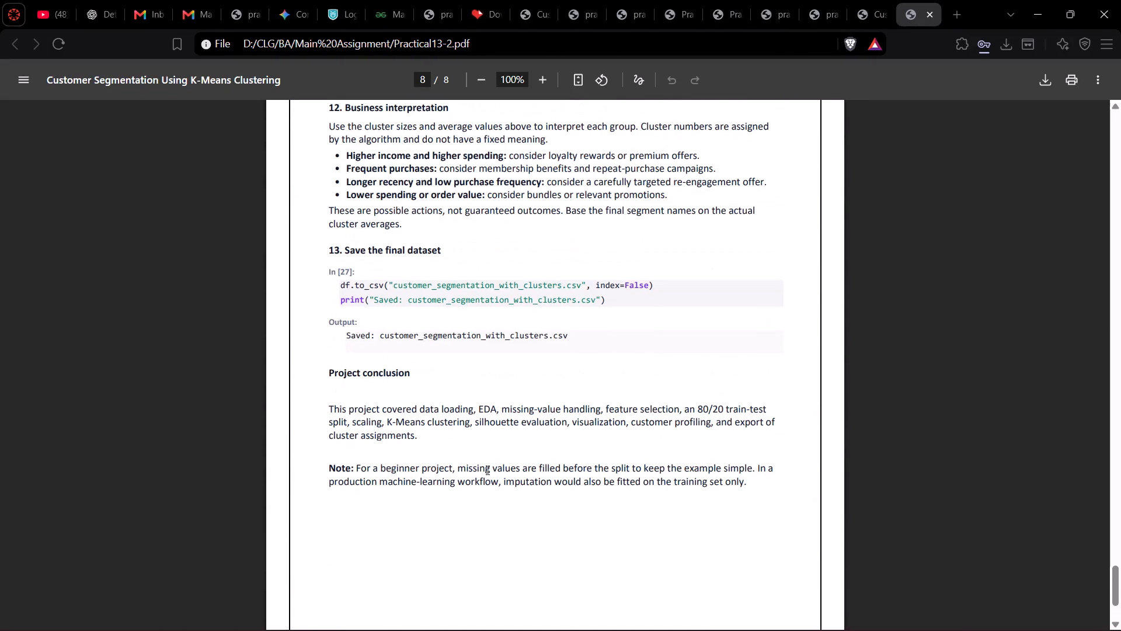
Open Practical13-2-Yash.pdf from the Main Assignment folder and check its first page and footer.
{"action": "key", "text": "alt+Tab"}
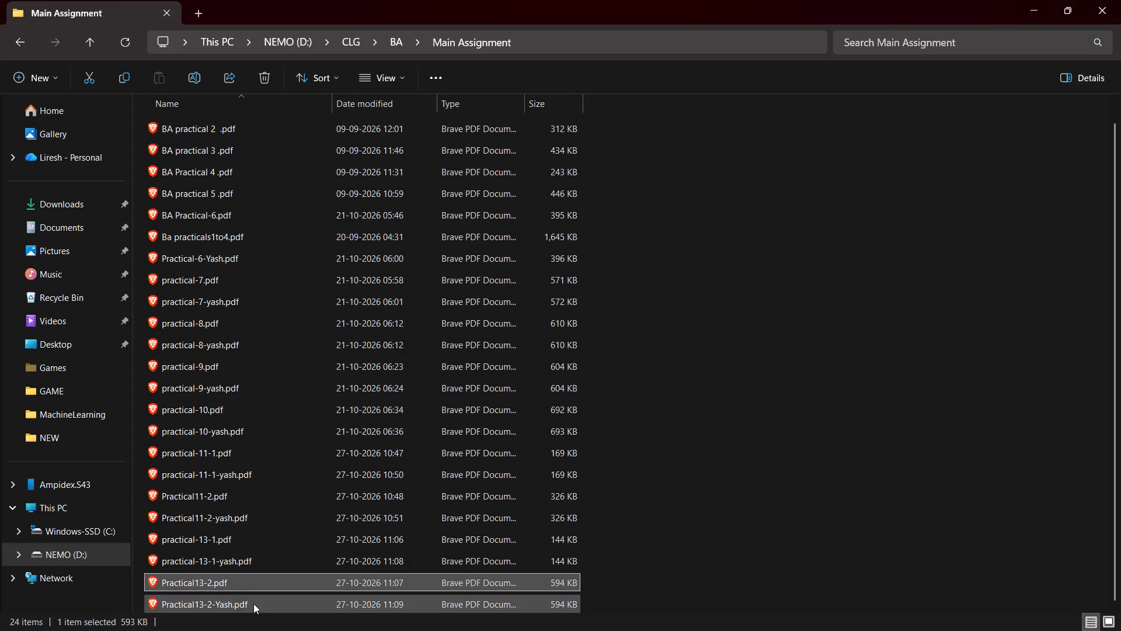
{"action": "double_click", "coordinate": [253, 604]}
{"action": "scroll", "coordinate": [487, 505], "scroll_direction": "down", "scroll_amount": 3}
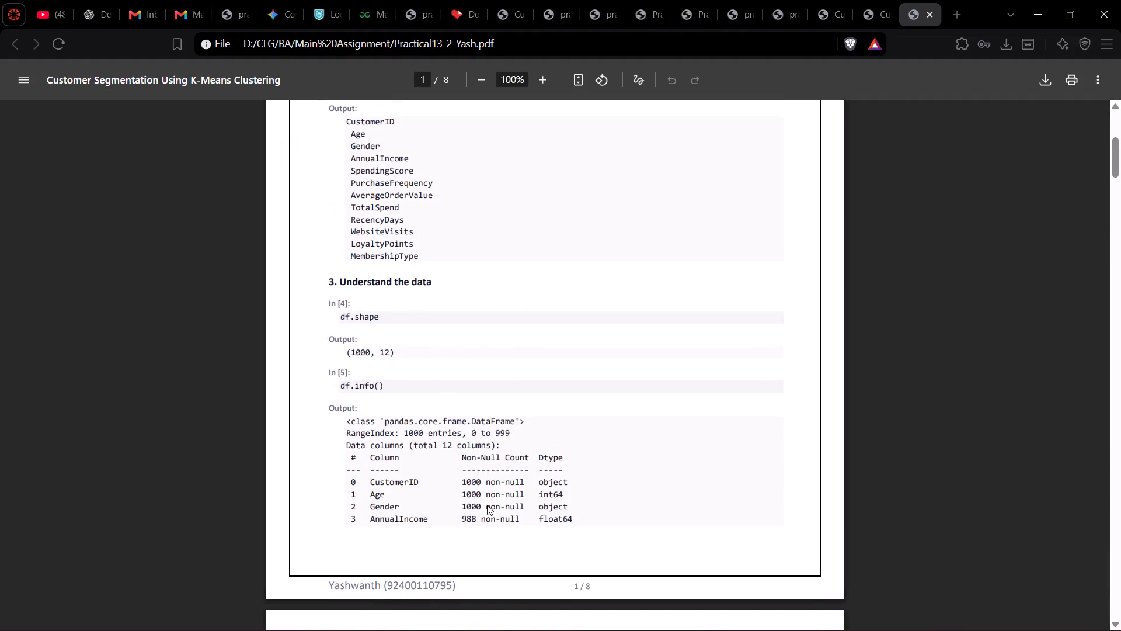
Close the browser tabs holding the reviewed practical PDFs, including practical-11-1, practical-13-1-yash and both Practical13-2 files, keeping the iLovePDF page open.
{"action": "left_click", "coordinate": [516, 6]}
{"action": "triple_click", "coordinate": [523, 18]}
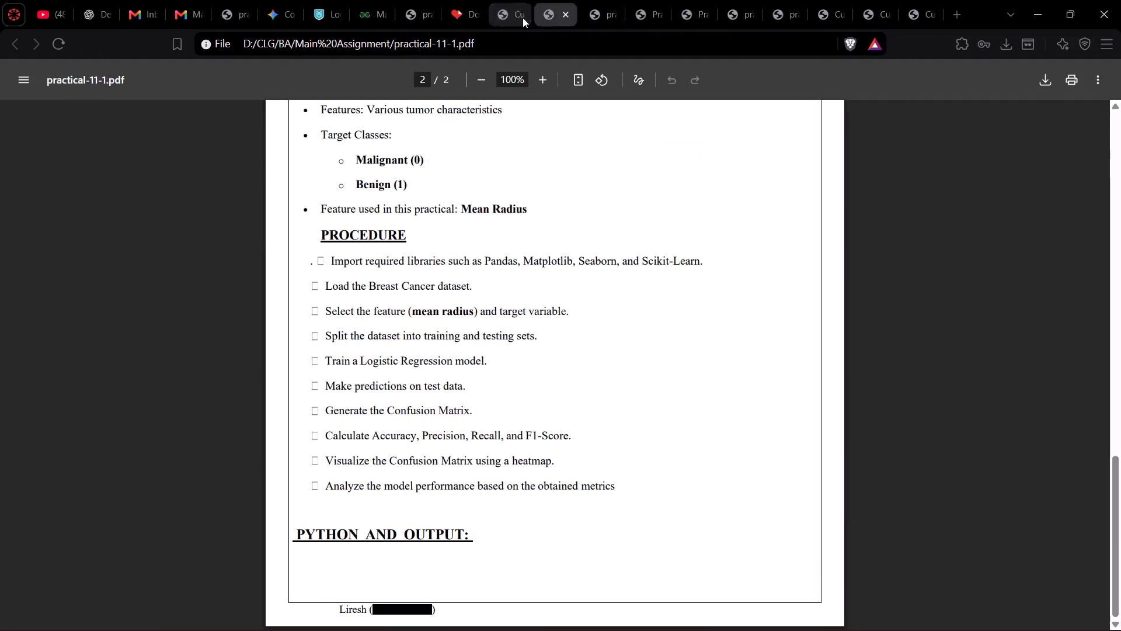
{"action": "triple_click", "coordinate": [523, 18]}
{"action": "triple_click", "coordinate": [523, 18]}
{"action": "triple_click", "coordinate": [523, 18]}
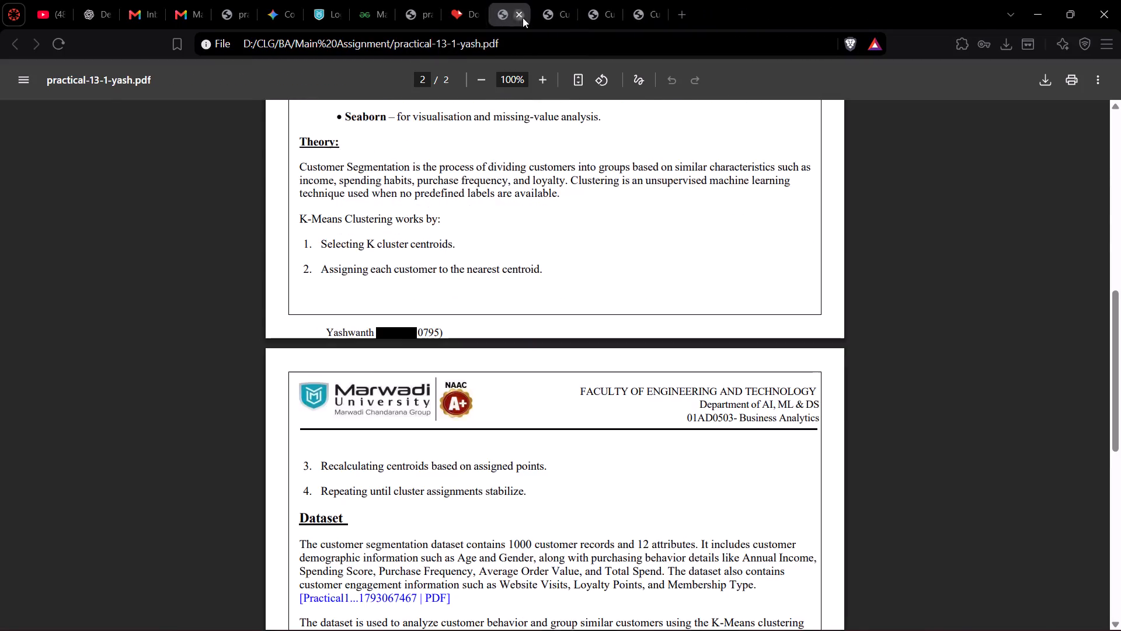
{"action": "triple_click", "coordinate": [523, 18]}
{"action": "double_click", "coordinate": [523, 18]}
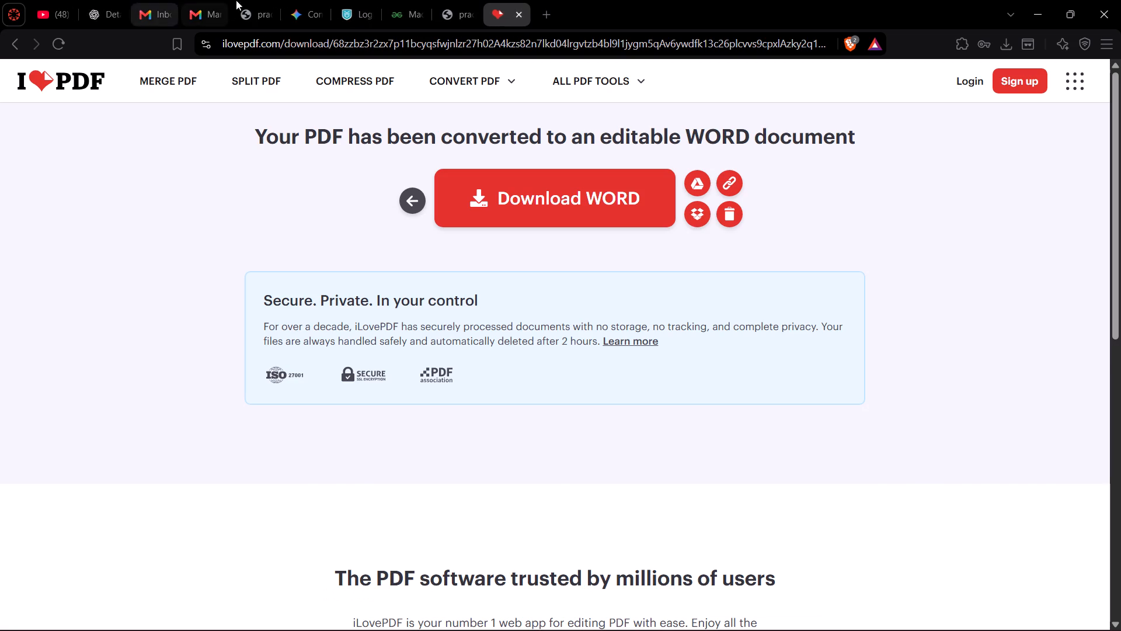
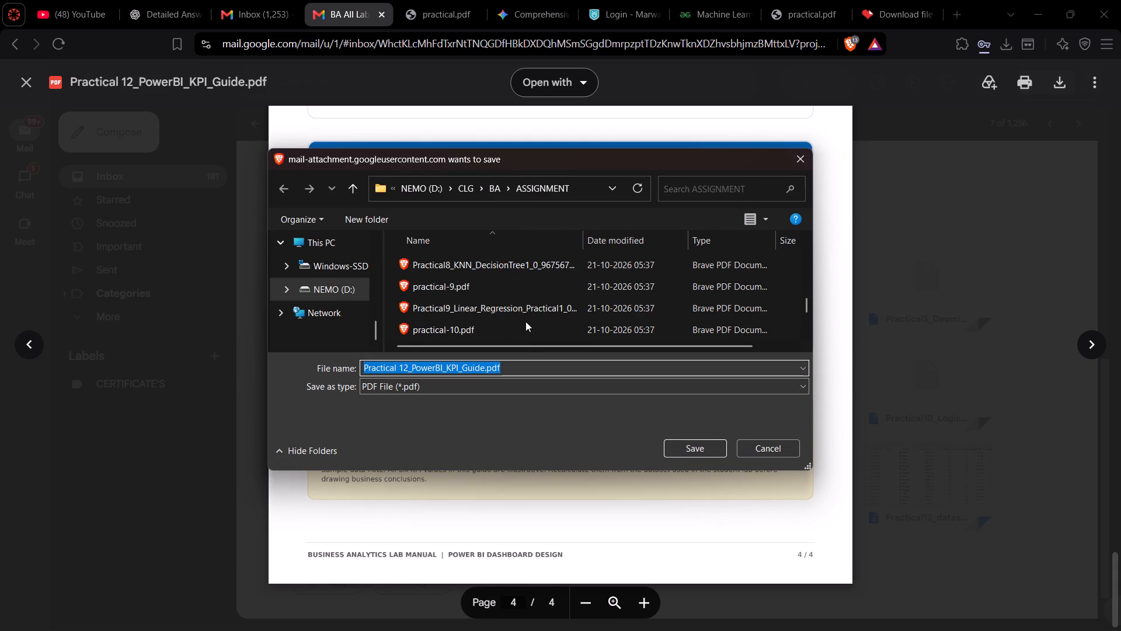
{"action": "scroll", "coordinate": [527, 341], "scroll_direction": "down", "scroll_amount": 5}
{"action": "left_click", "coordinate": [675, 450]}
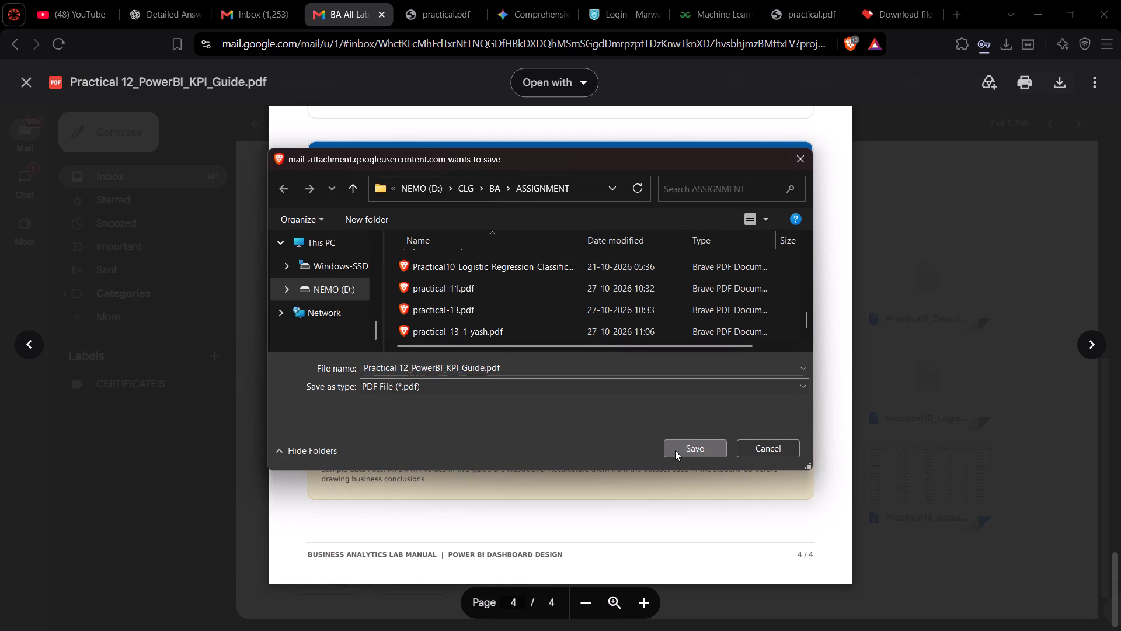
{"action": "scroll", "coordinate": [676, 449], "scroll_direction": "down", "scroll_amount": 6}
Switch to the iLovePDF page and go back to the PDF to WORD converter's file selection for a new conversion.
{"action": "left_click", "coordinate": [903, 0]}
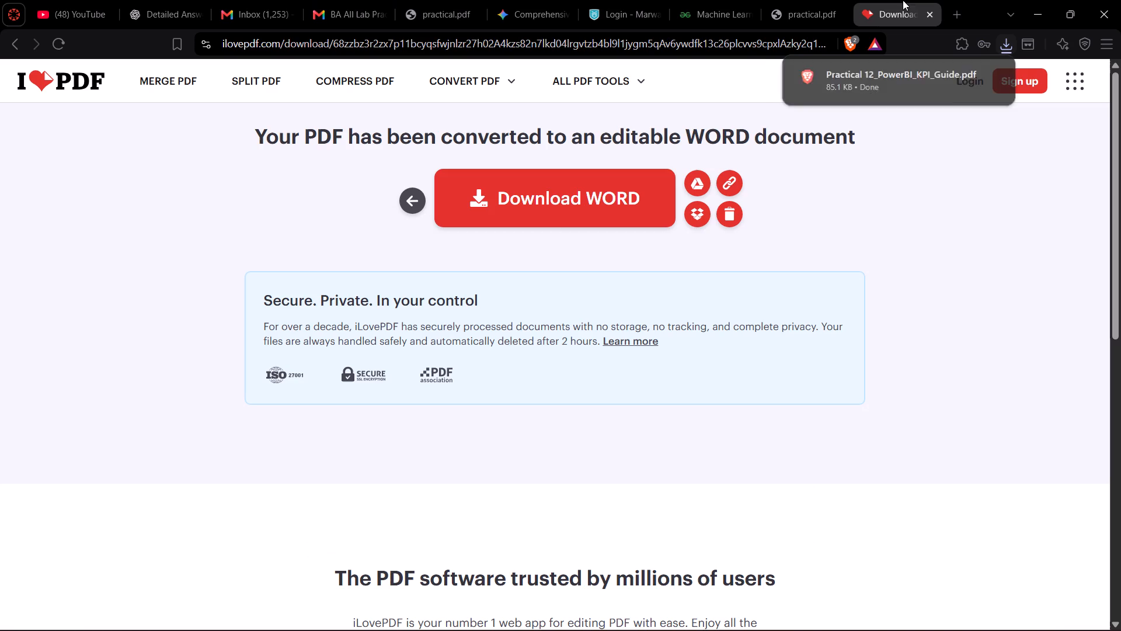
{"action": "left_click", "coordinate": [419, 199]}
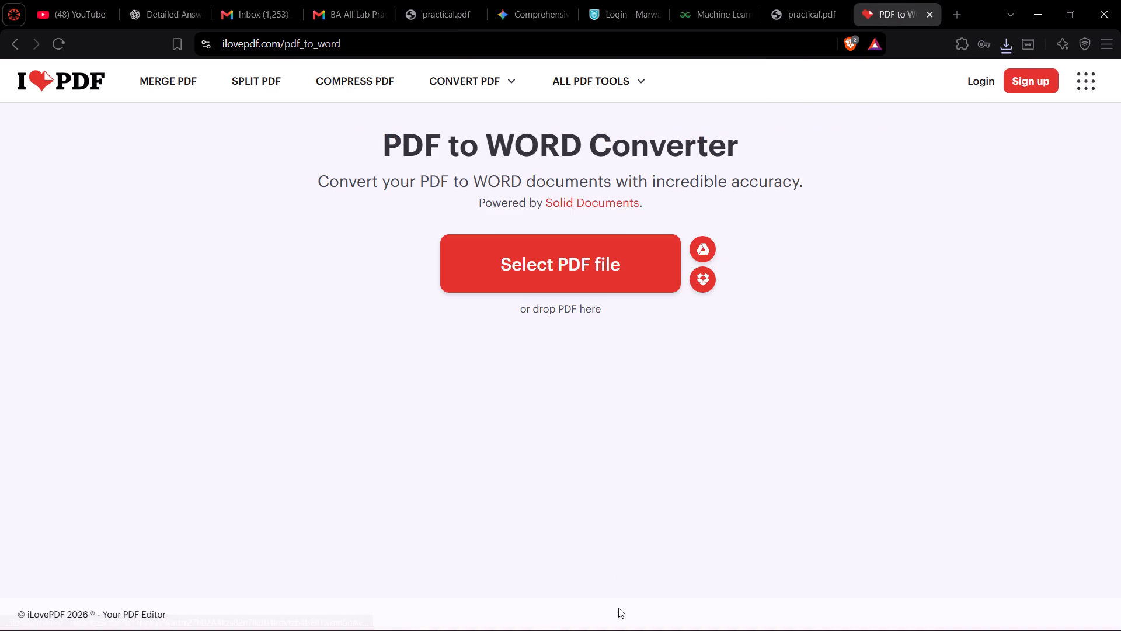
Switch to File Explorer and bring up the BA folder on the NEMO (D:) drive.
{"action": "left_click", "coordinate": [682, 618]}
{"action": "left_click", "coordinate": [632, 426]}
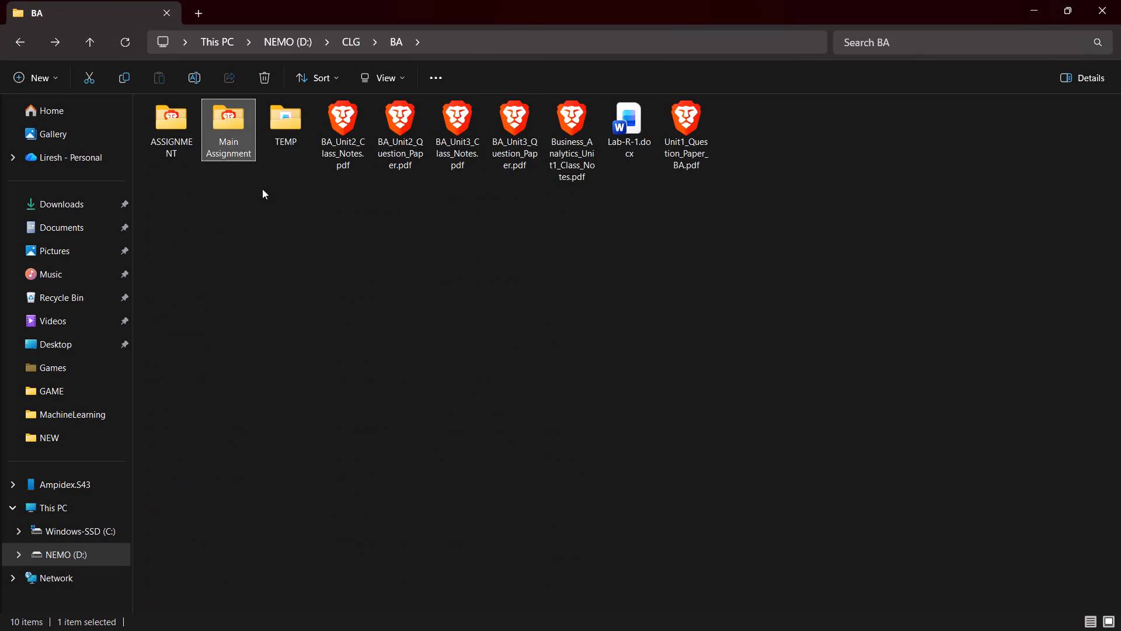
Look through the BA > ASSIGNMENT folder and the browser's recent downloads for the Practical 12 guide PDF.
{"action": "double_click", "coordinate": [177, 125]}
{"action": "scroll", "coordinate": [302, 418], "scroll_direction": "down", "scroll_amount": 13}
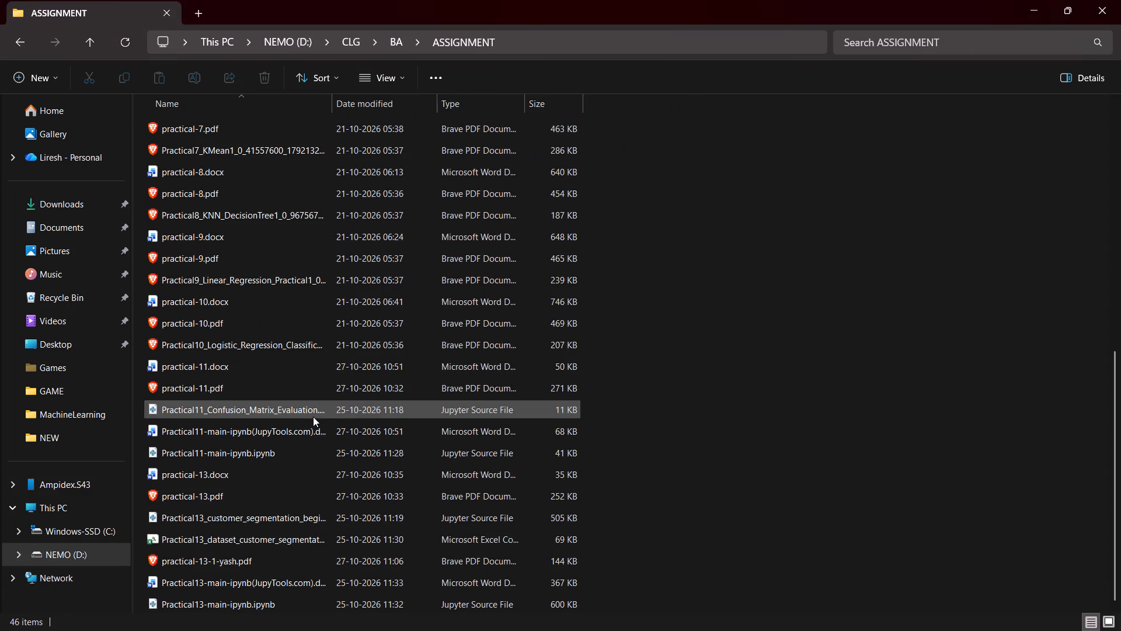
{"action": "scroll", "coordinate": [313, 417], "scroll_direction": "down", "scroll_amount": 3}
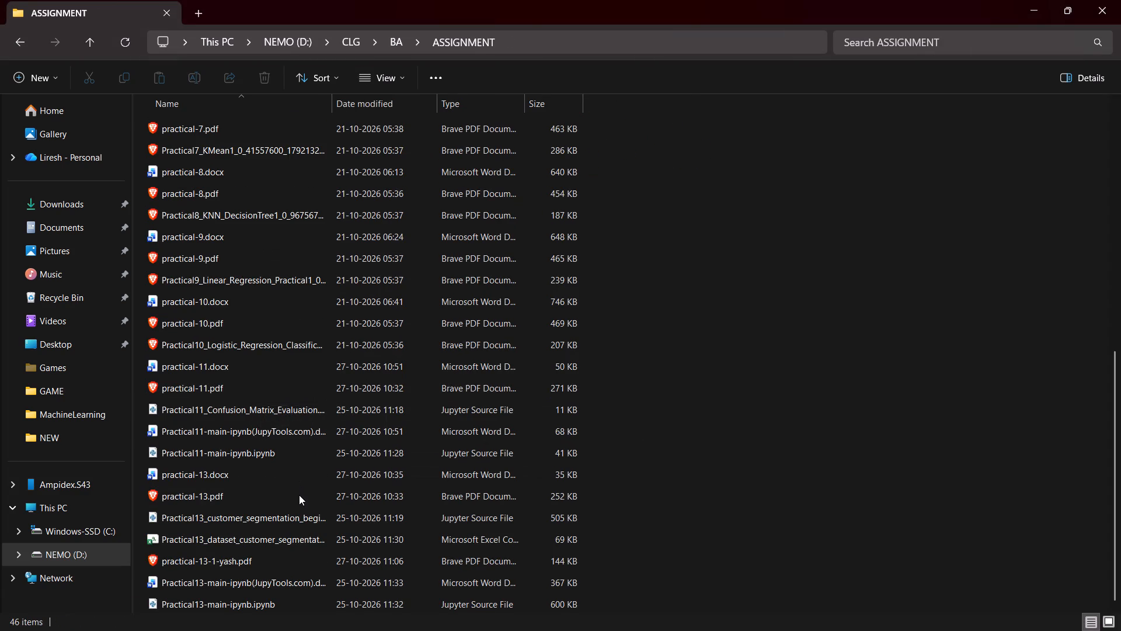
{"action": "scroll", "coordinate": [299, 495], "scroll_direction": "up", "scroll_amount": 15}
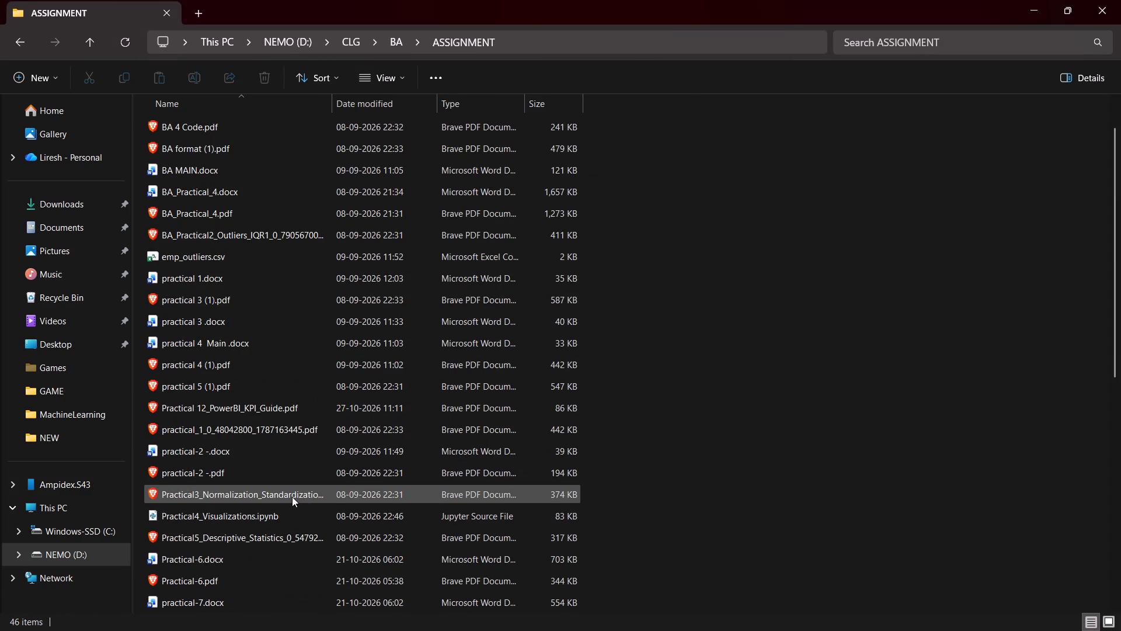
{"action": "scroll", "coordinate": [284, 502], "scroll_direction": "down", "scroll_amount": 3}
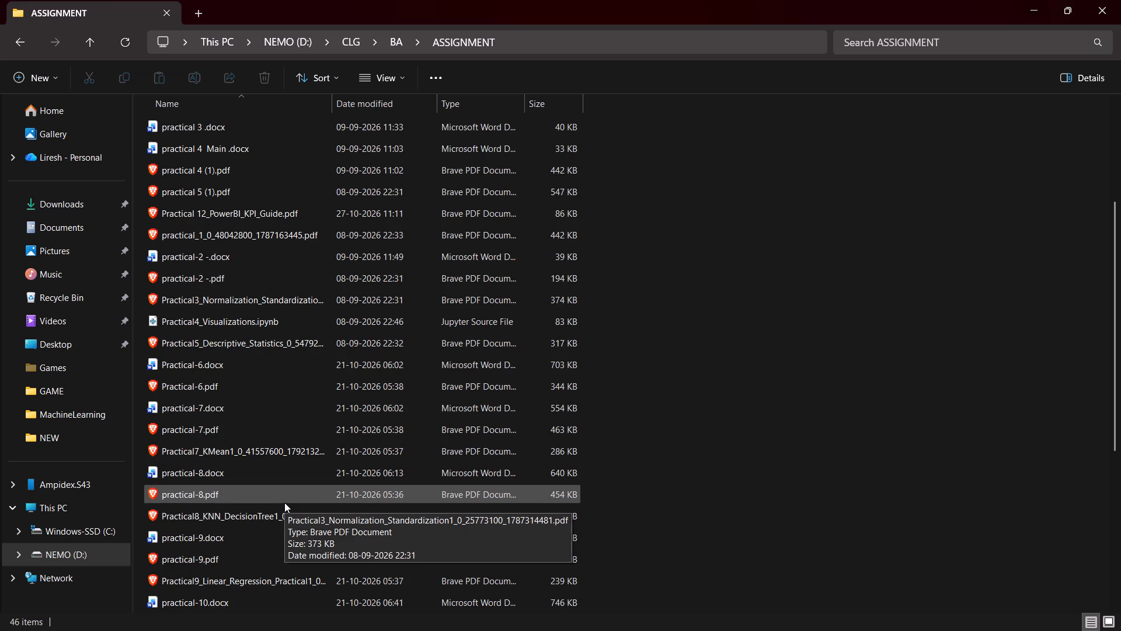
{"action": "scroll", "coordinate": [284, 502], "scroll_direction": "down", "scroll_amount": 3}
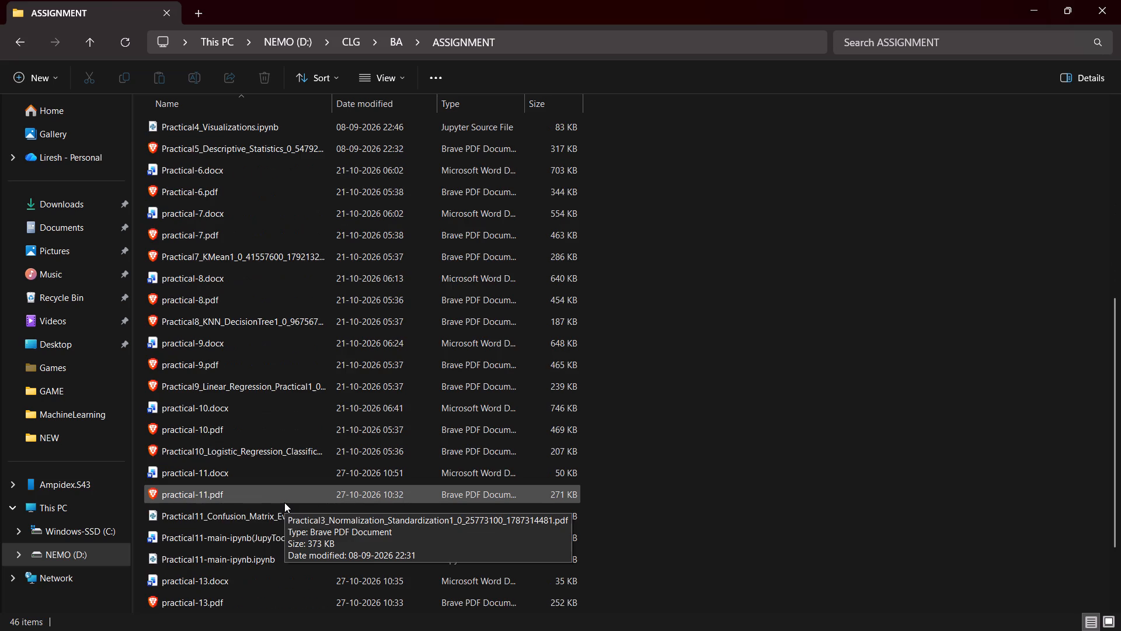
{"action": "scroll", "coordinate": [284, 502], "scroll_direction": "down", "scroll_amount": 6}
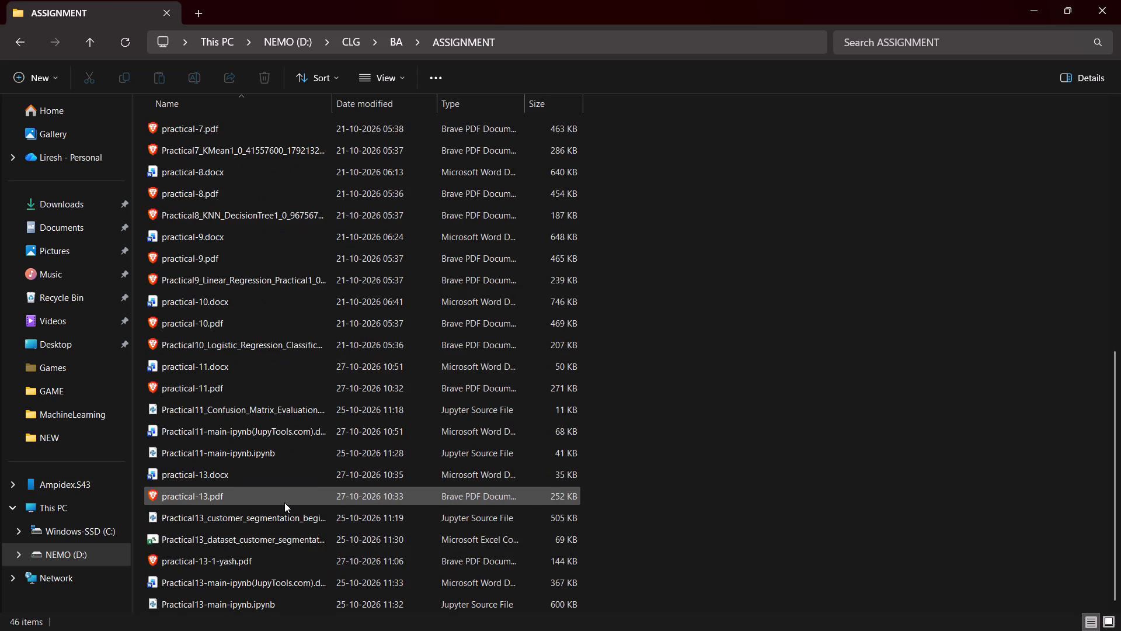
{"action": "key", "text": "alt+Tab"}
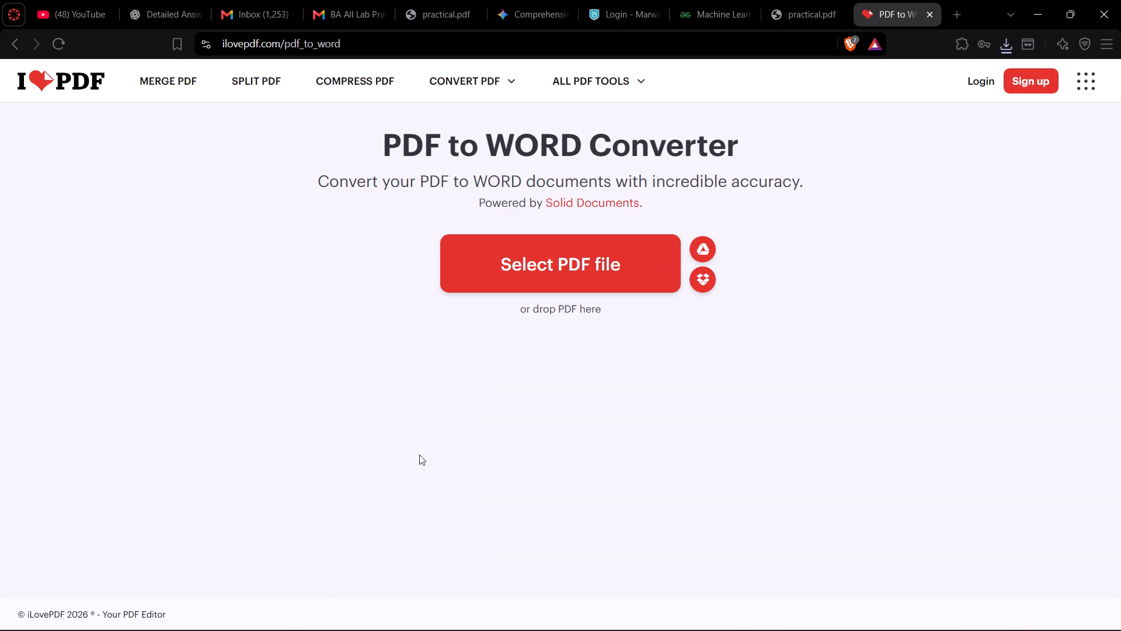
{"action": "left_click", "coordinate": [1005, 44]}
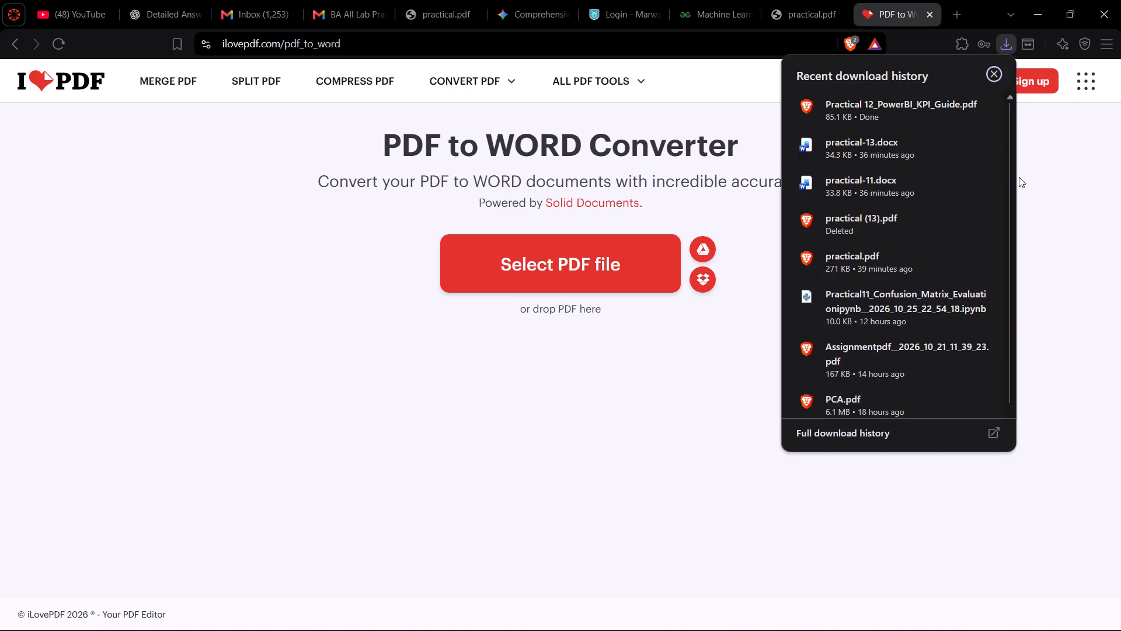
{"action": "key", "text": "alt+Tab"}
Convert Practical 12_PowerBI_KPI_Guide.pdf to Word without OCR in the iLovePDF converter and save the .docx in the BA > ASSIGNMENT folder.
{"action": "scroll", "coordinate": [284, 291], "scroll_direction": "up", "scroll_amount": 15}
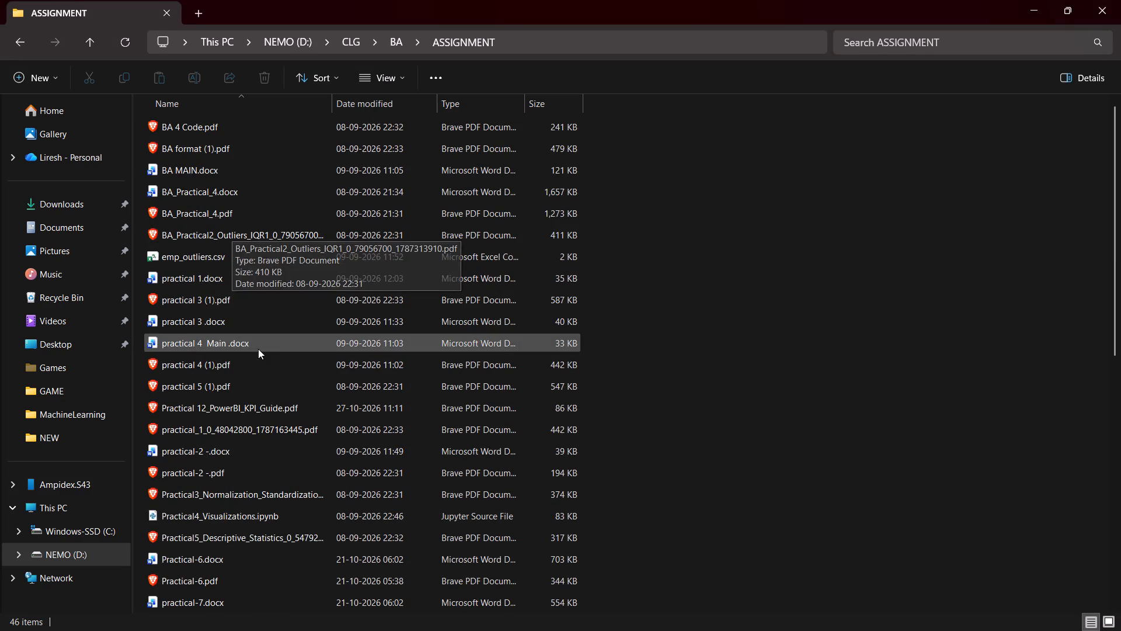
{"action": "left_click_drag", "start_coordinate": [195, 409], "coordinate": [607, 630]}
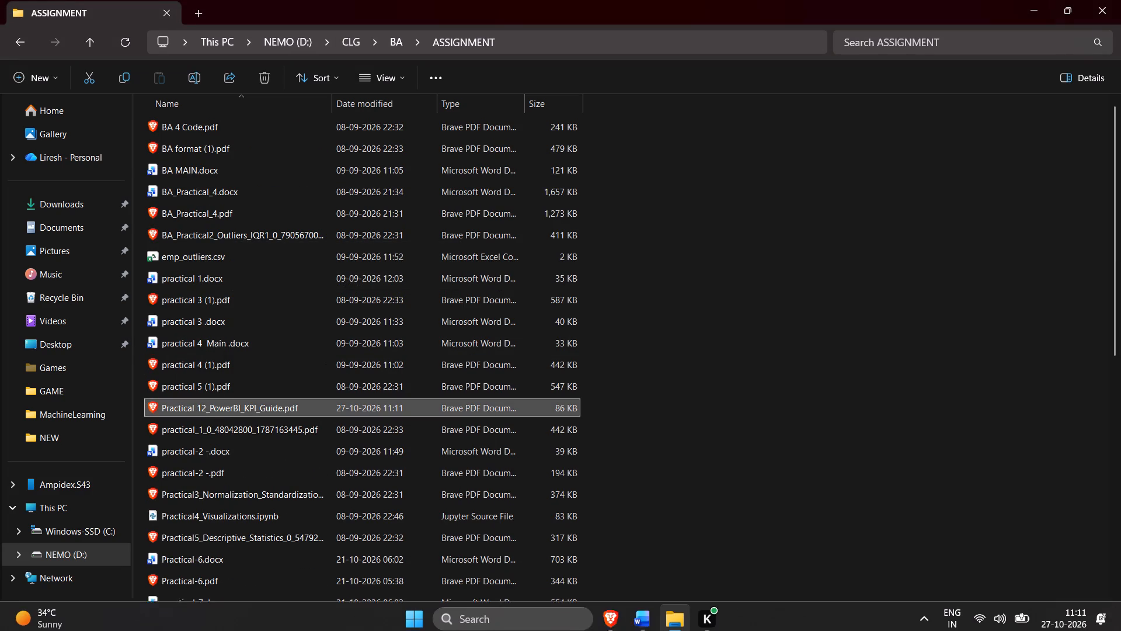
{"action": "left_click_drag", "start_coordinate": [607, 630], "coordinate": [635, 364]}
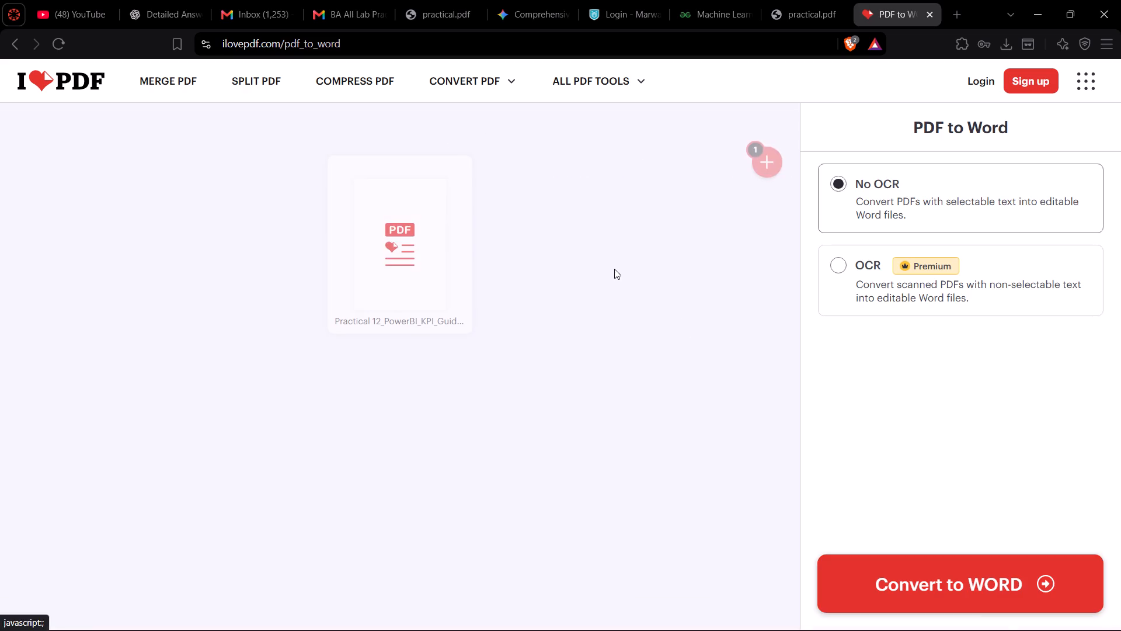
{"action": "left_click", "coordinate": [976, 578]}
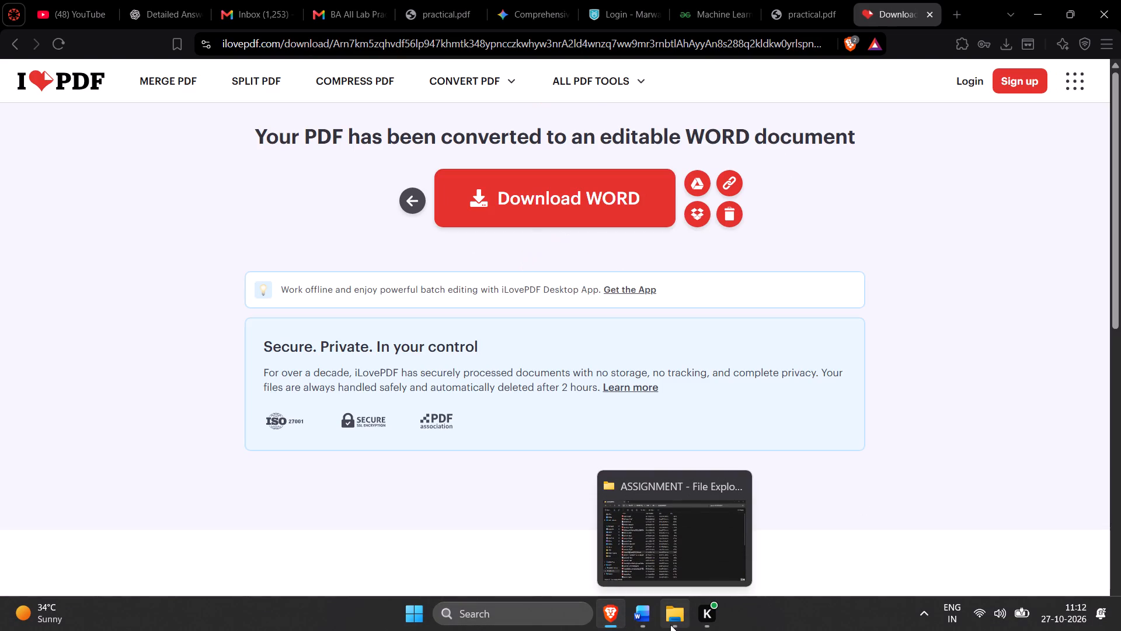
{"action": "left_click", "coordinate": [565, 210]}
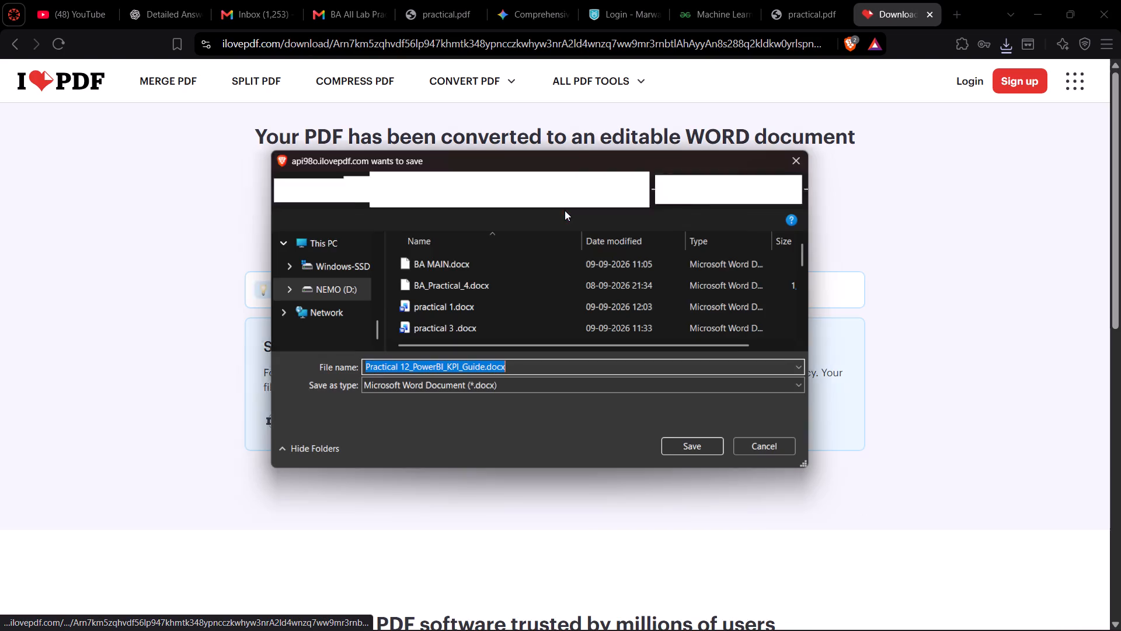
{"action": "scroll", "coordinate": [539, 278], "scroll_direction": "down", "scroll_amount": 12}
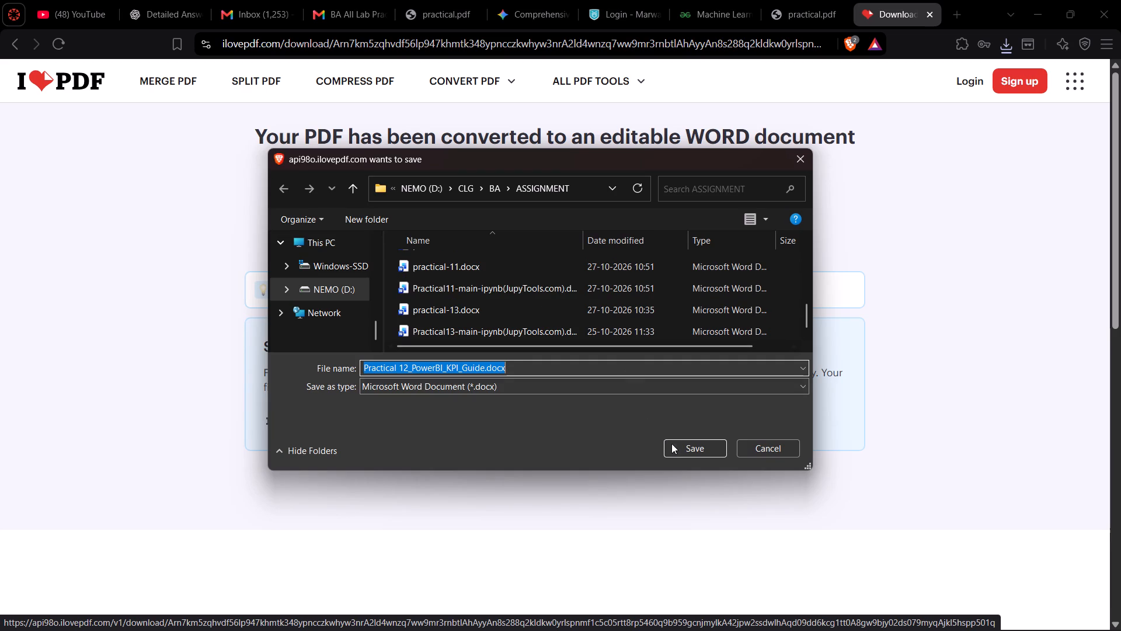
{"action": "left_click", "coordinate": [677, 443]}
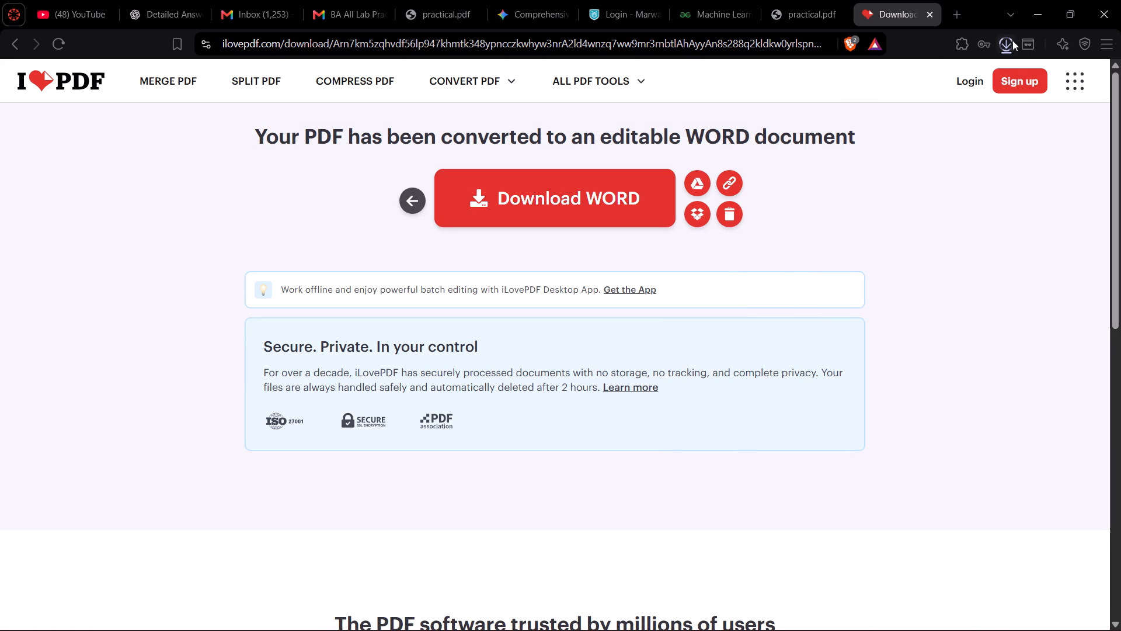
Open the downloaded Practical 12_PowerBI_KPI_Guide.docx in Word and enable it for editing.
{"action": "left_click", "coordinate": [1009, 42]}
{"action": "left_click", "coordinate": [1005, 46]}
{"action": "left_click", "coordinate": [862, 102]}
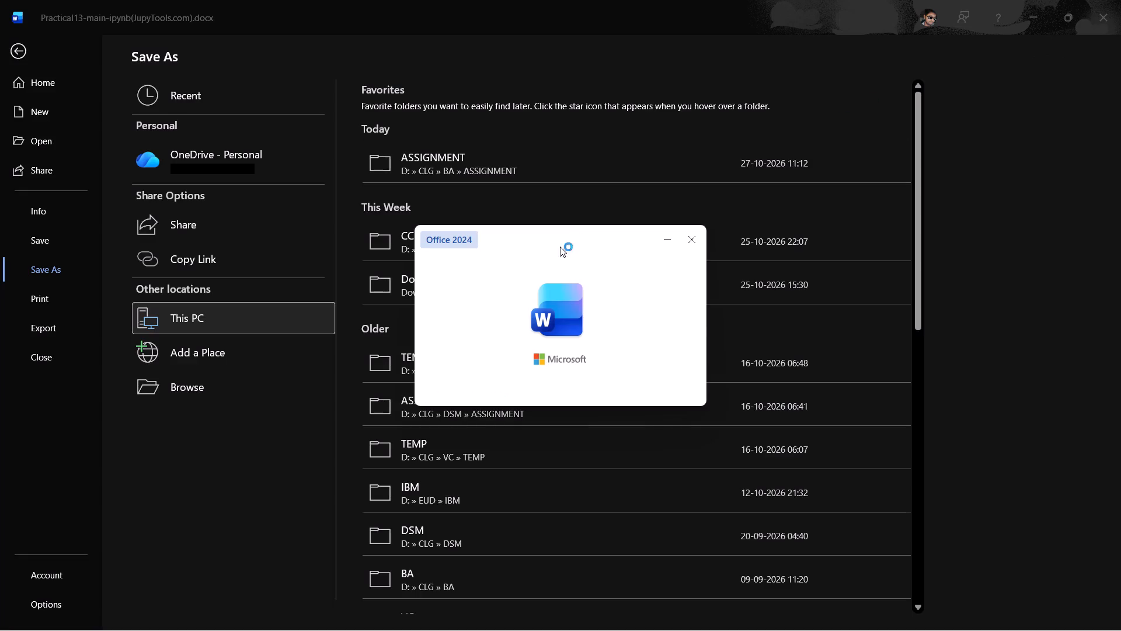
{"action": "left_click", "coordinate": [587, 65]}
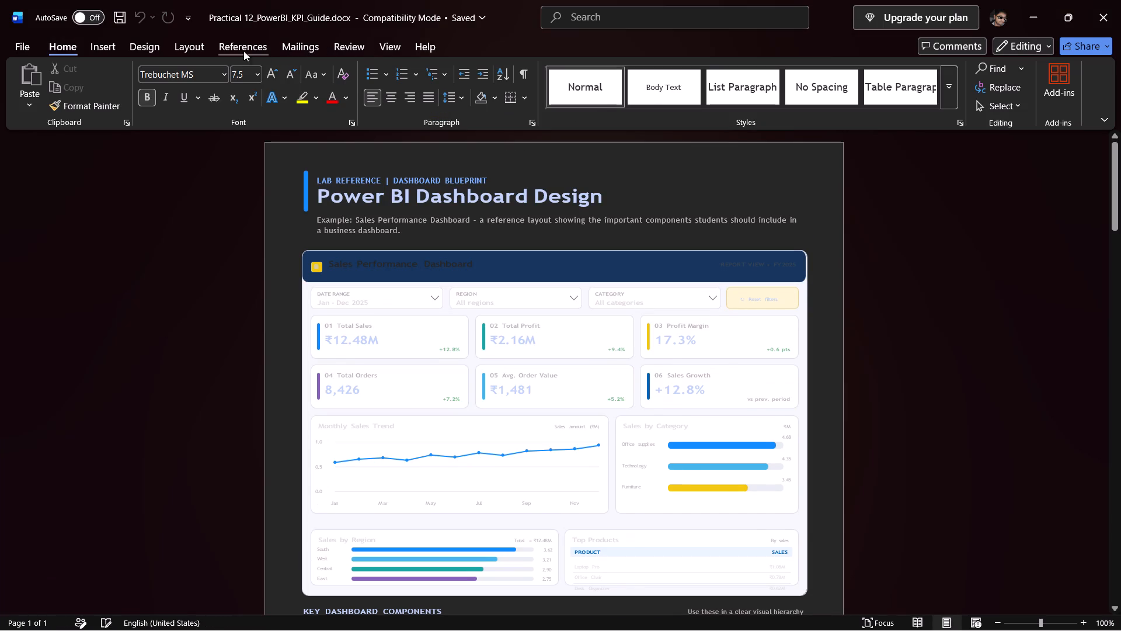
Add a 1 pt solid Box page border in Automatic color to the whole document.
{"action": "left_click", "coordinate": [140, 51]}
{"action": "left_click", "coordinate": [1025, 85]}
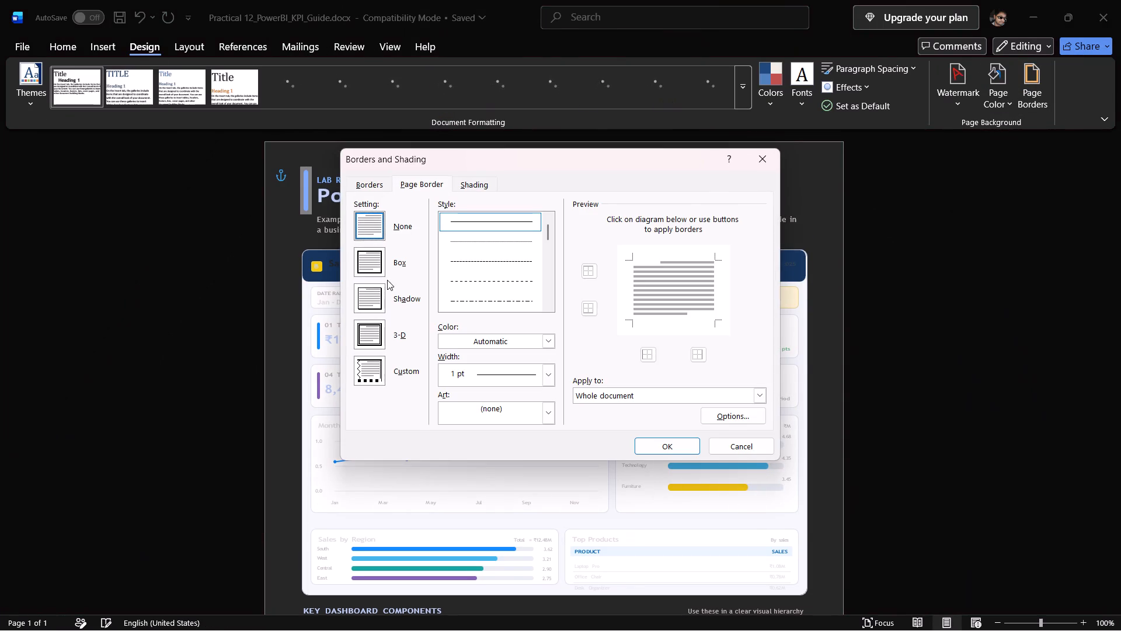
{"action": "left_click", "coordinate": [374, 269]}
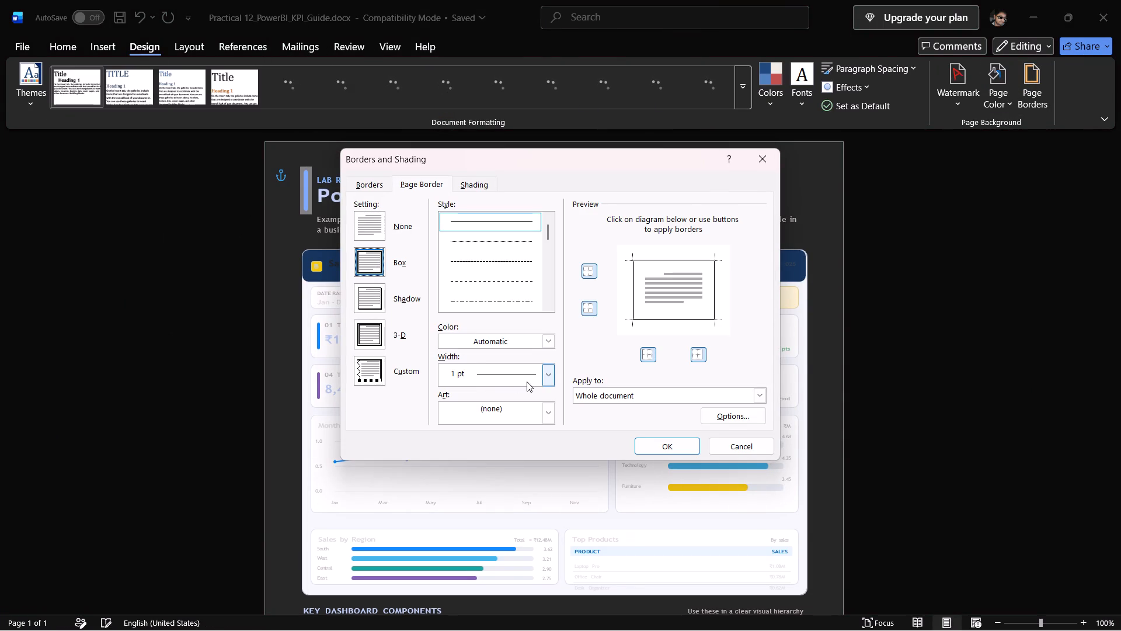
{"action": "left_click", "coordinate": [548, 382]}
{"action": "left_click", "coordinate": [548, 382]}
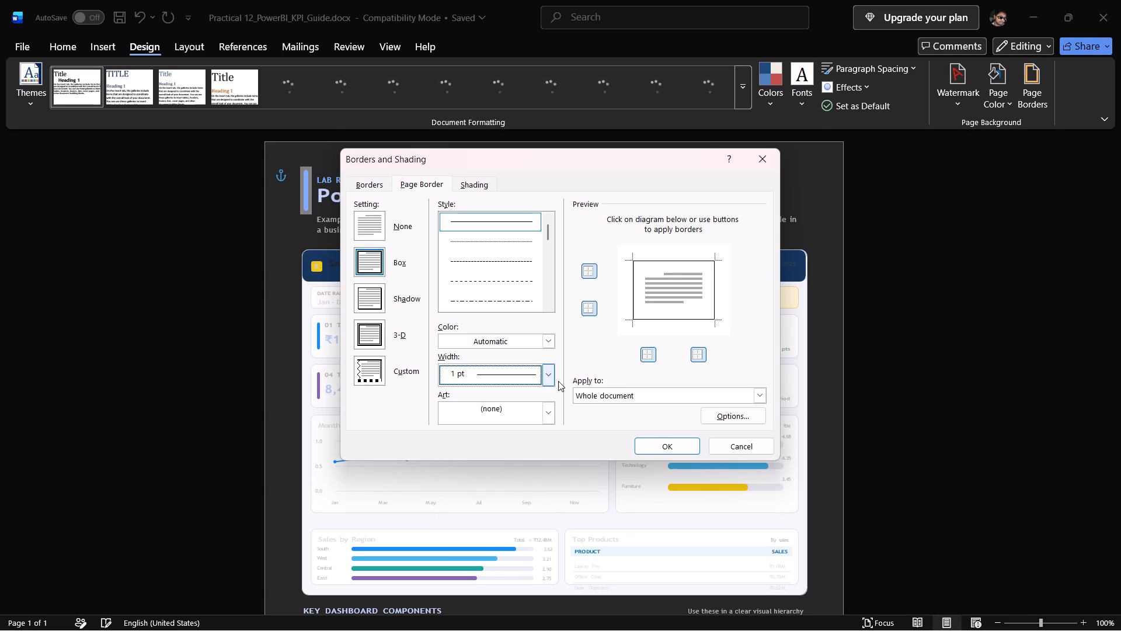
{"action": "left_click", "coordinate": [649, 440]}
Review the dashboard components and KPI sections of the Practical 12 guide with its page border.
{"action": "scroll", "coordinate": [653, 438], "scroll_direction": "down", "scroll_amount": 9}
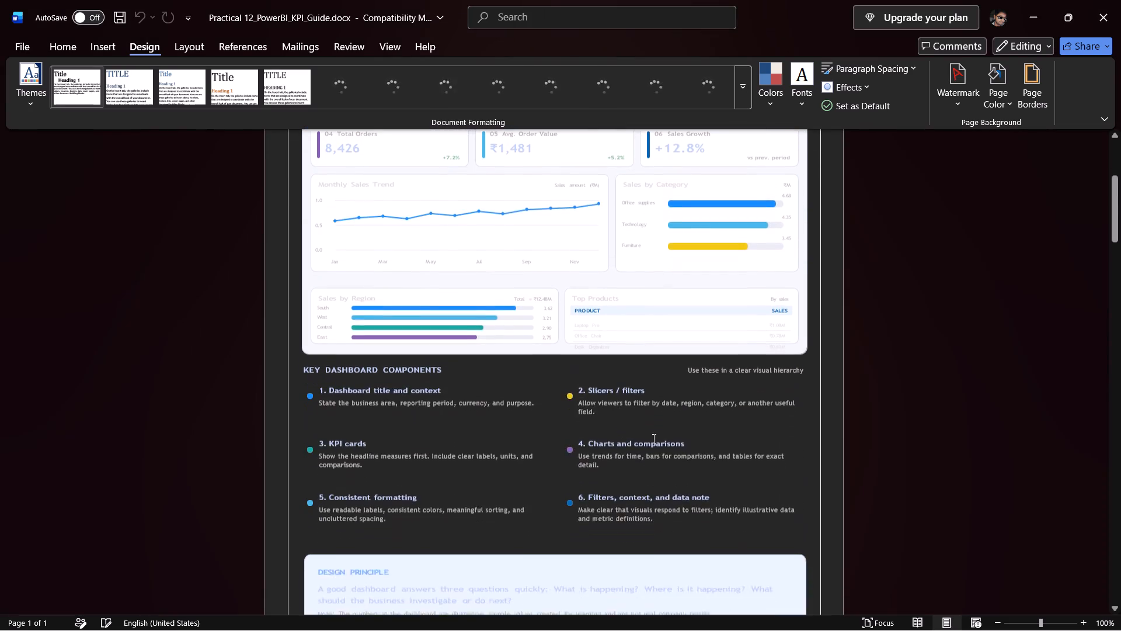
{"action": "scroll", "coordinate": [653, 438], "scroll_direction": "down", "scroll_amount": 20}
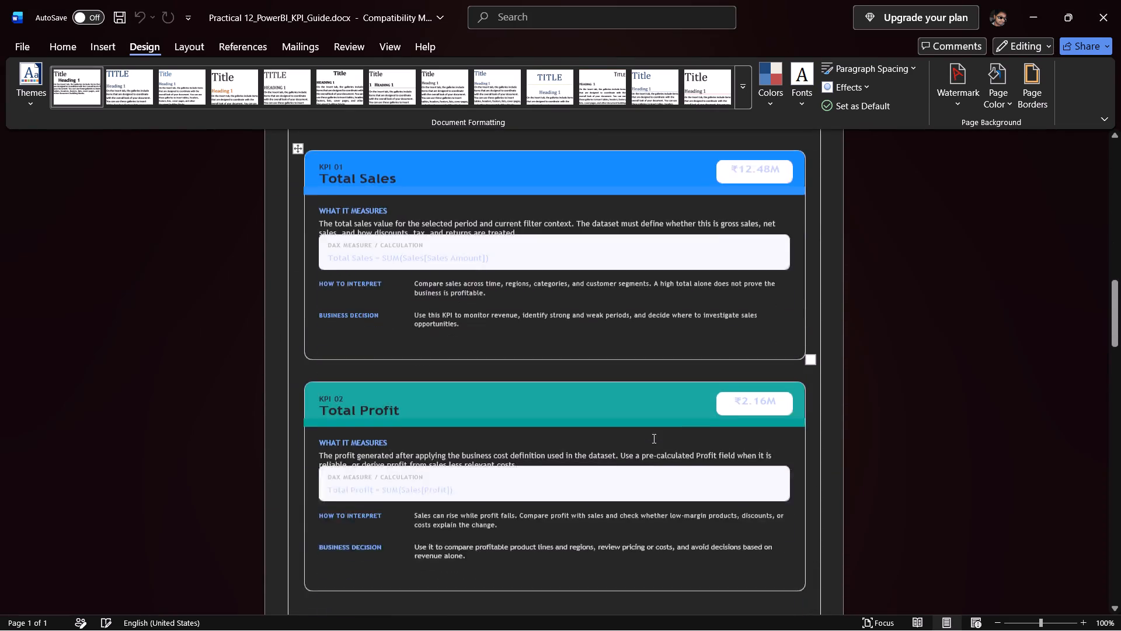